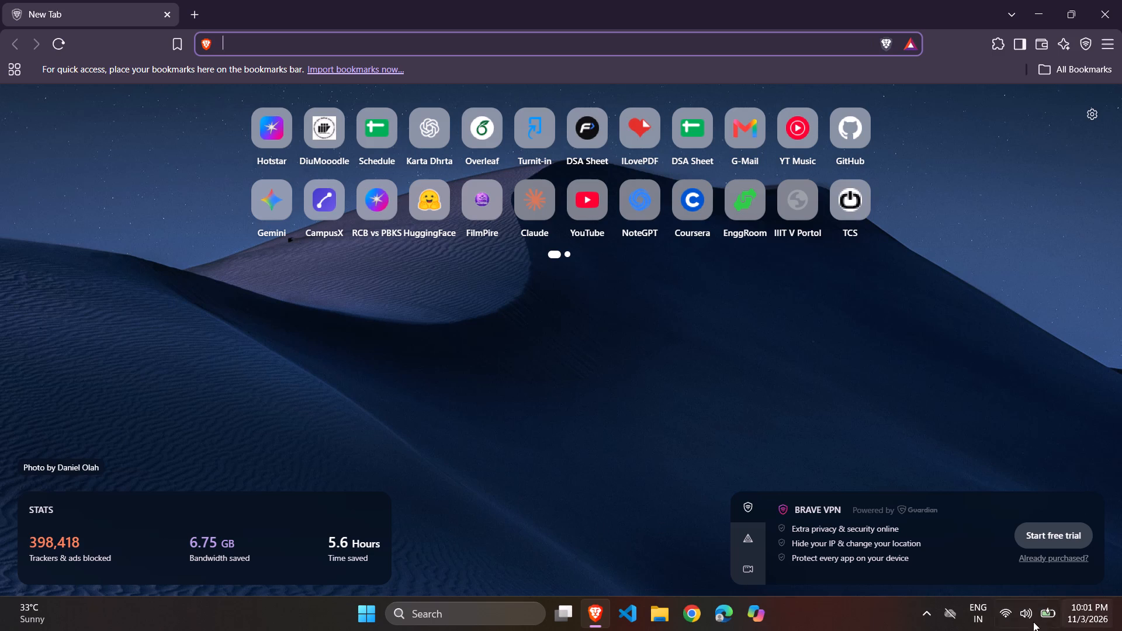
Turn on Bluetooth in the quick settings and check the paired devices for the AirBass Earbuds connection.
click(1013, 619)
click(967, 331)
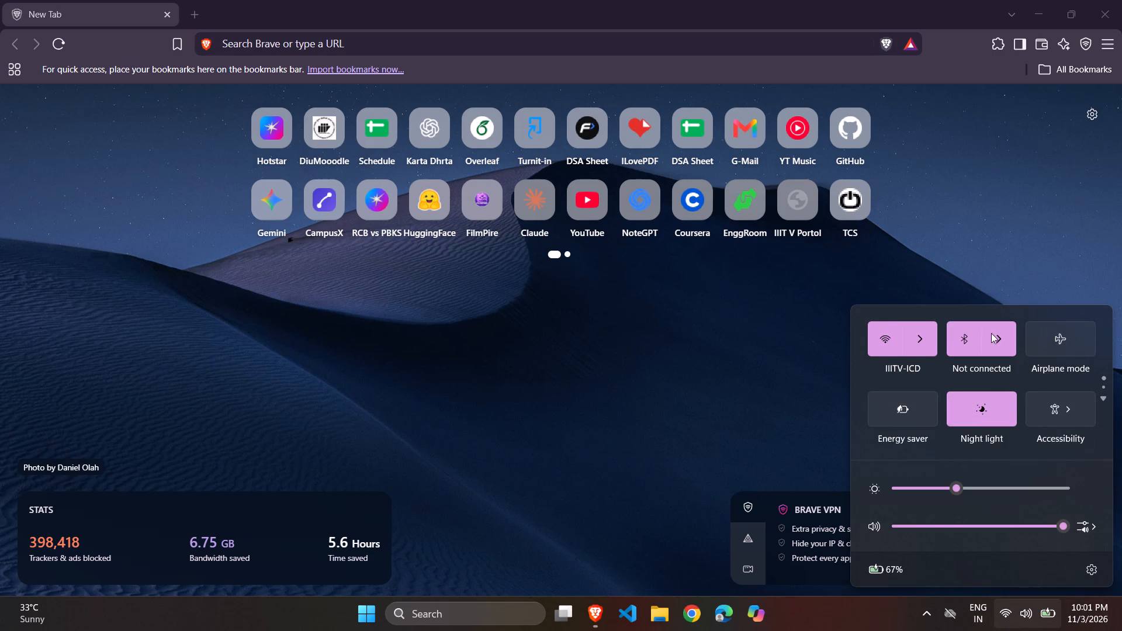
click(996, 336)
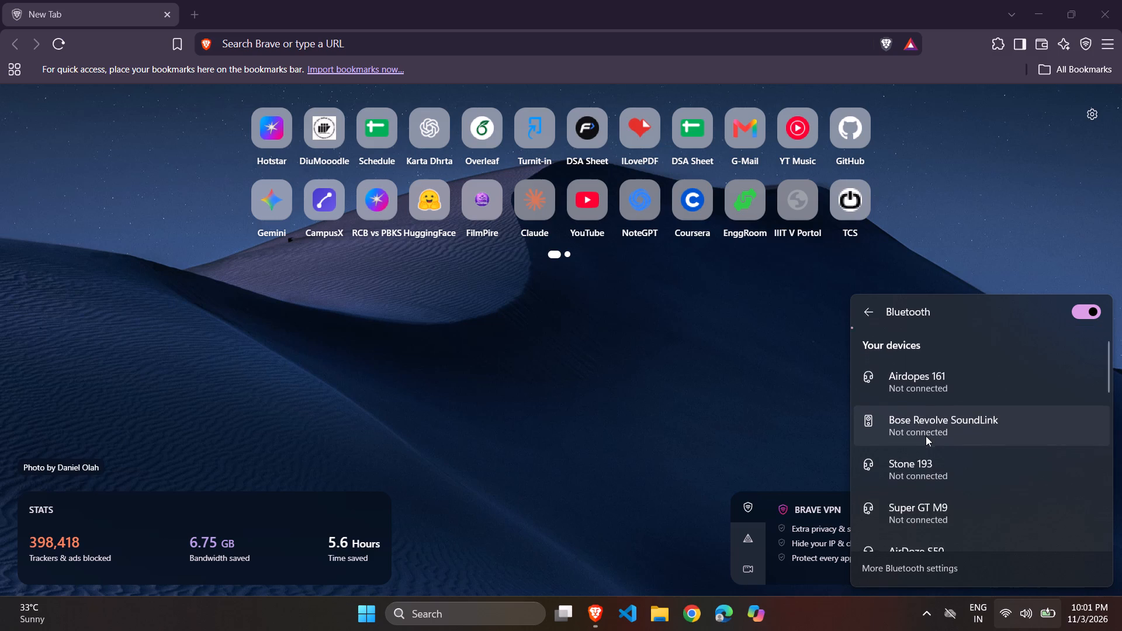
scroll(926, 436, down, 10)
scroll(926, 436, up, 5)
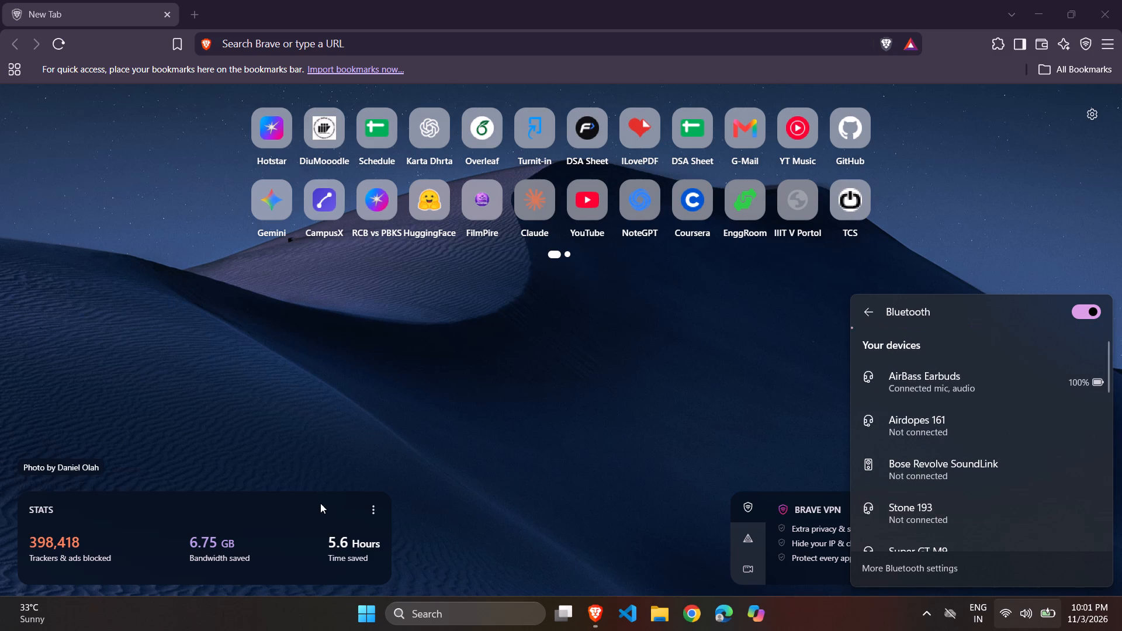
click(530, 469)
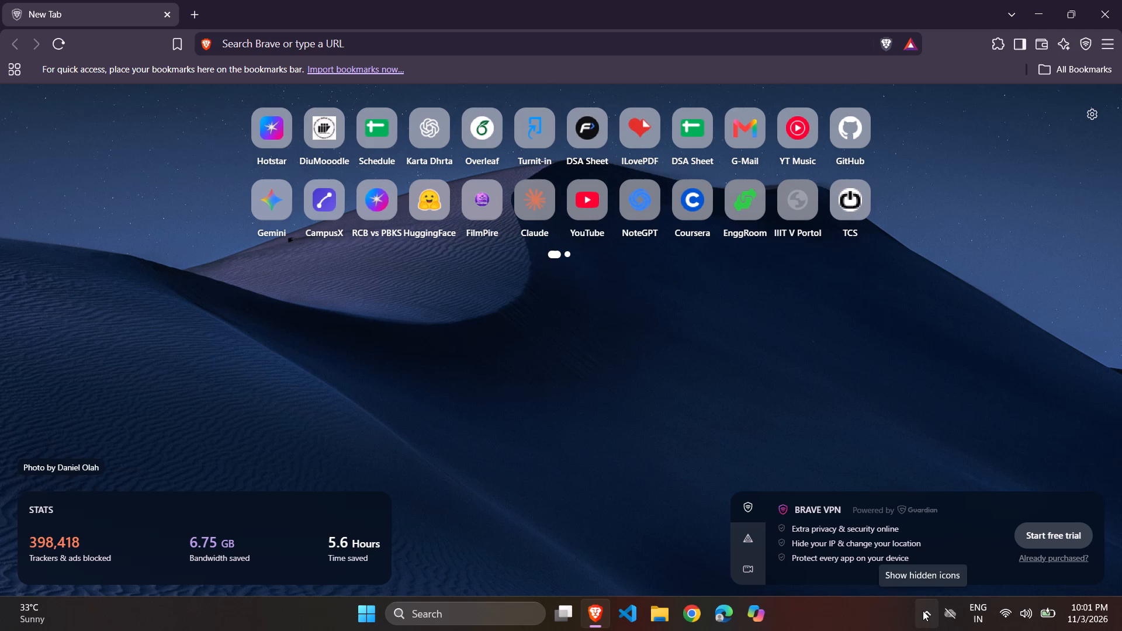
Raise the display brightness slightly in the quick settings, to a little above 43, and return to the browser's new tab page.
click(1009, 626)
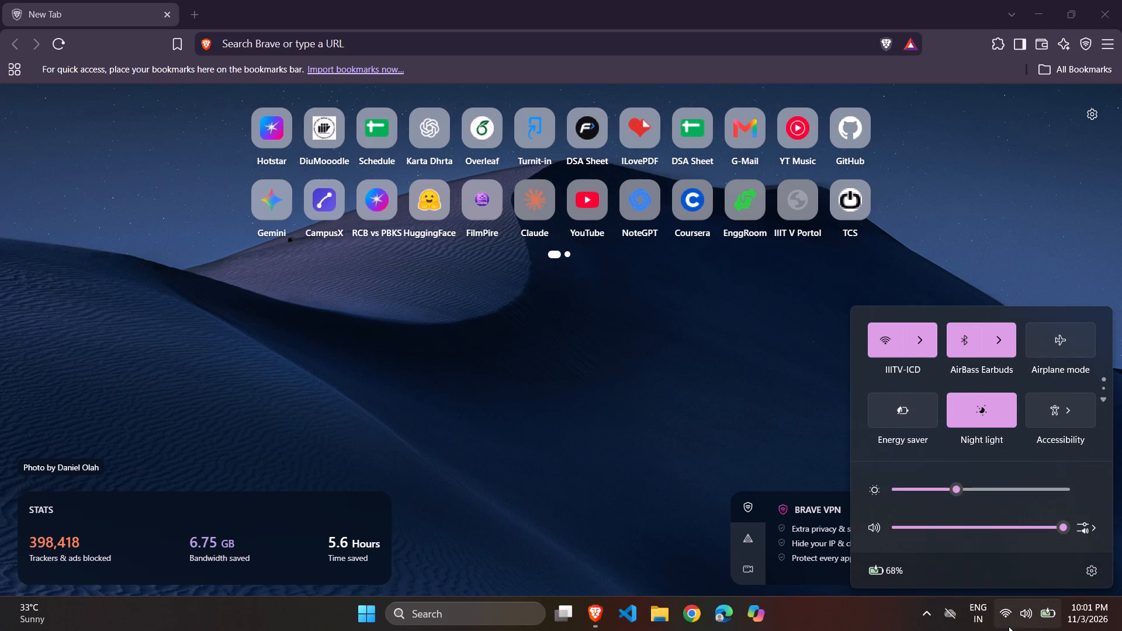
drag(958, 487, 971, 490)
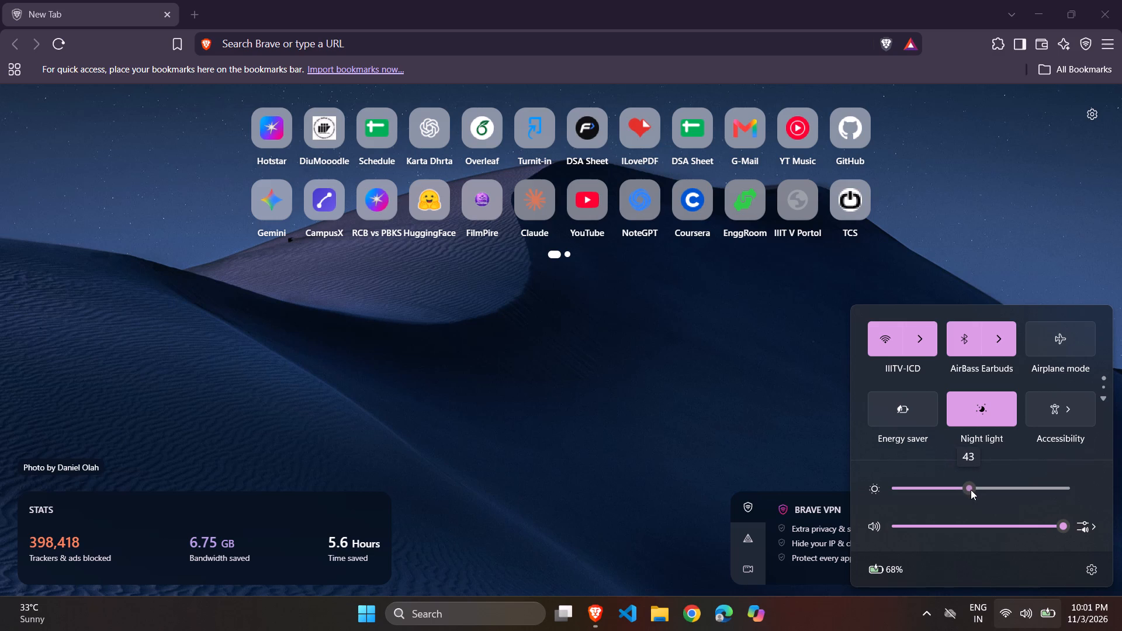
drag(971, 490, 974, 488)
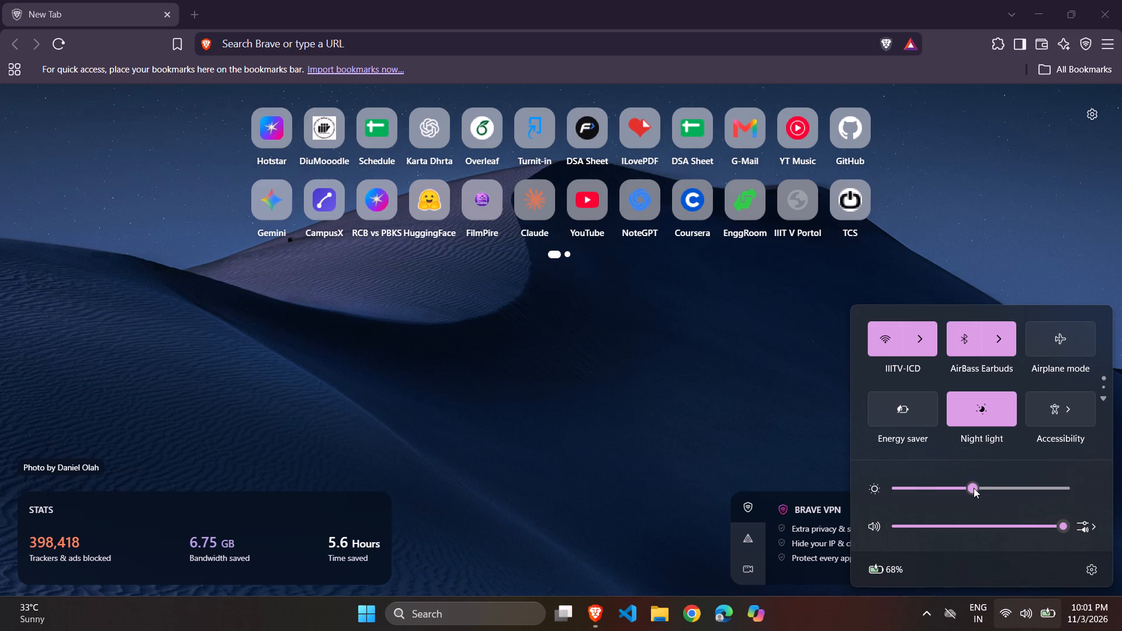
click(974, 488)
click(975, 488)
click(801, 623)
click(586, 610)
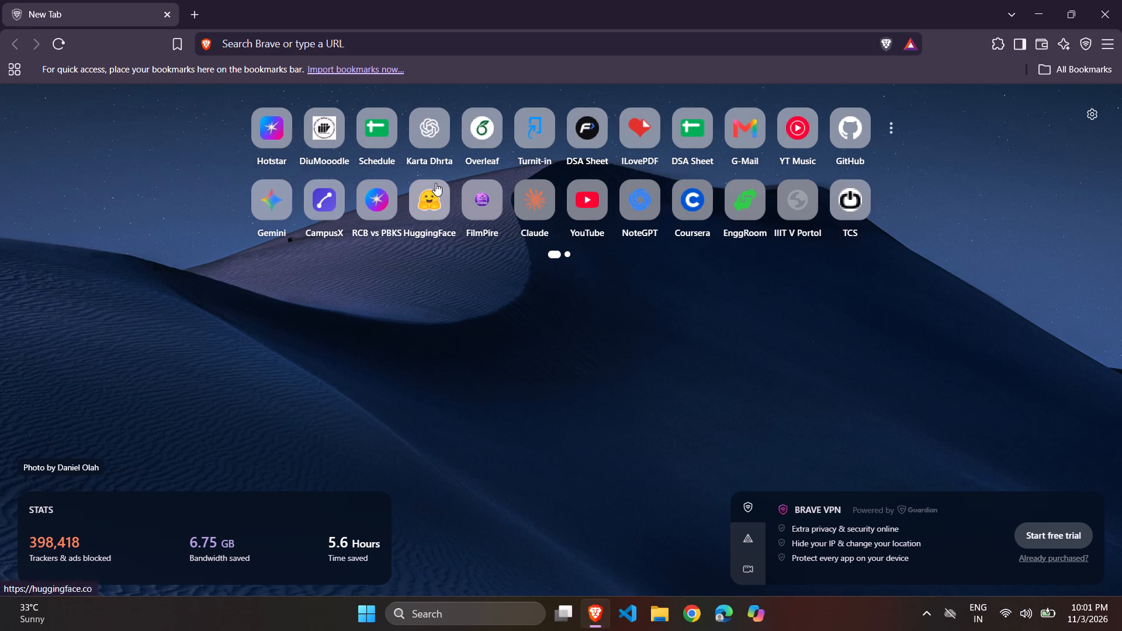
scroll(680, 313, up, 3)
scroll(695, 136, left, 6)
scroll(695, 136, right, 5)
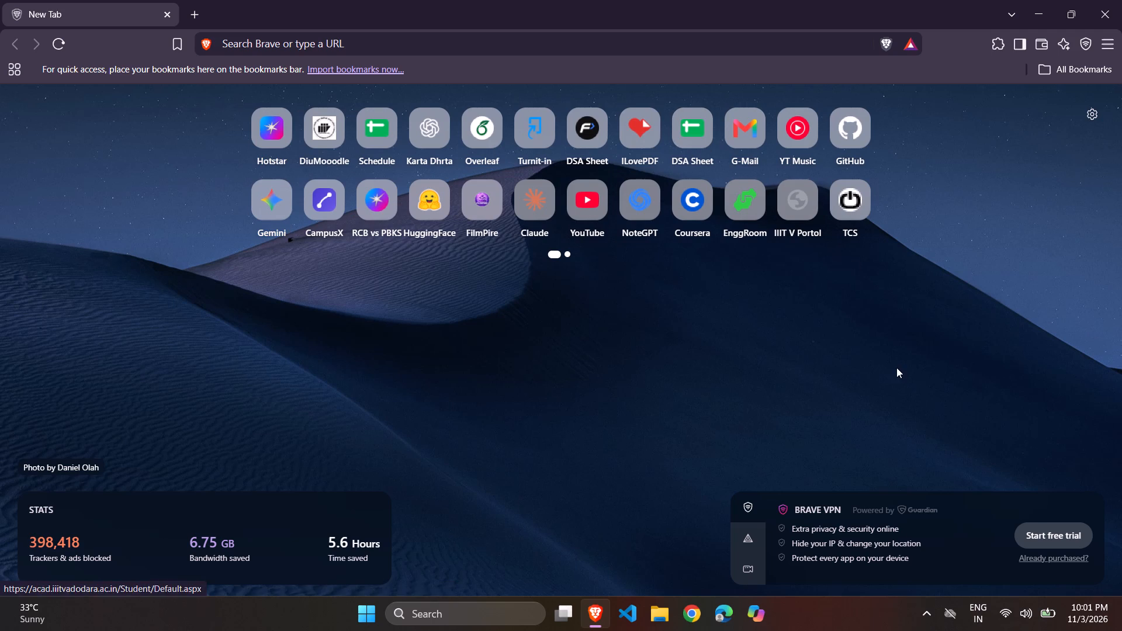
Show the hidden system tray icons.
click(931, 615)
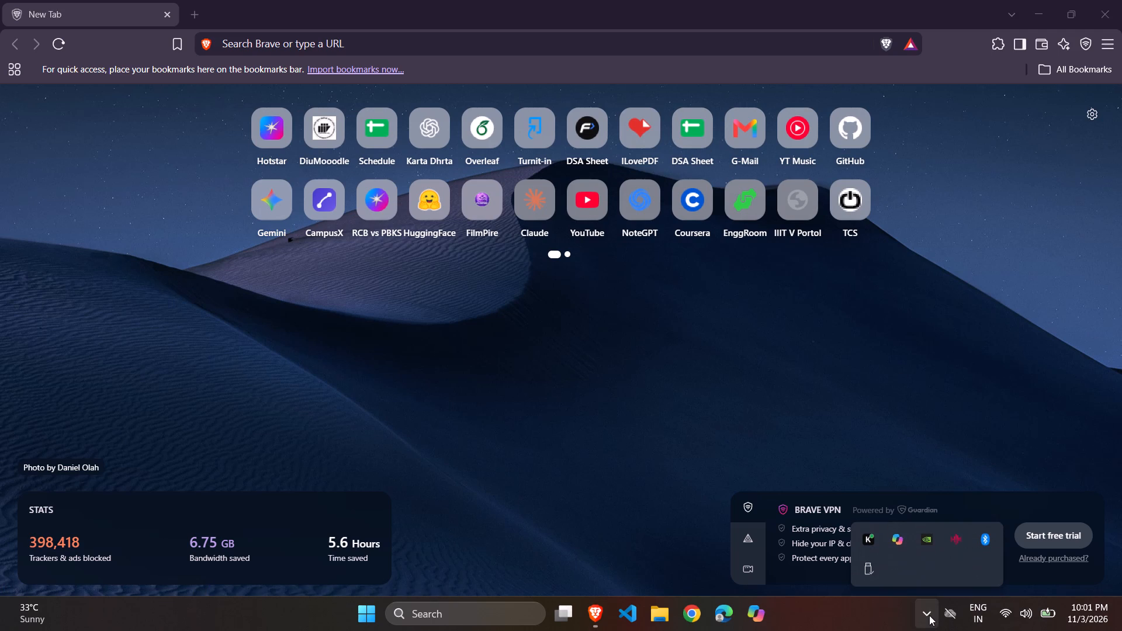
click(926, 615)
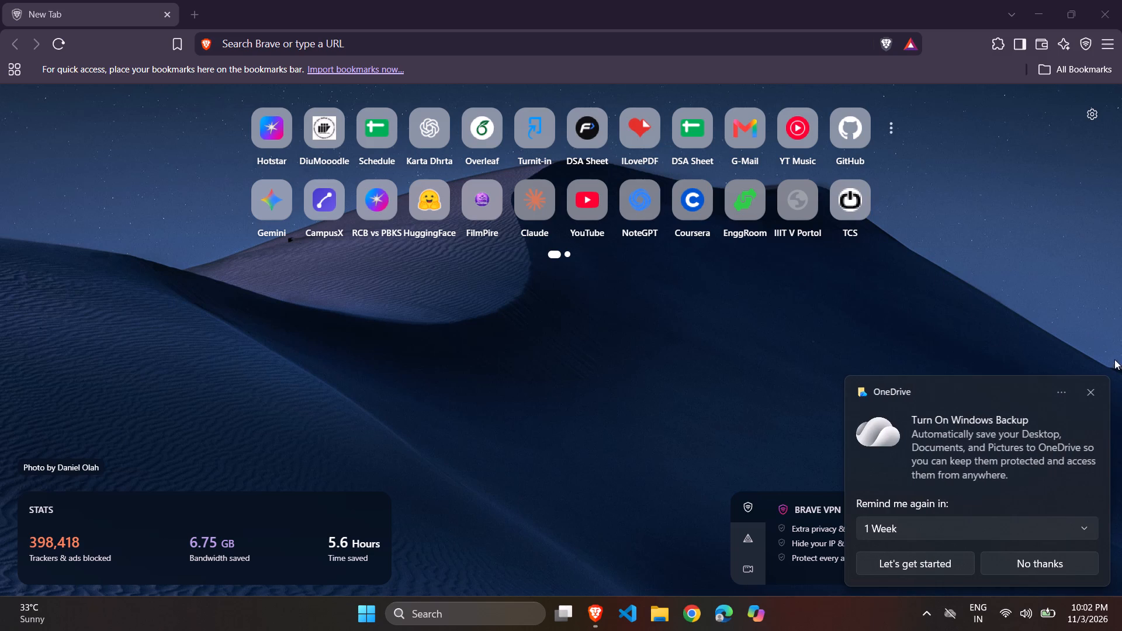
Dismiss the OneDrive notification about turning on Windows backup.
click(1093, 397)
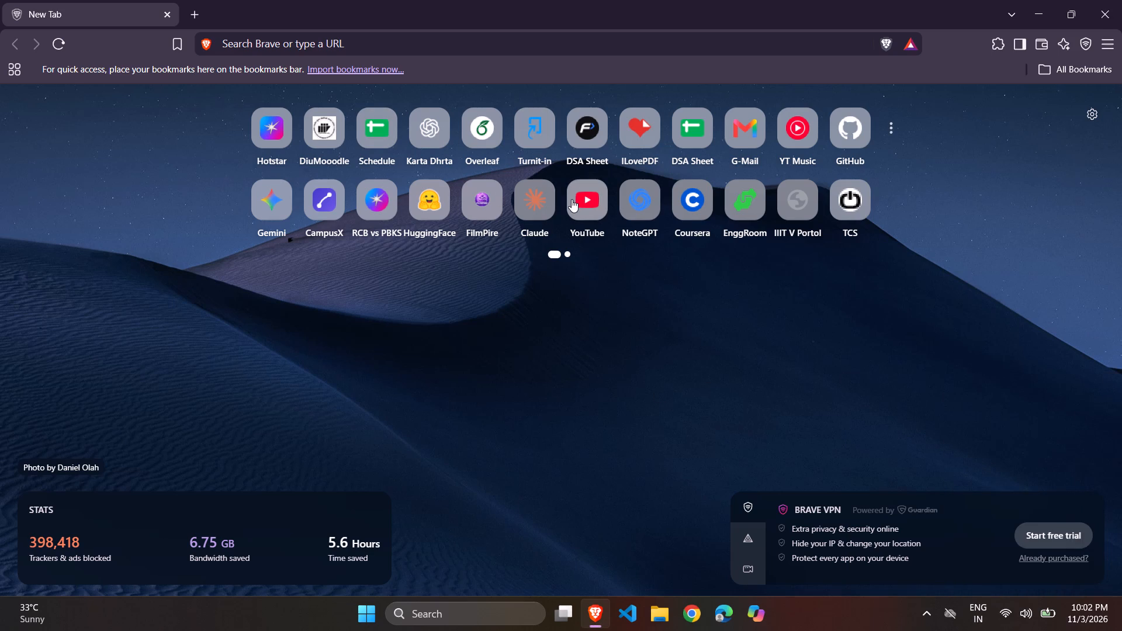
Open the Google Classroom app from the recent searches.
click(462, 620)
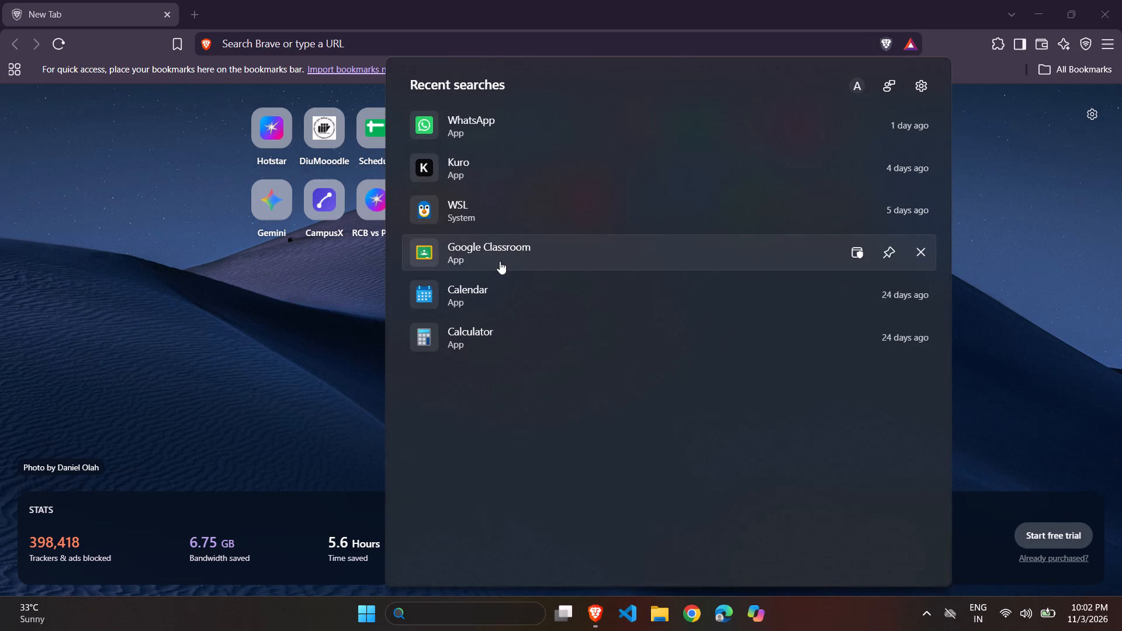
click(500, 261)
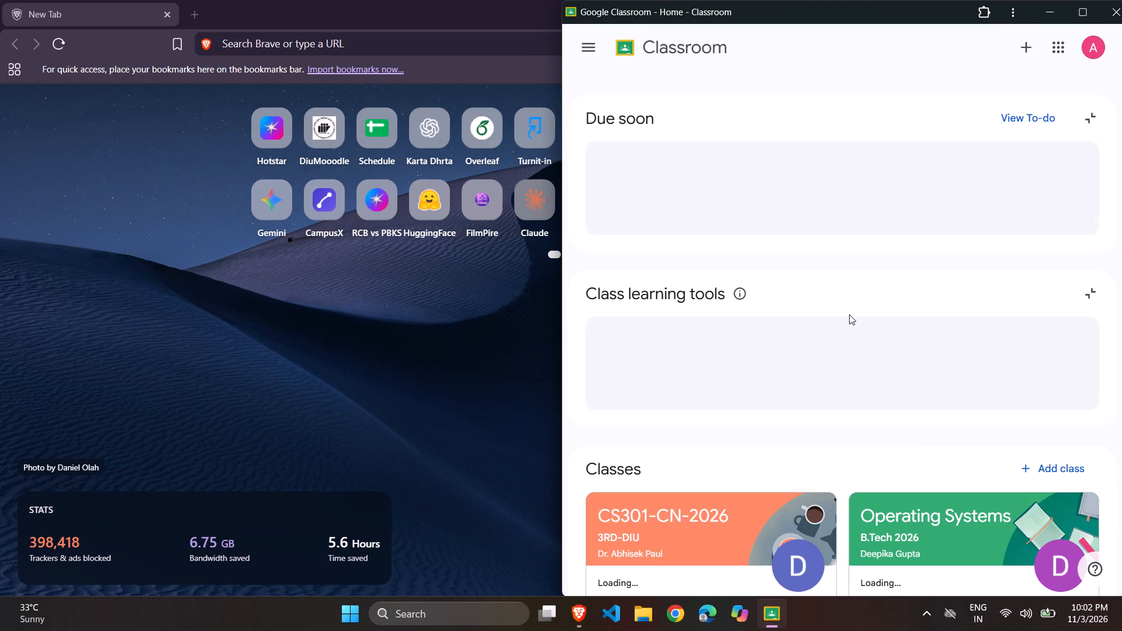
Look through the Classroom home page sections and the list of enrolled classes.
scroll(849, 314, down, 1)
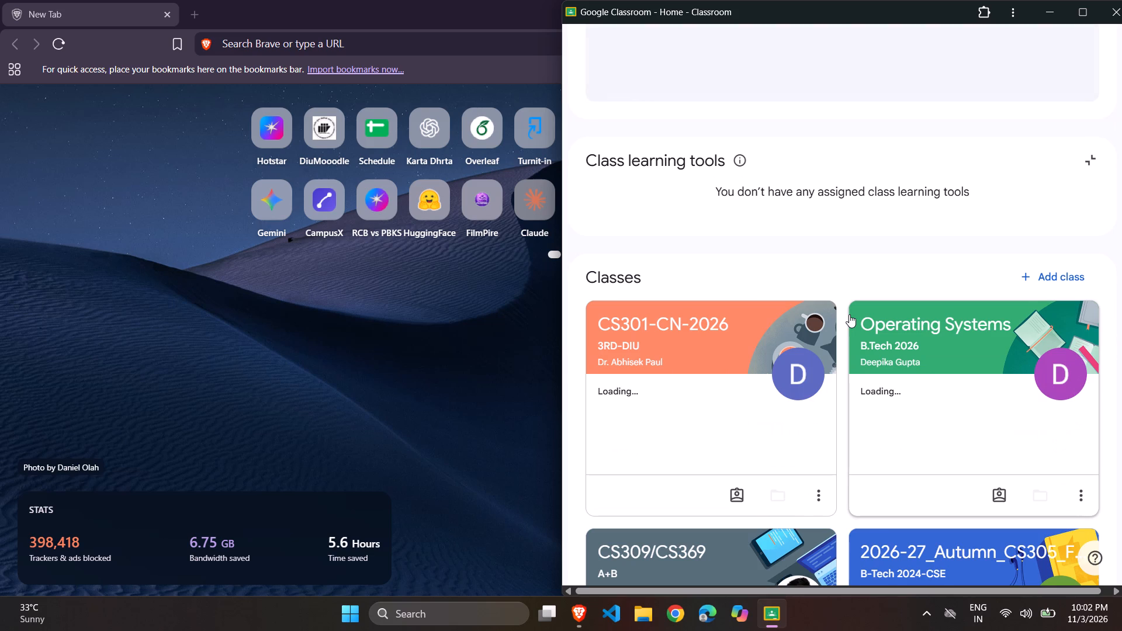
scroll(849, 314, down, 1)
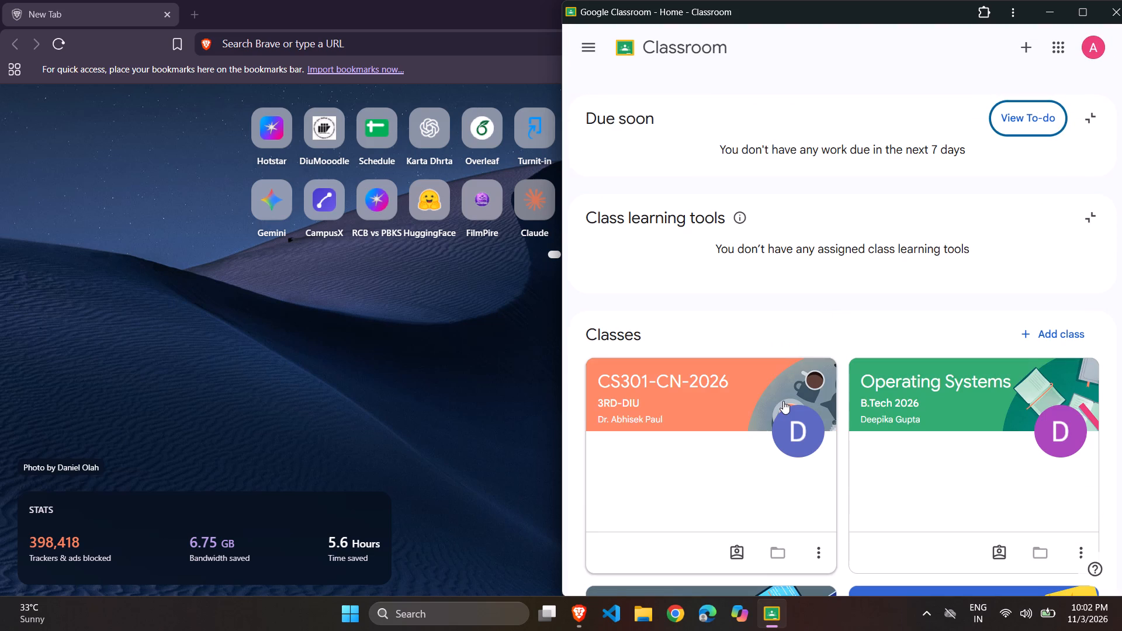
scroll(783, 401, down, 1)
scroll(752, 264, up, 3)
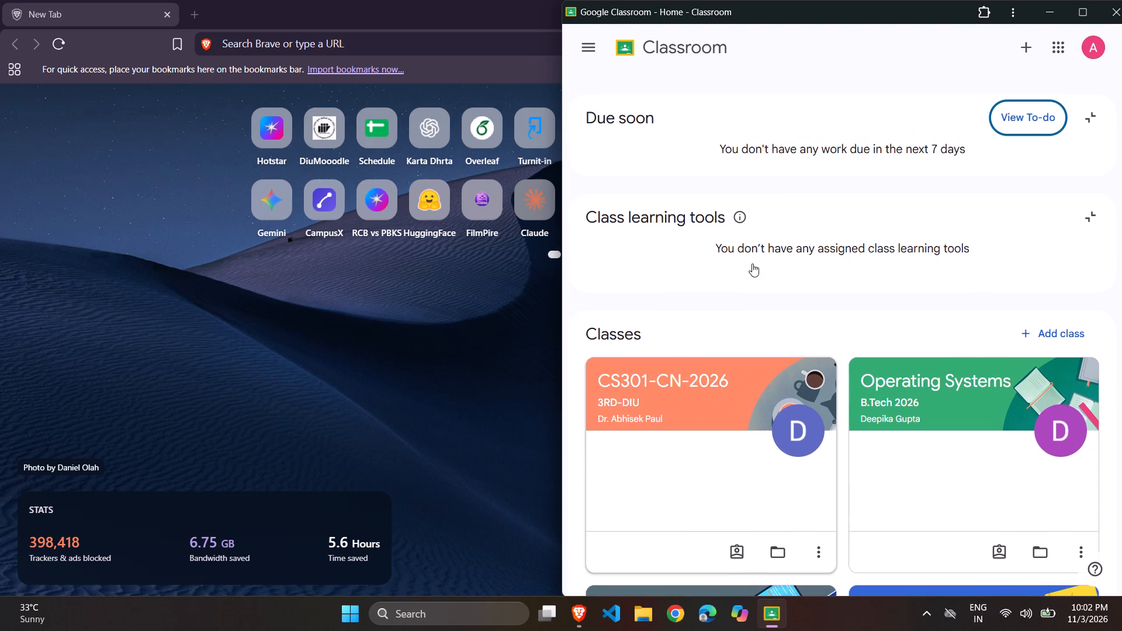
scroll(752, 264, up, 2)
scroll(752, 264, down, 1)
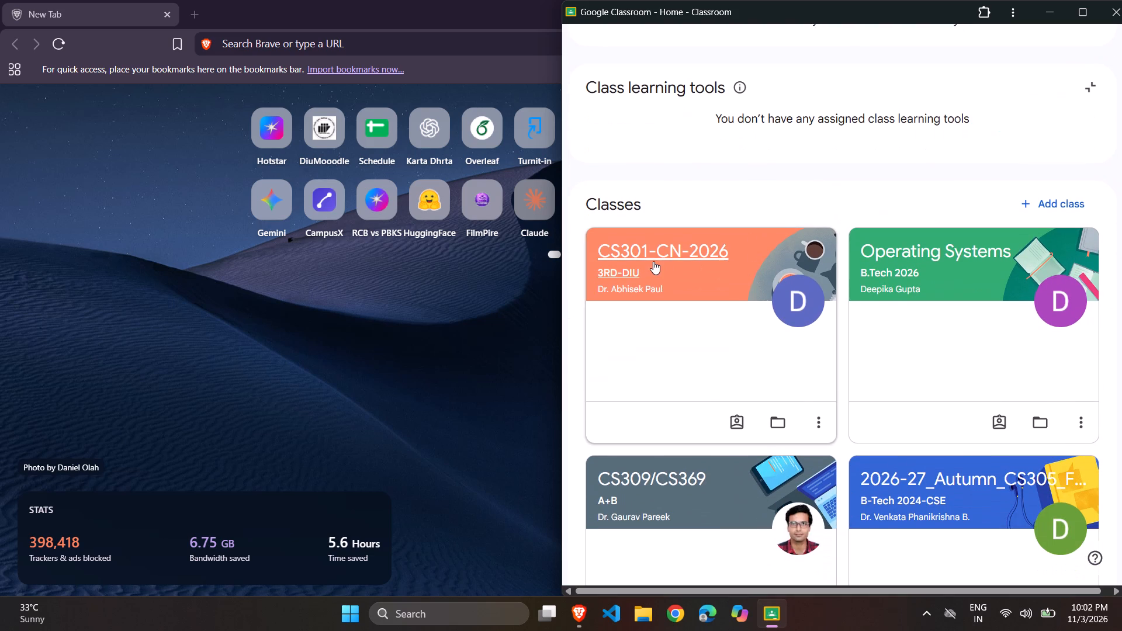
scroll(653, 261, down, 3)
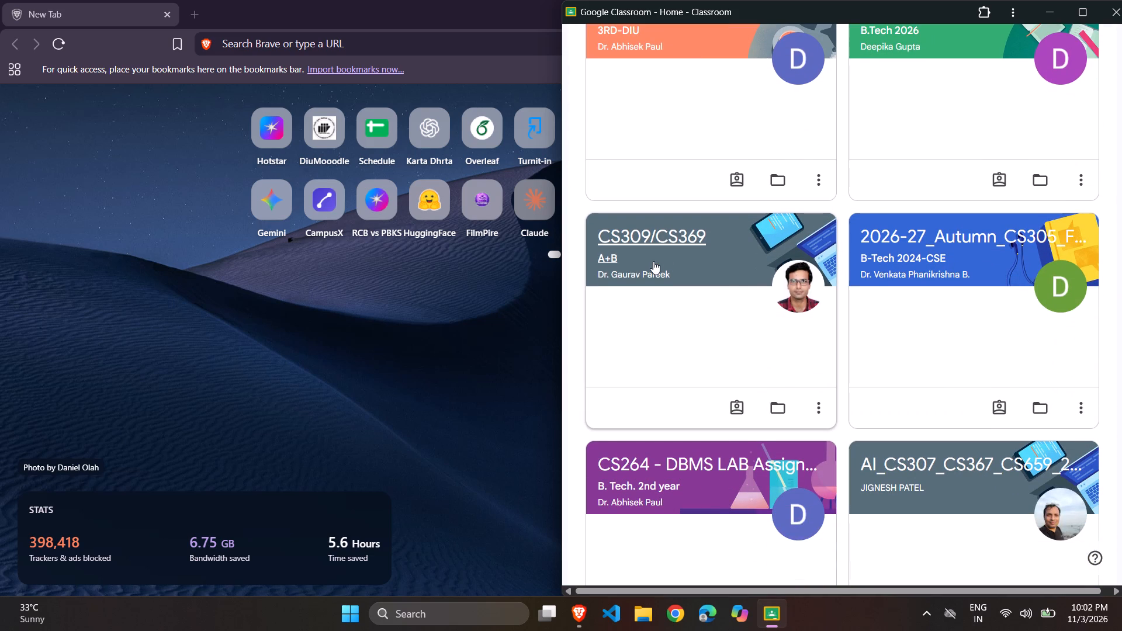
scroll(653, 261, up, 5)
scroll(653, 261, down, 1)
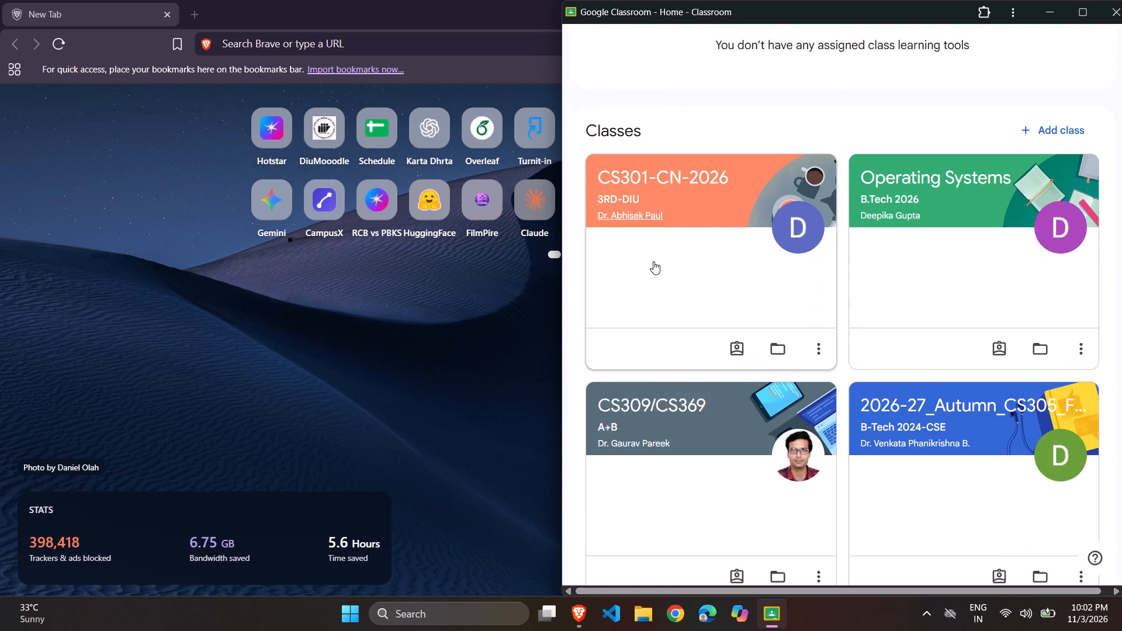
scroll(653, 261, down, 1)
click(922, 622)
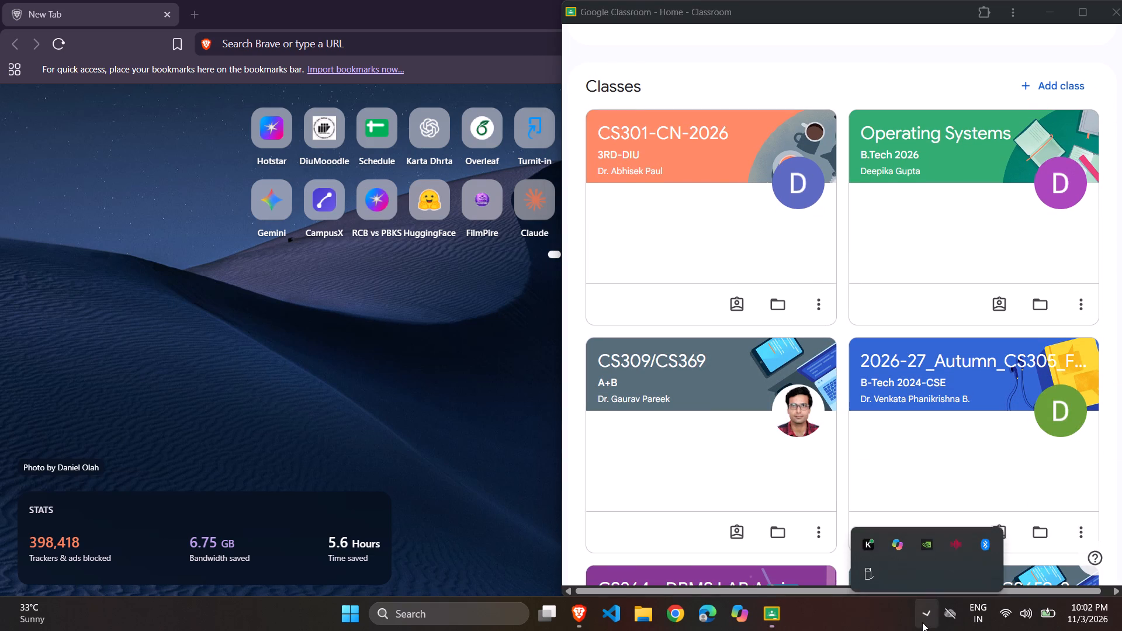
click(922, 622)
Examine the Due soon and Class learning tools sections, along with the class cards, on the Classroom home page.
scroll(690, 353, up, 5)
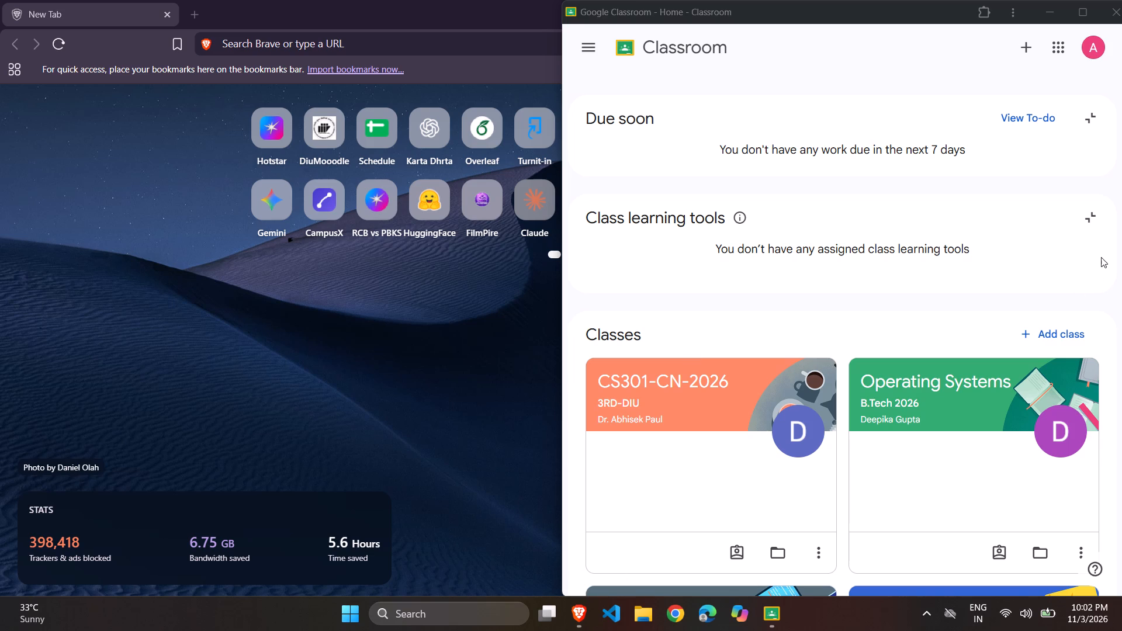
scroll(627, 308, up, 5)
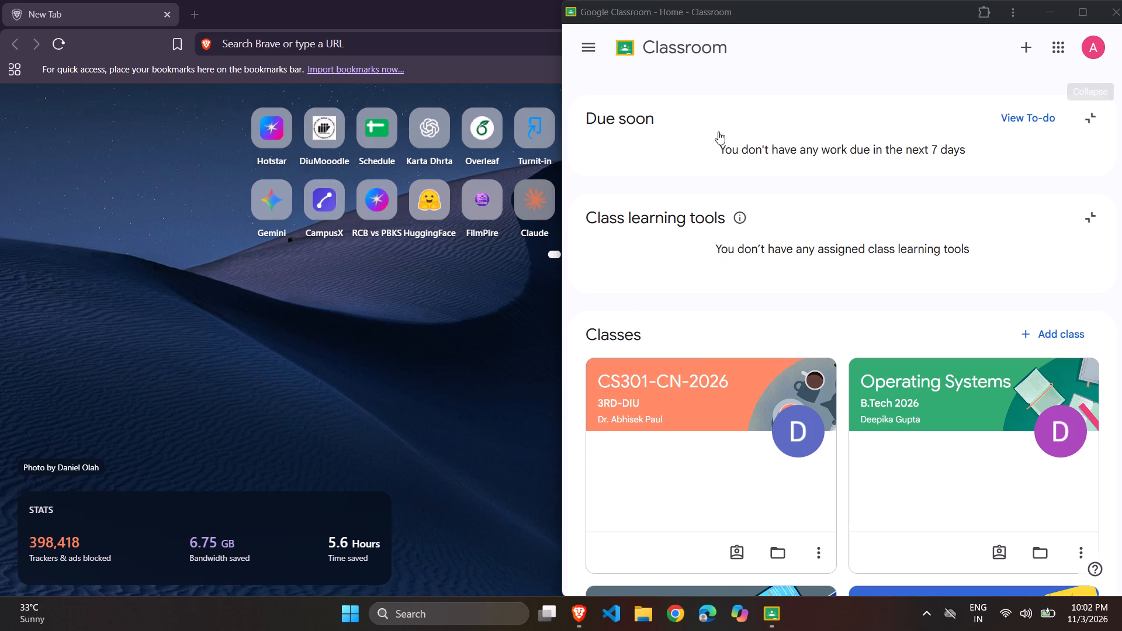
drag(718, 147, 996, 172)
click(996, 172)
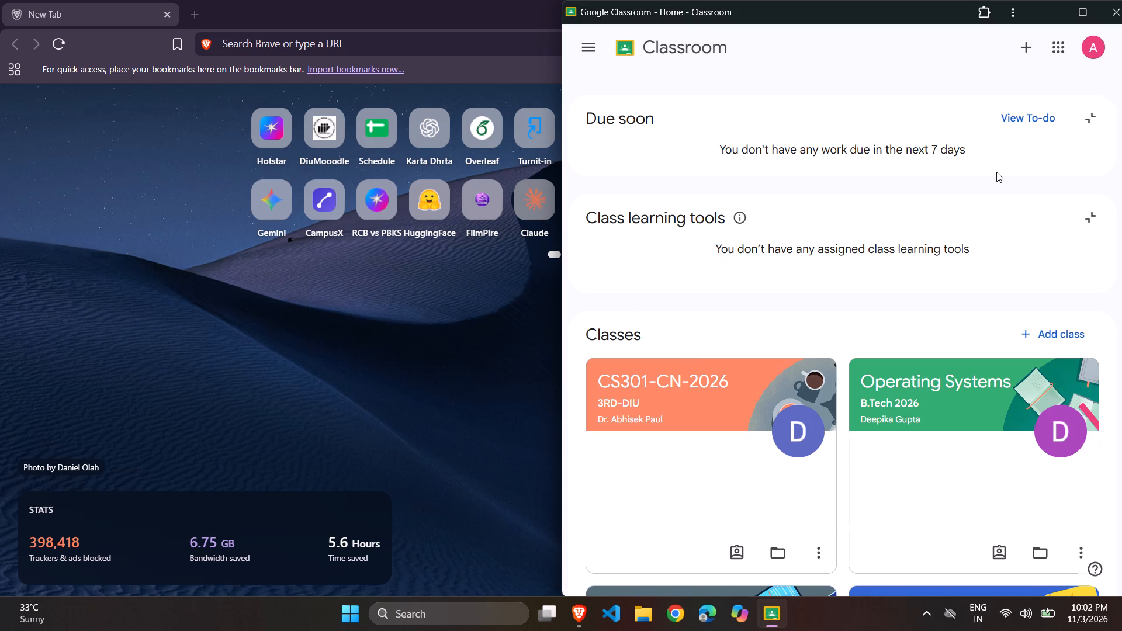
drag(714, 255, 995, 261)
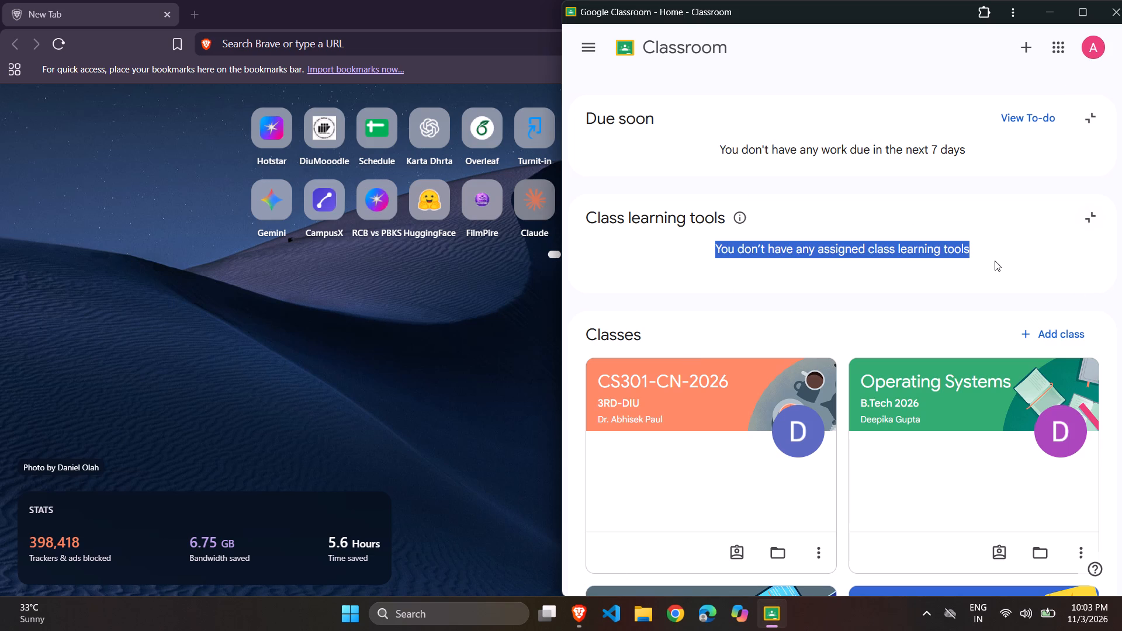
drag(995, 261, 998, 259)
click(998, 259)
scroll(626, 323, down, 1)
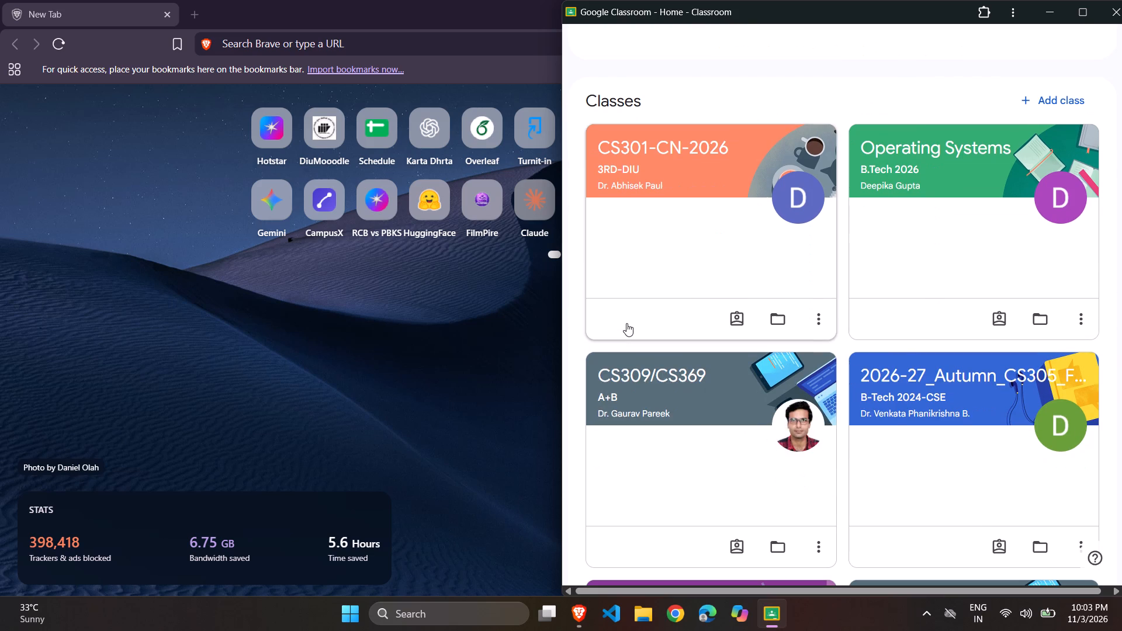
scroll(626, 323, down, 2)
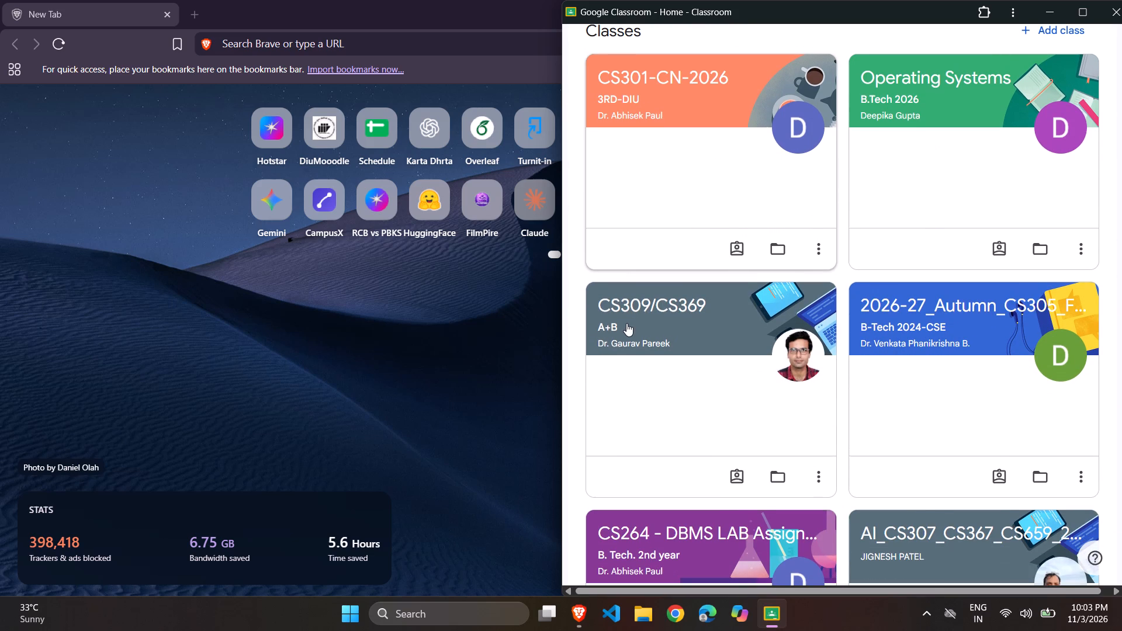
scroll(626, 323, down, 1)
scroll(626, 323, up, 1)
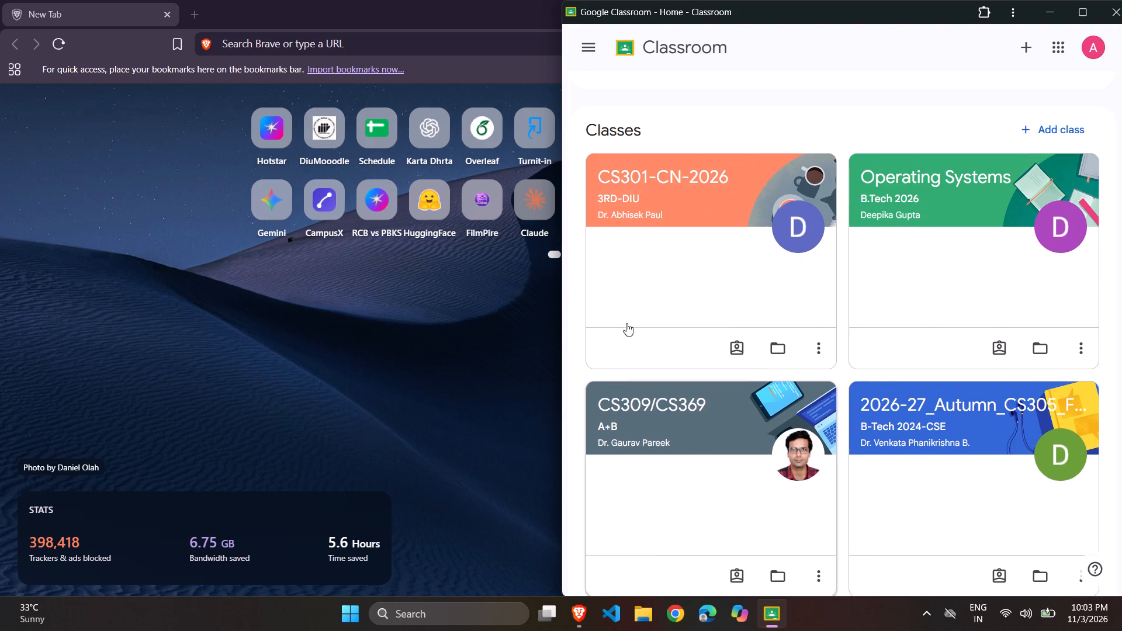
scroll(626, 323, up, 2)
Open the CS301-CN-2026 class.
click(699, 232)
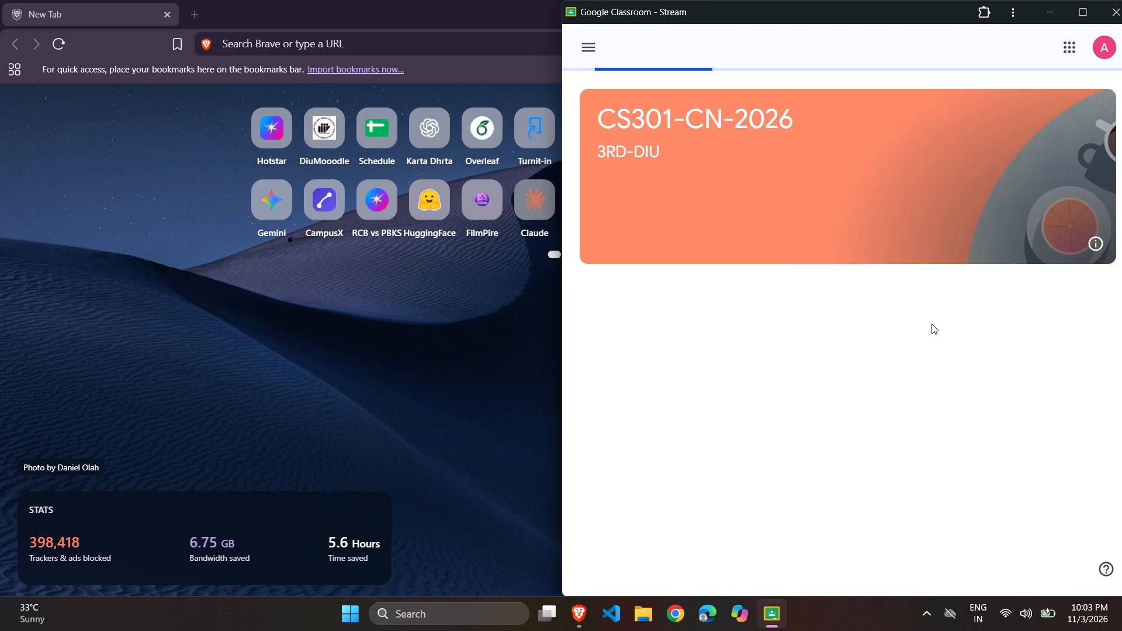
Look through the CS301-CN-2026 stream for the announcements with attached PDF study materials and past papers.
scroll(931, 324, down, 1)
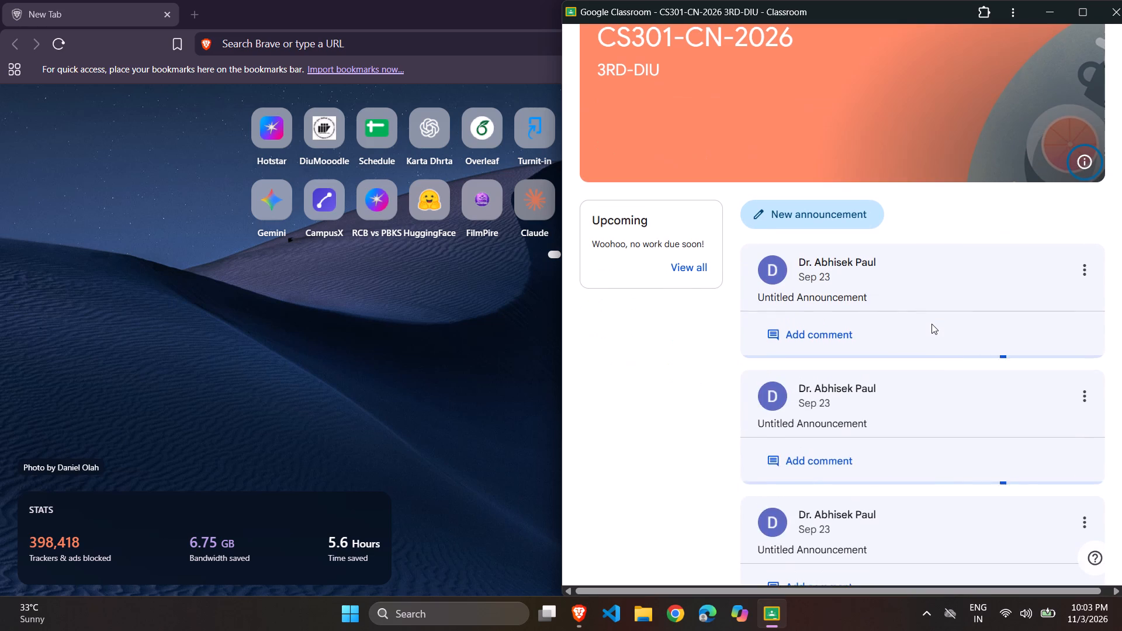
scroll(845, 311, down, 4)
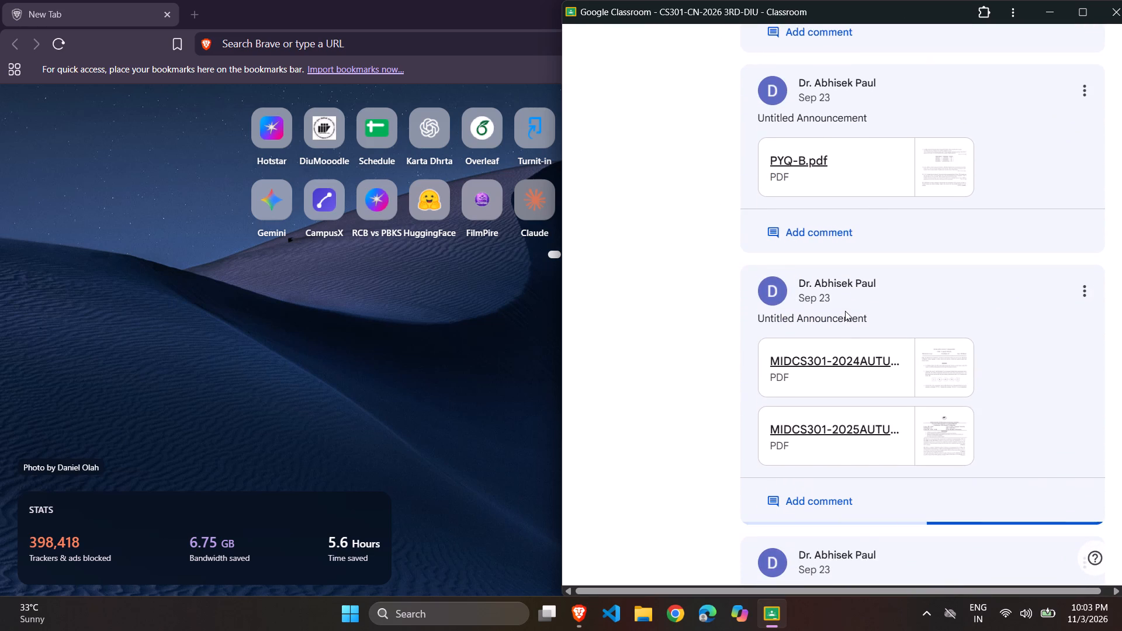
scroll(845, 311, down, 3)
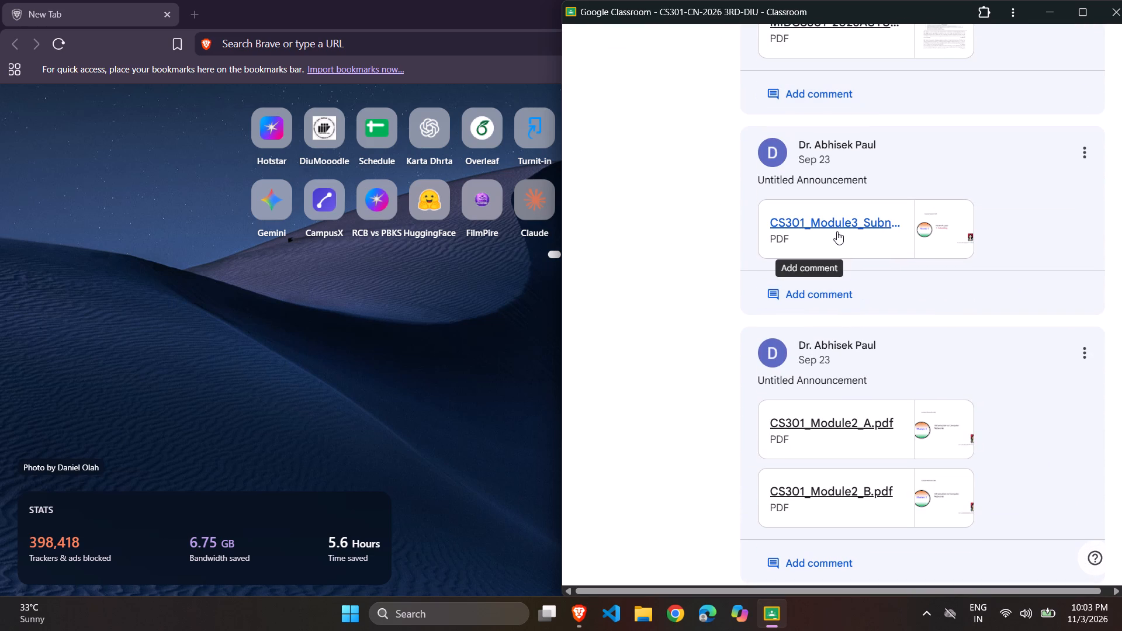
scroll(837, 231, down, 6)
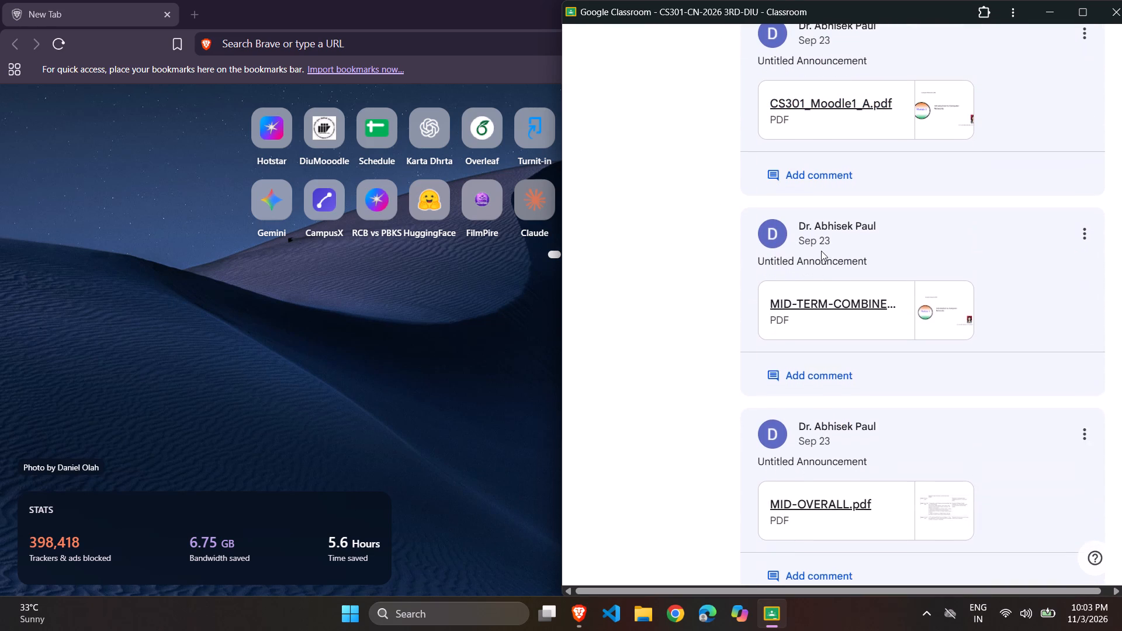
scroll(821, 251, down, 1)
scroll(837, 308, down, 2)
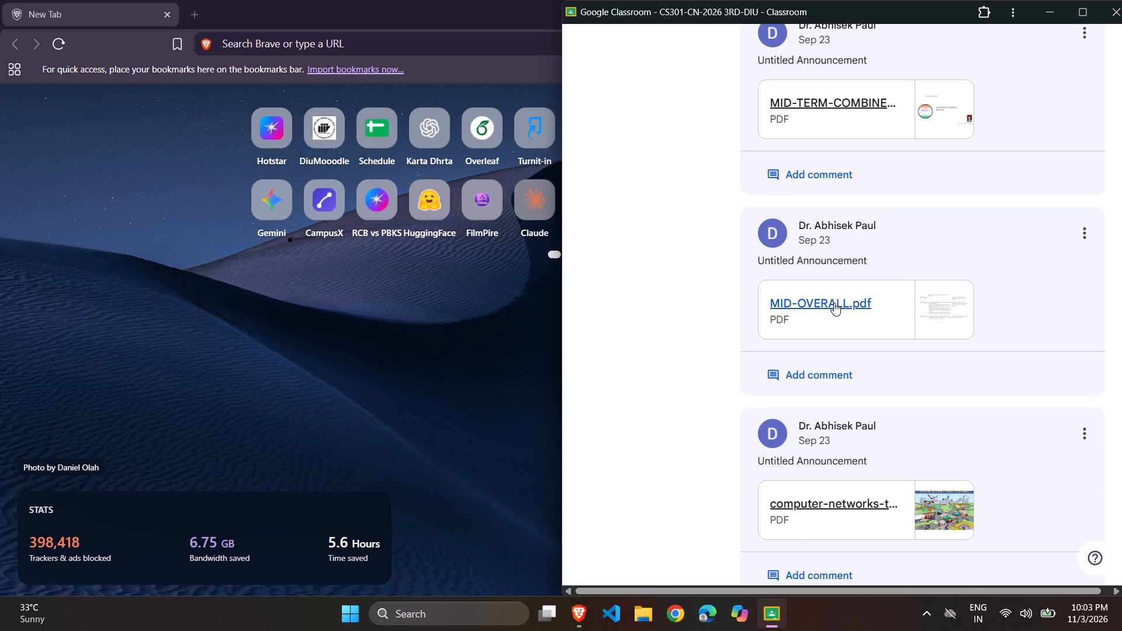
scroll(833, 303, down, 3)
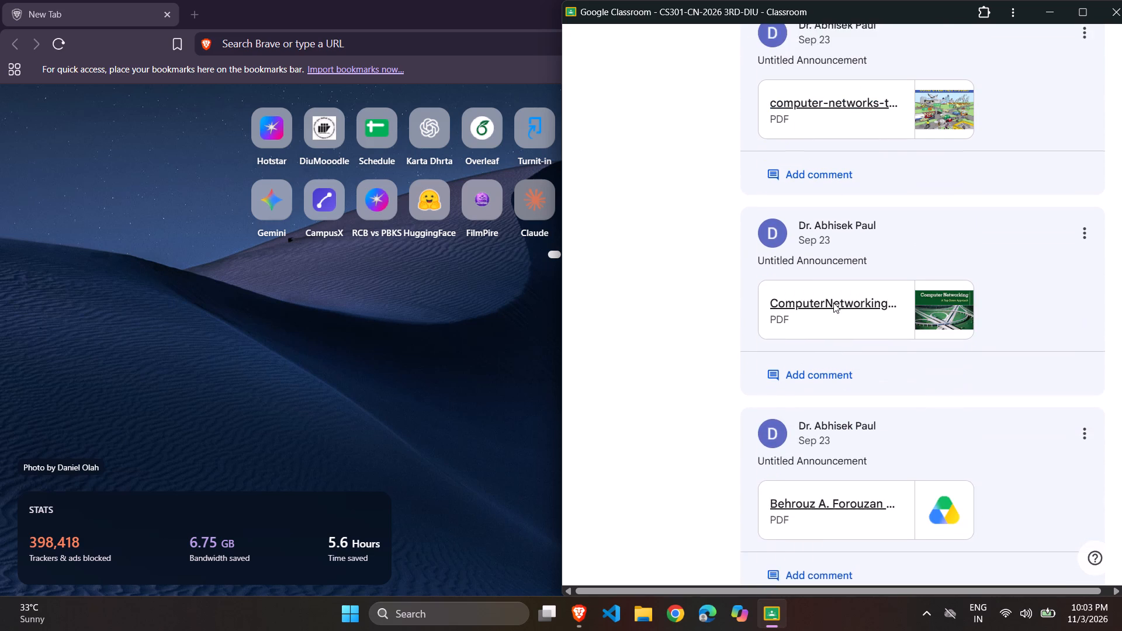
scroll(833, 303, down, 2)
scroll(827, 446, up, 3)
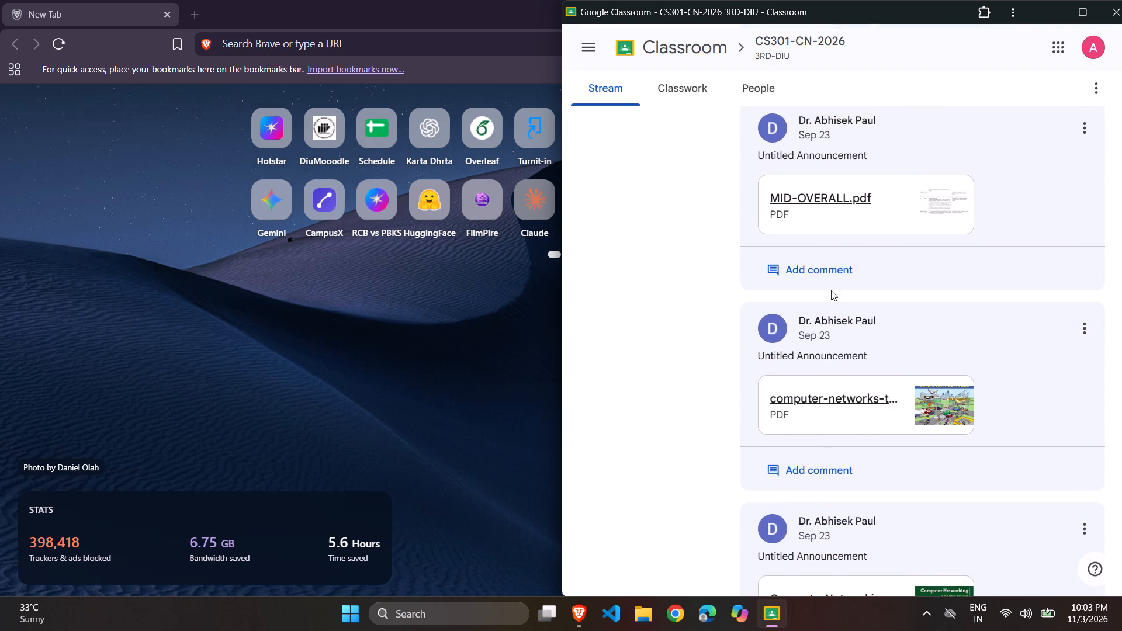
Open MID-OVERALL.pdf from the class stream and read the important topics for each module.
click(802, 190)
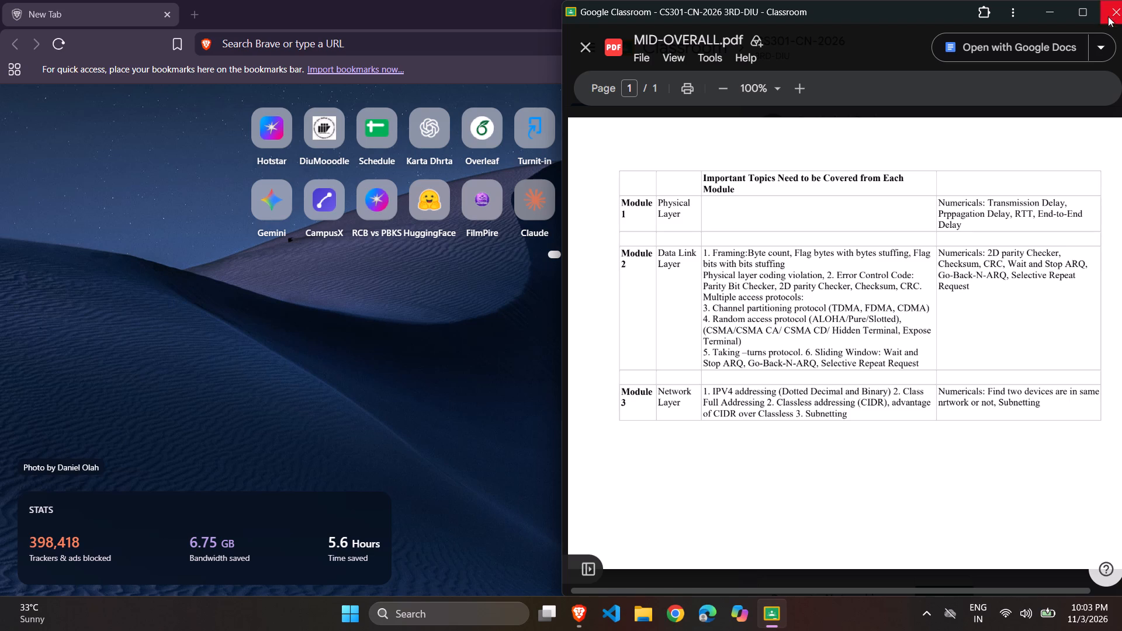
drag(870, 11, 695, 89)
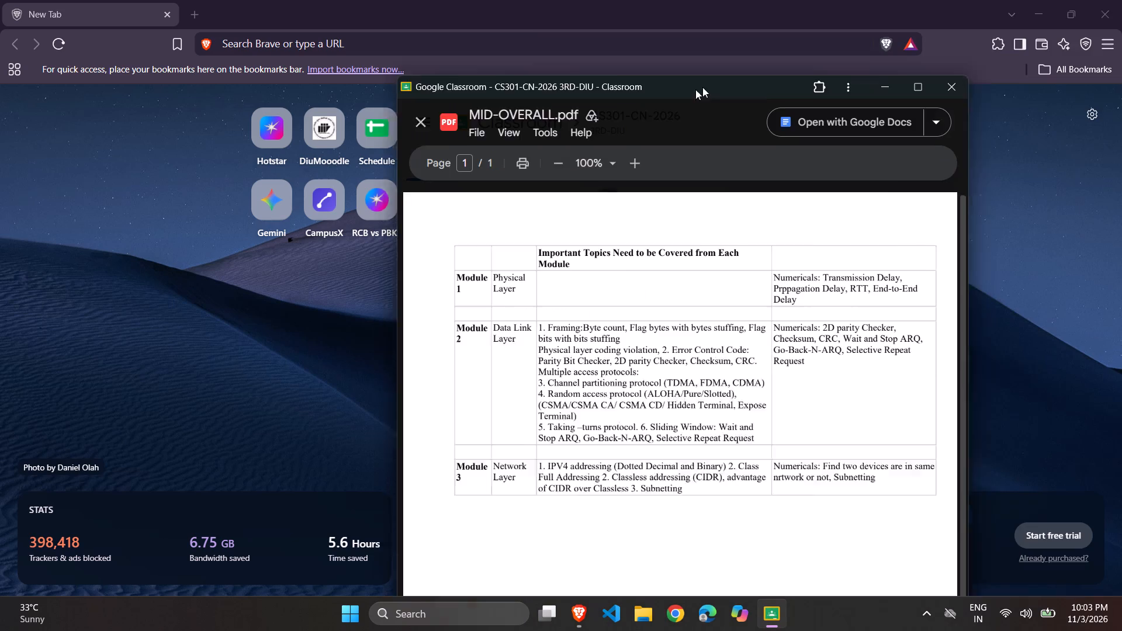
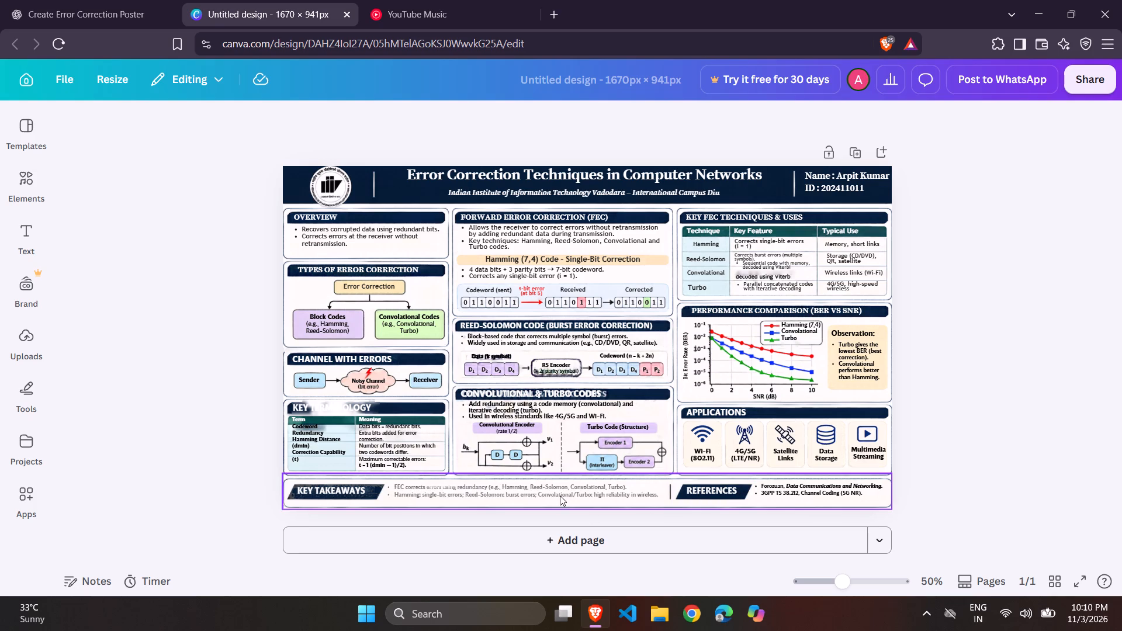
Inspect how the poster's elements can be selected, checking the Key Takeaways strip, the header banner and all elements together.
click(466, 483)
double_click(518, 491)
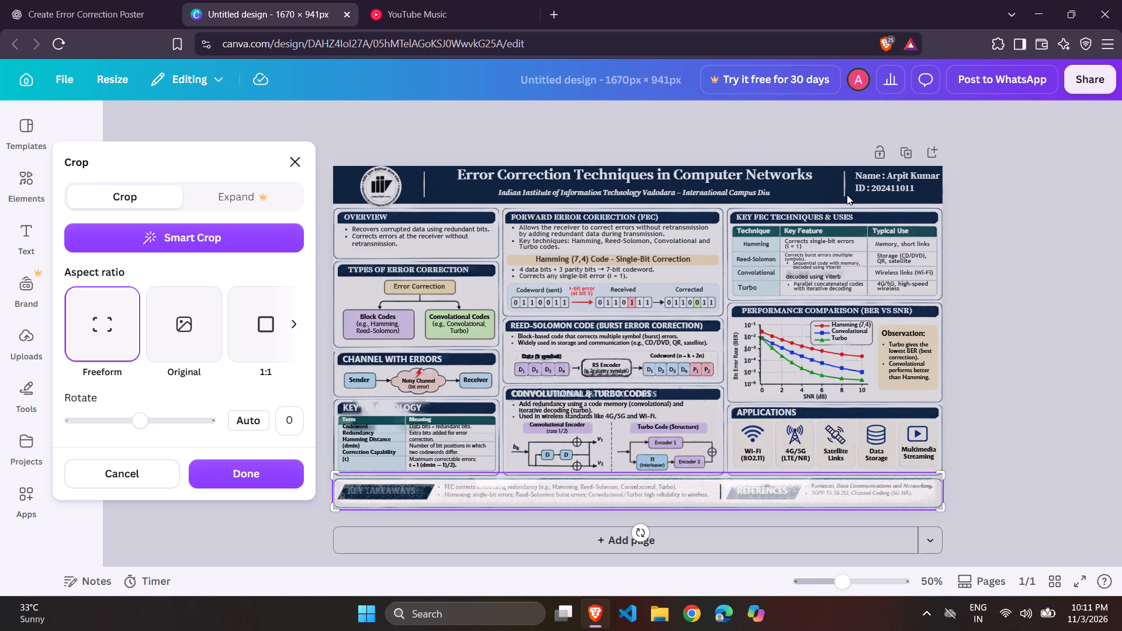
click(299, 159)
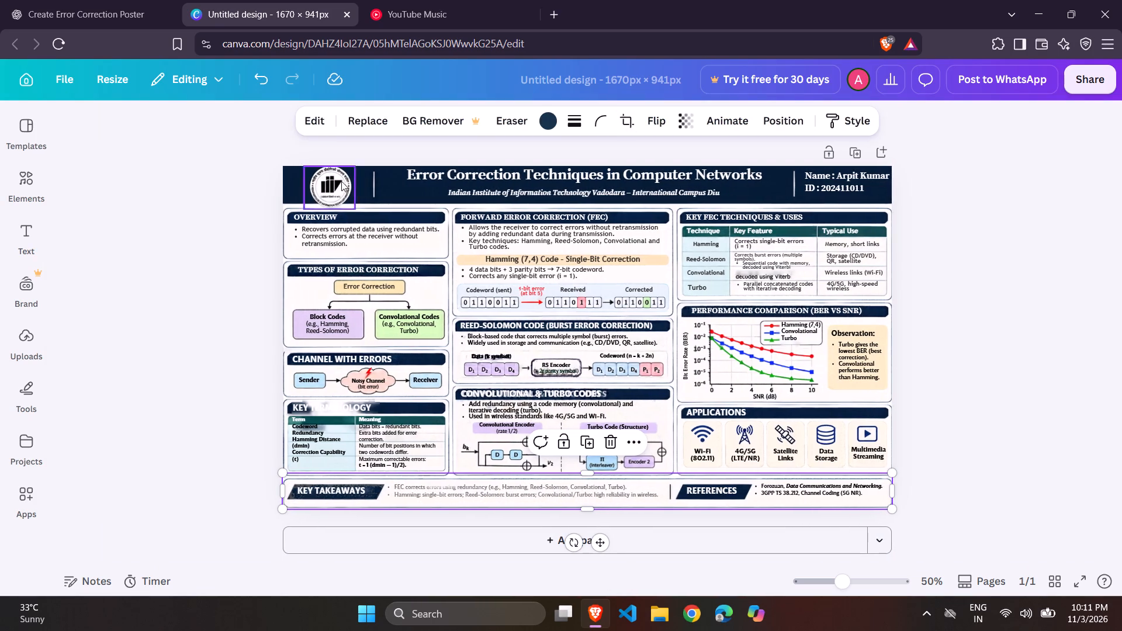
click(300, 182)
click(252, 156)
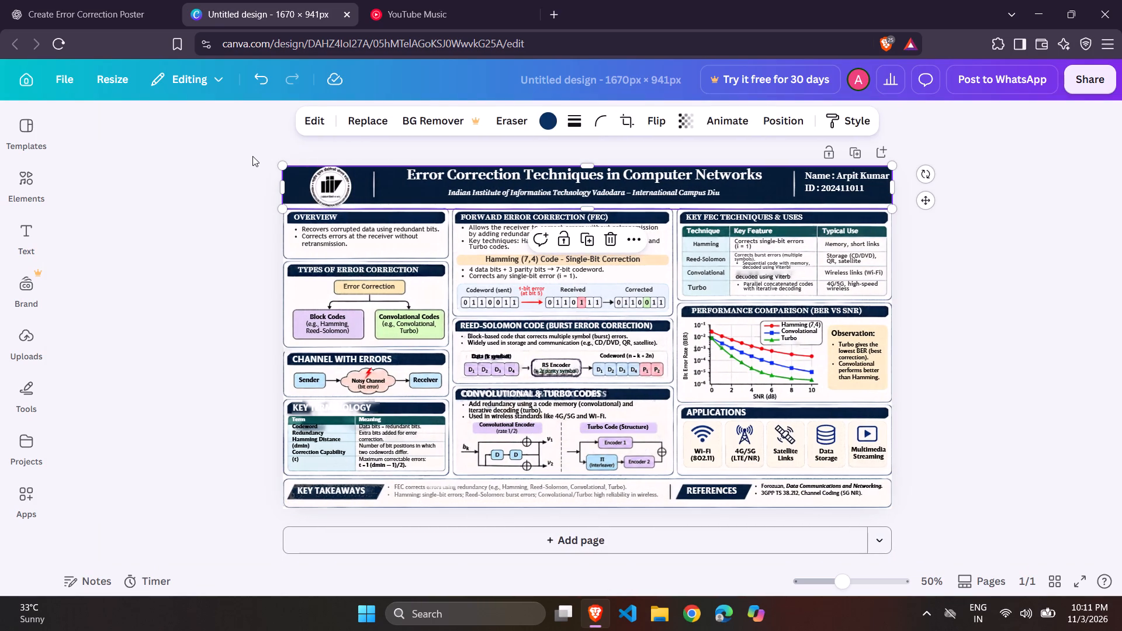
drag(252, 156, 896, 554)
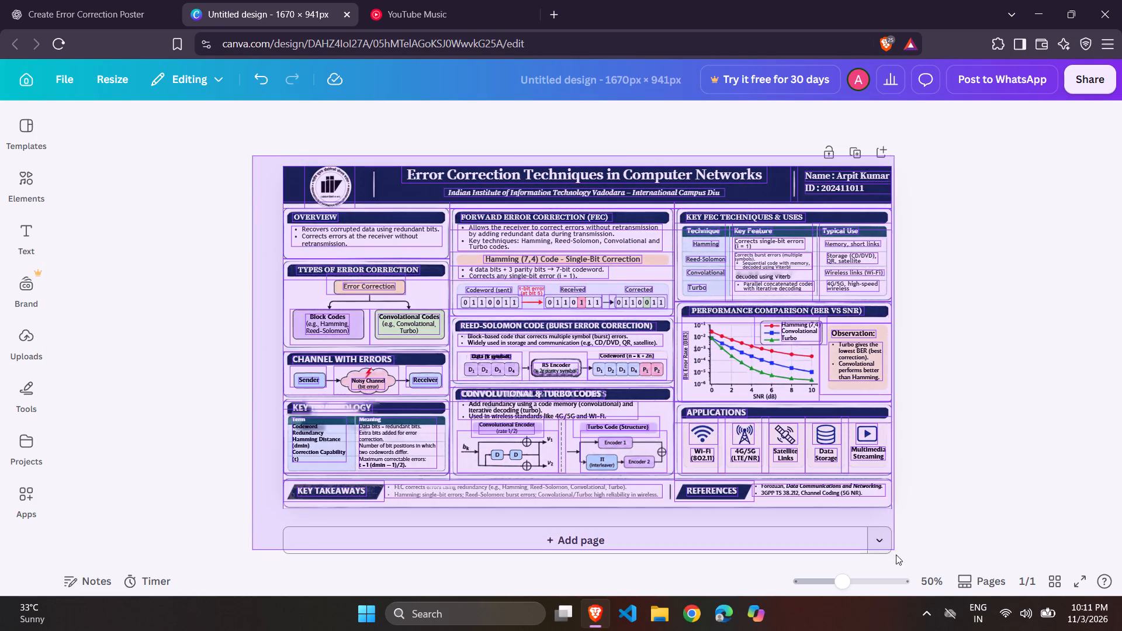
drag(896, 554, 922, 534)
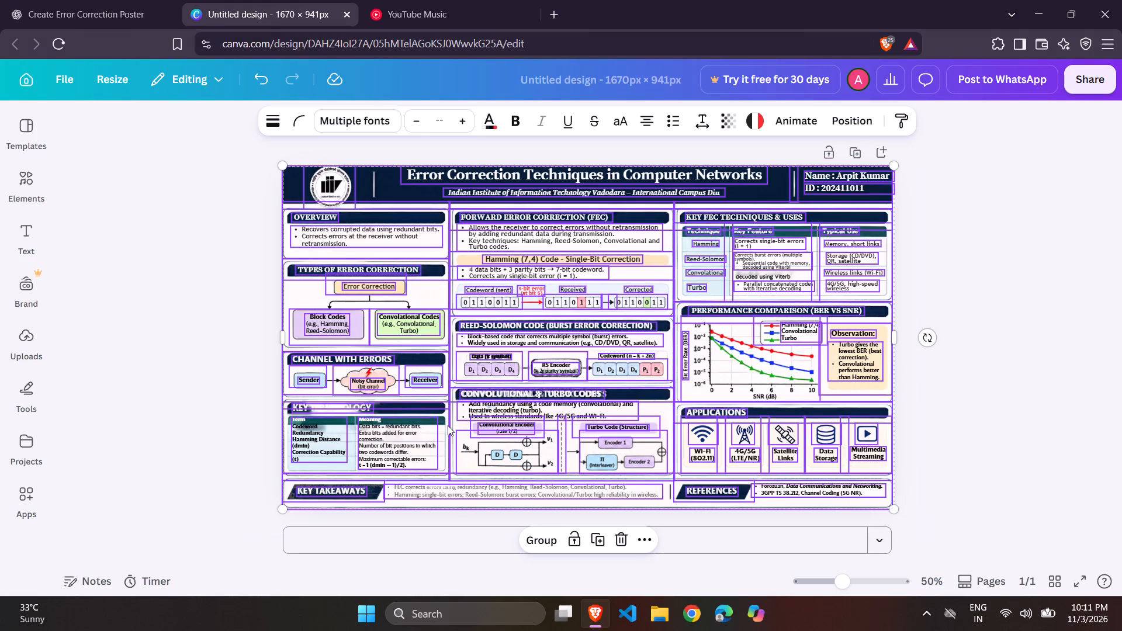
click(988, 197)
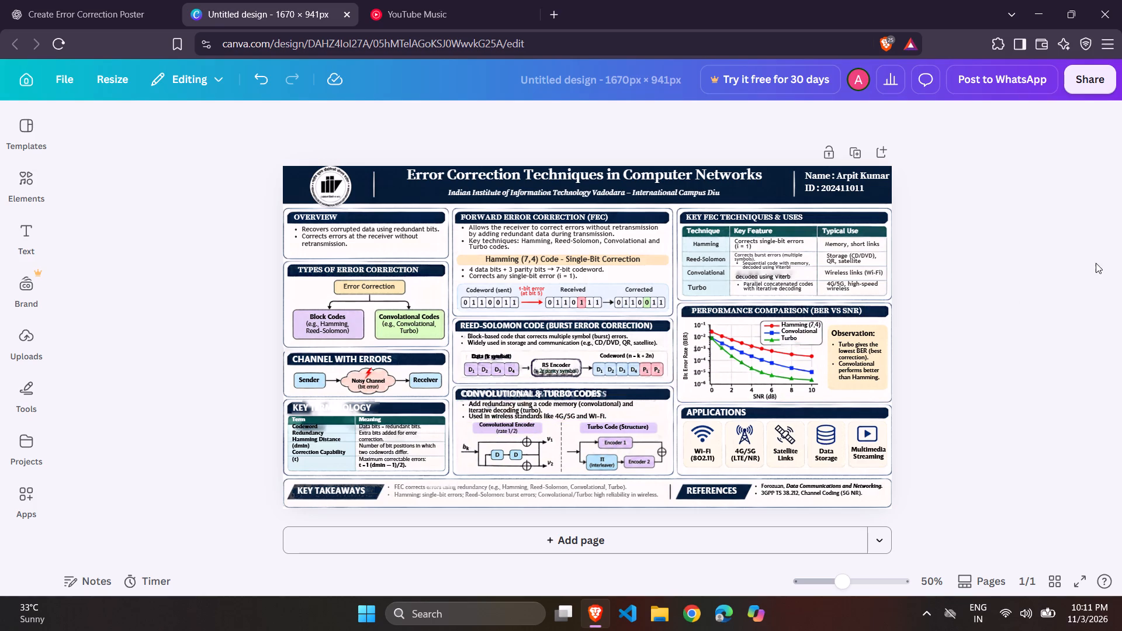
click(1121, 256)
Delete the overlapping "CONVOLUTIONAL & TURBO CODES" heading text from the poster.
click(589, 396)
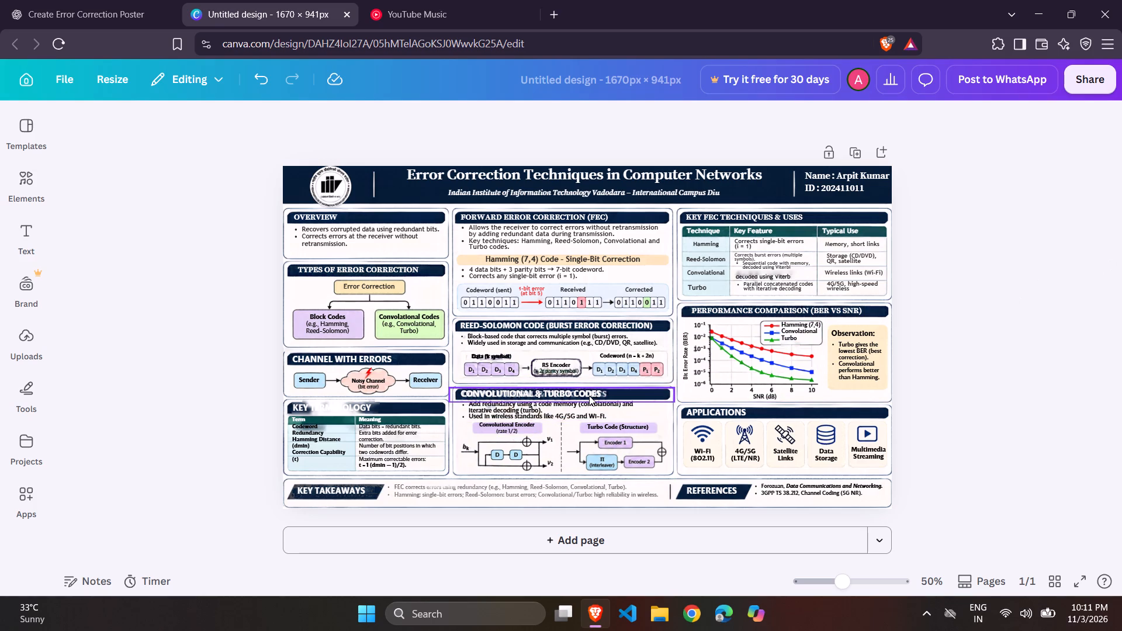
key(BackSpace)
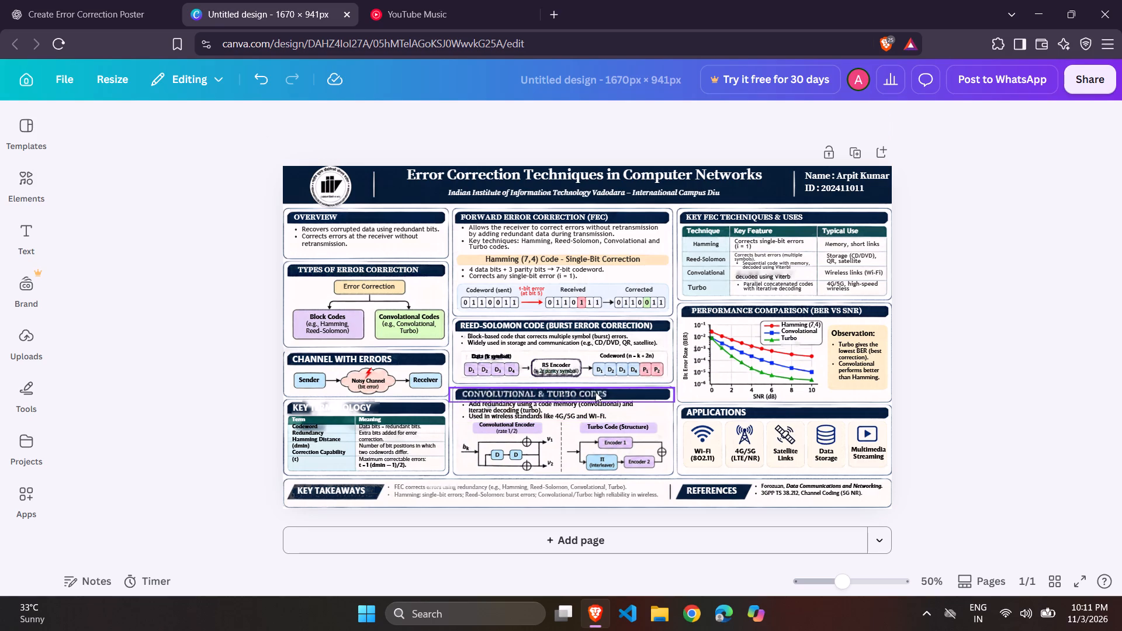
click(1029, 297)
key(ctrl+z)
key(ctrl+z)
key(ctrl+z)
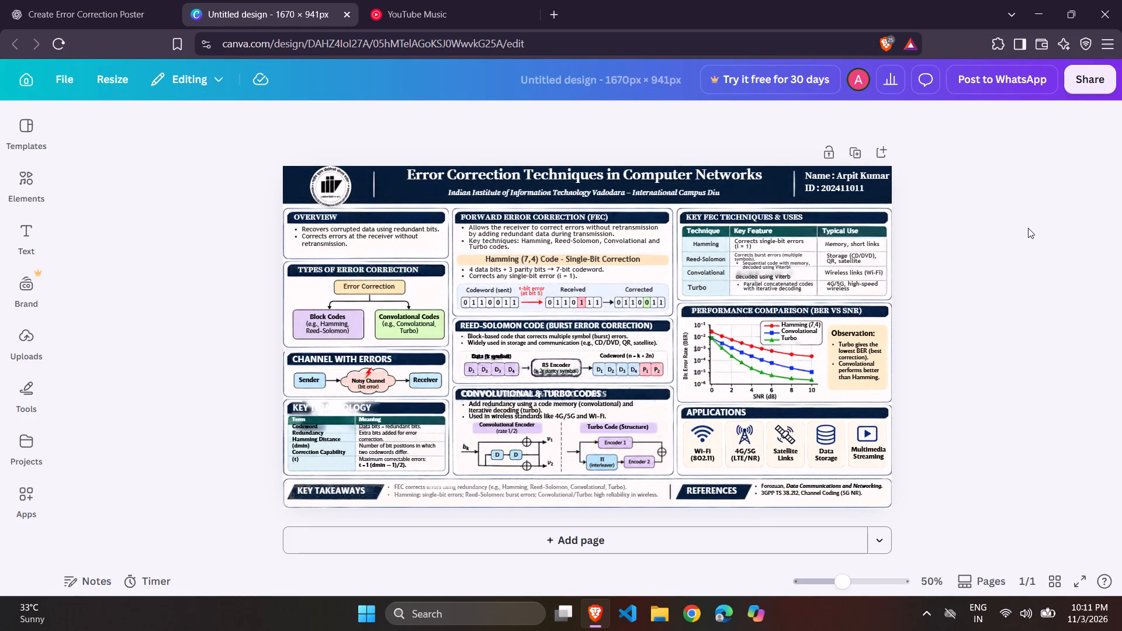
Delete the "KEY TERMINOLOGY" heading text above the terms table on the poster.
click(361, 405)
double_click(361, 405)
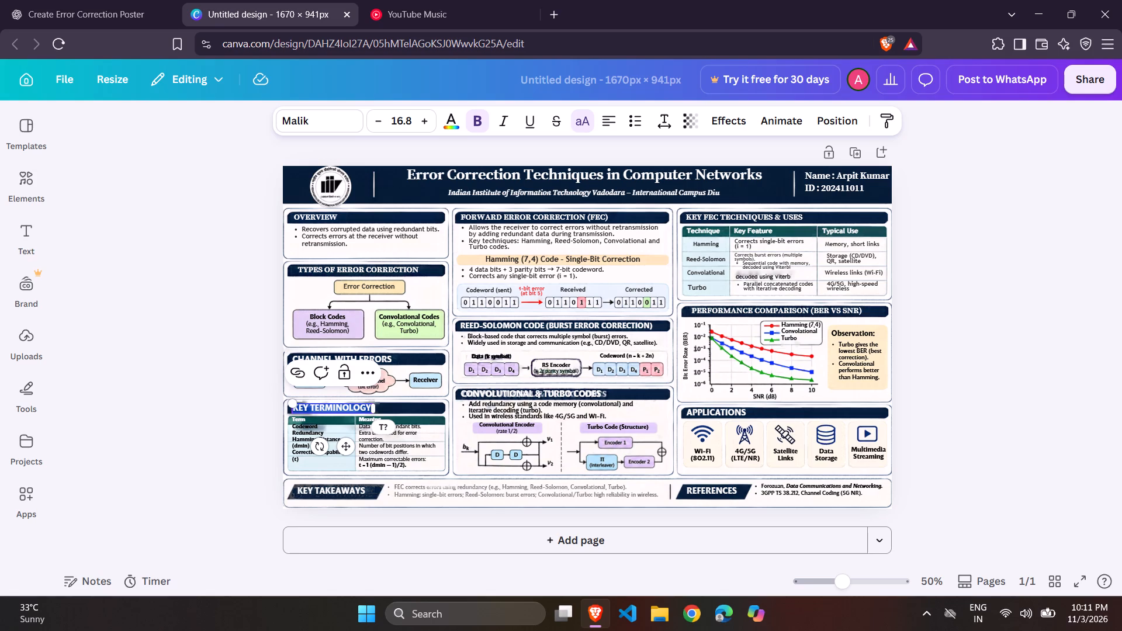
click(168, 438)
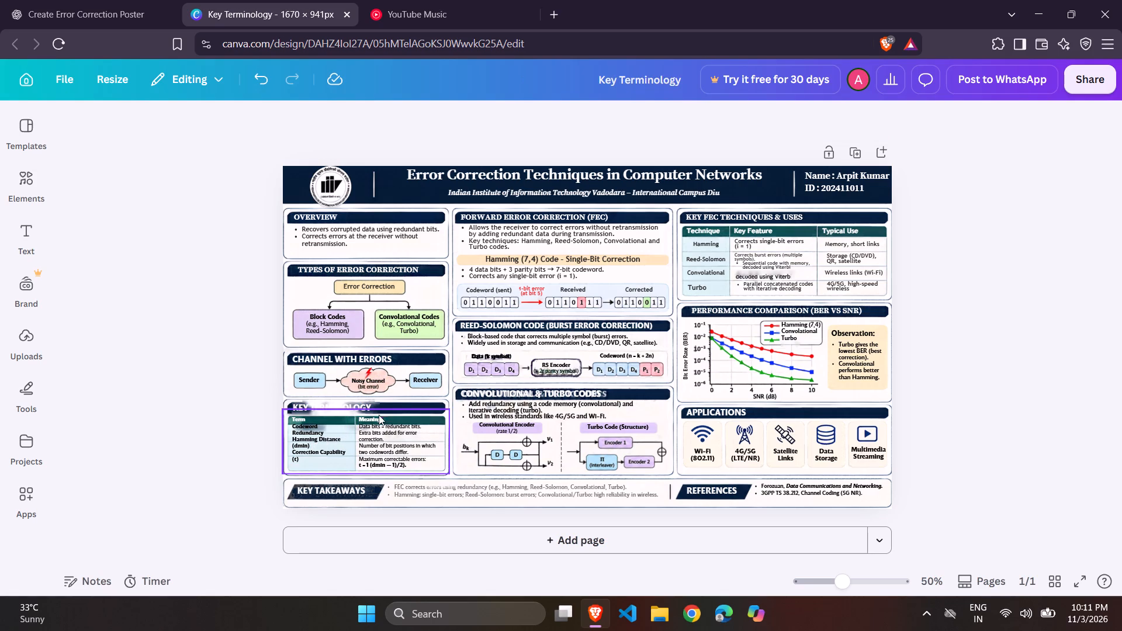
double_click(365, 405)
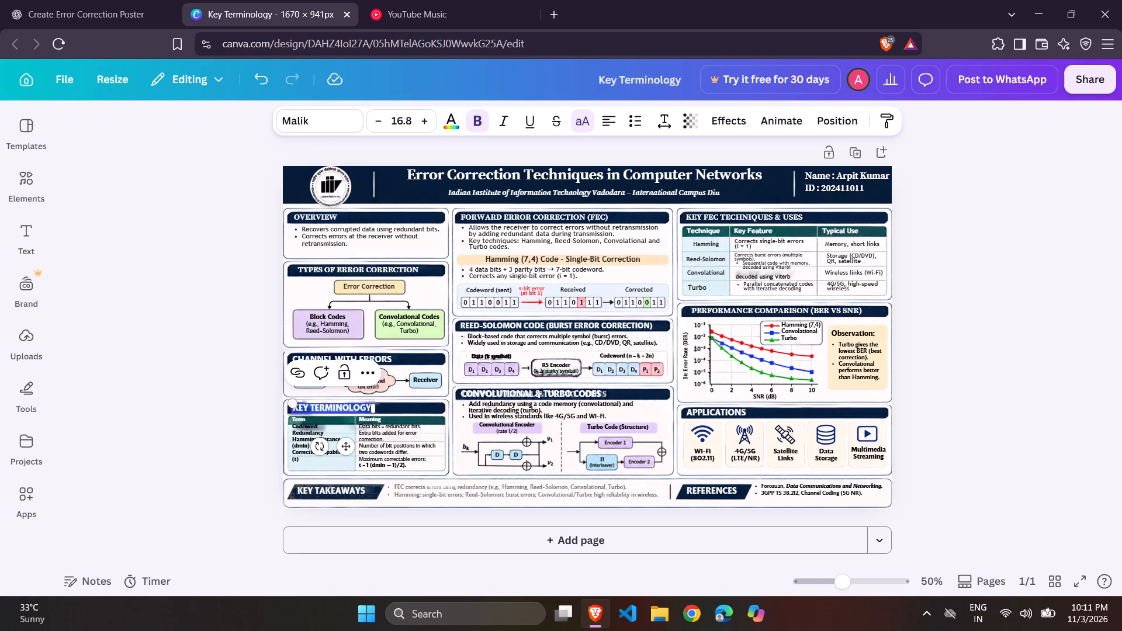
key(BackSpace)
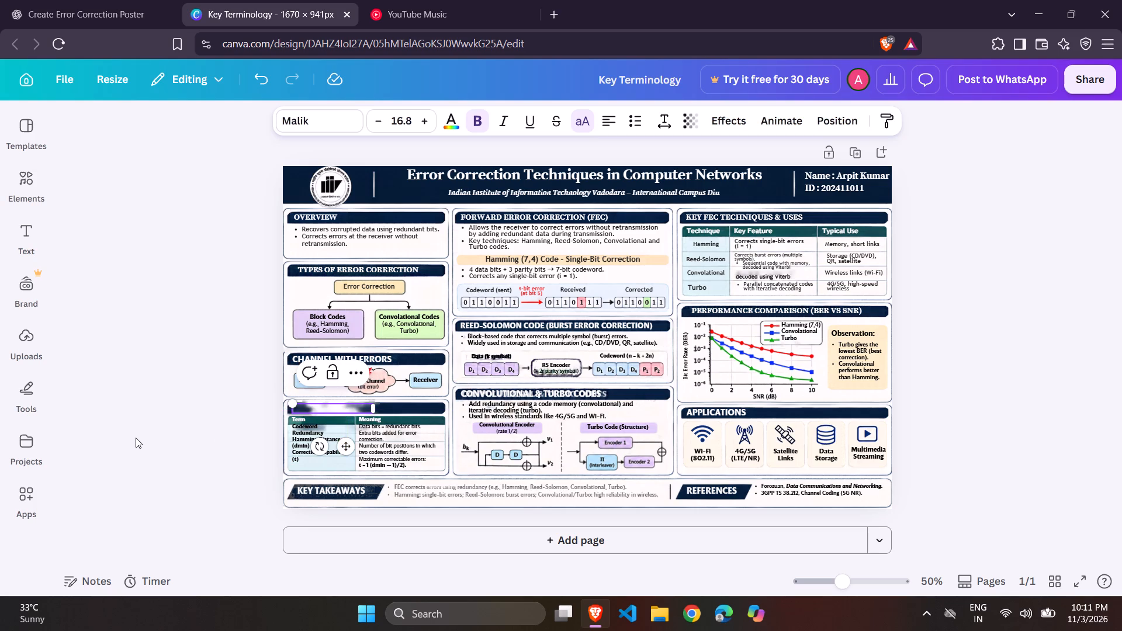
click(136, 438)
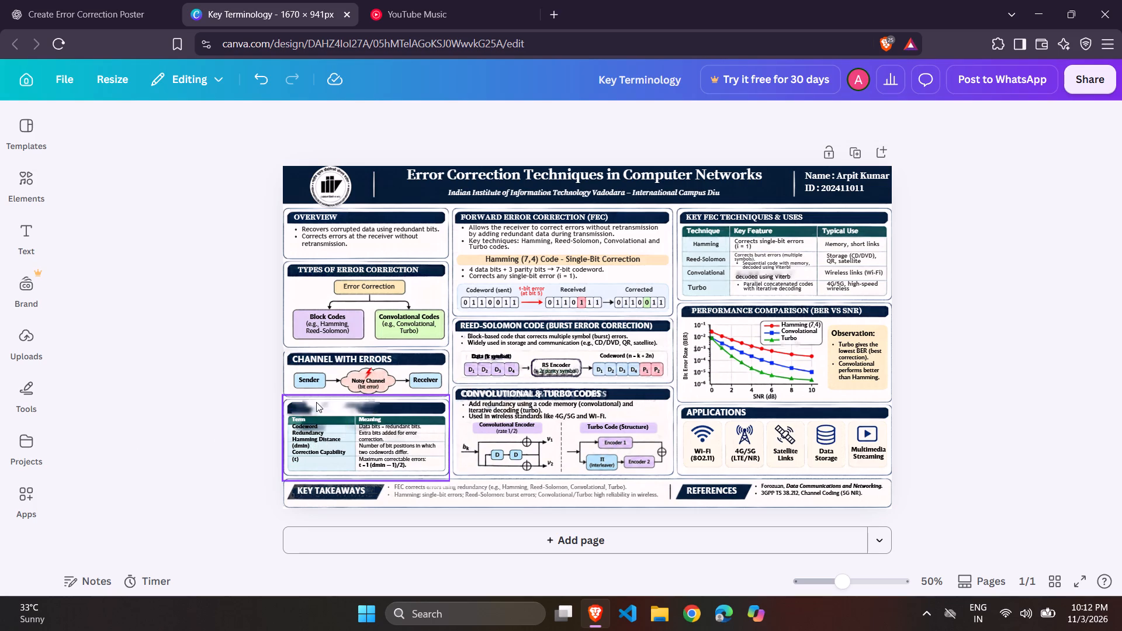
Shift the terms text, the meanings text and the table background slightly in the key terminology section.
double_click(316, 406)
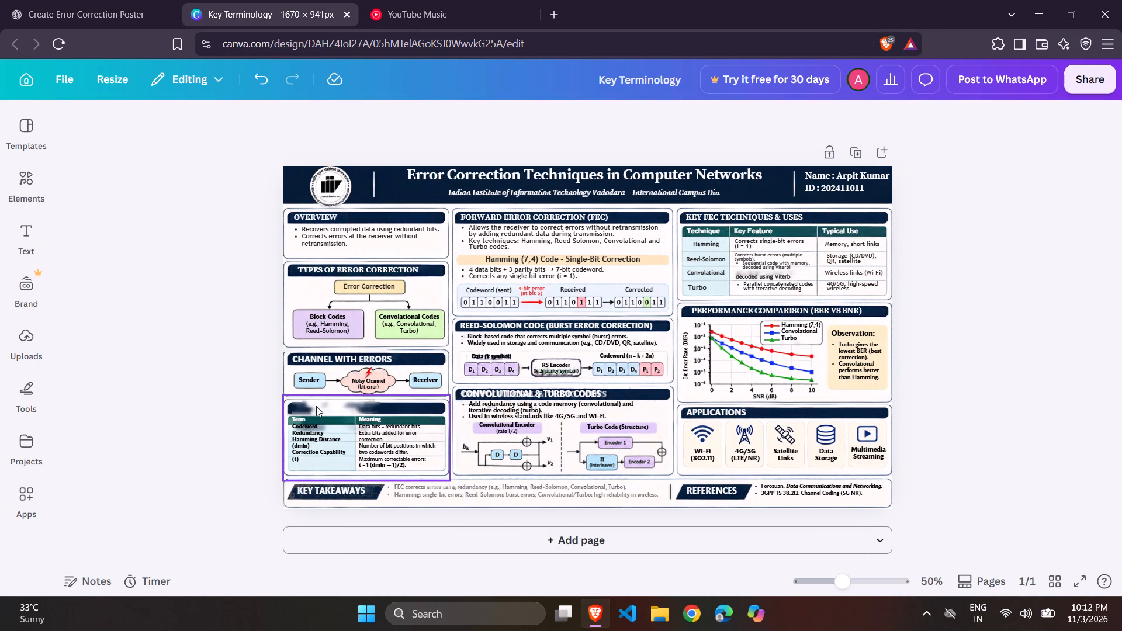
click(316, 406)
click(316, 406)
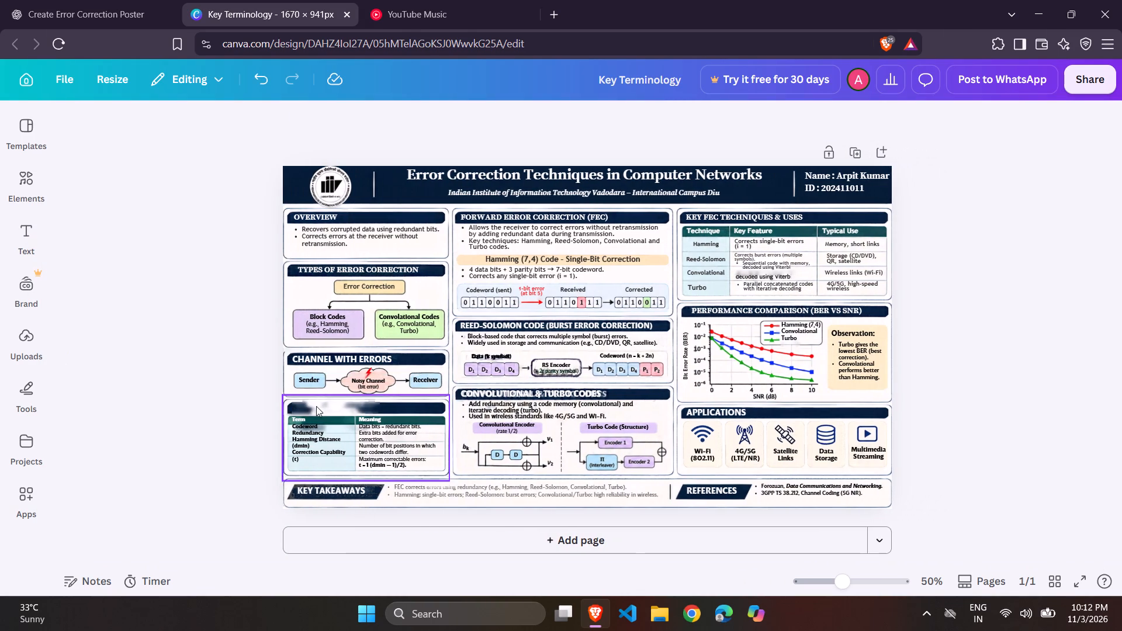
click(343, 430)
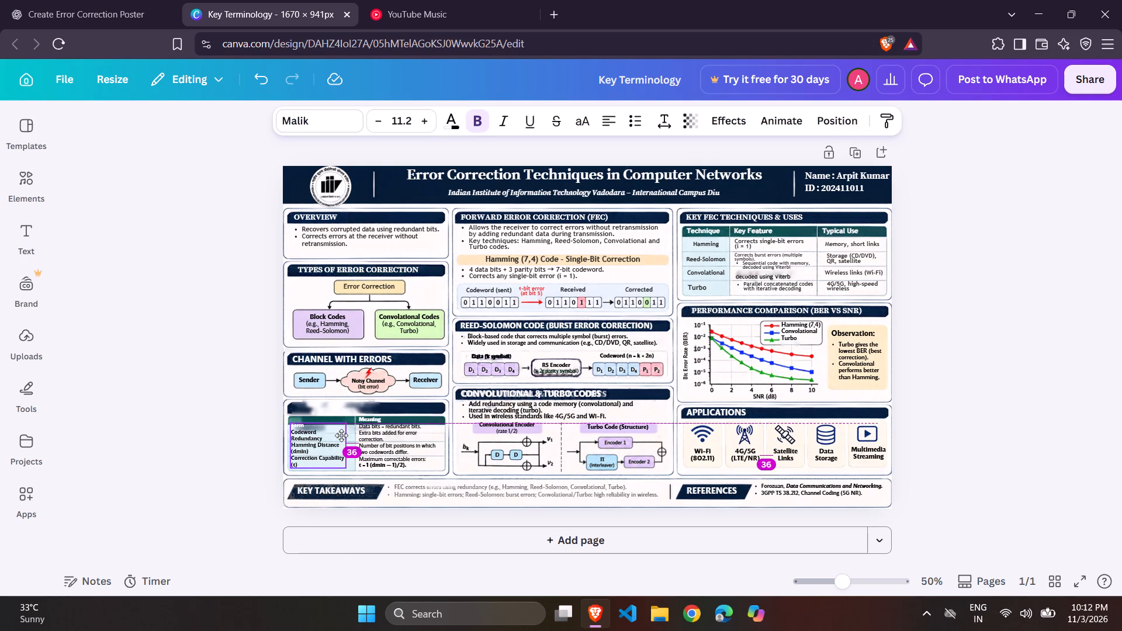
click(387, 438)
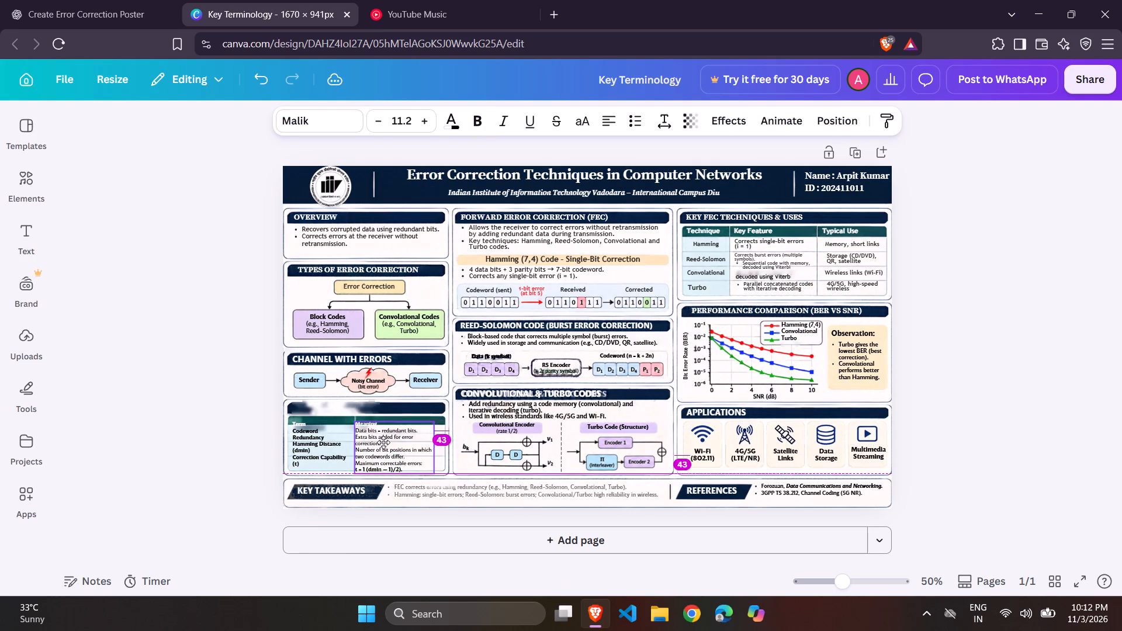
click(219, 415)
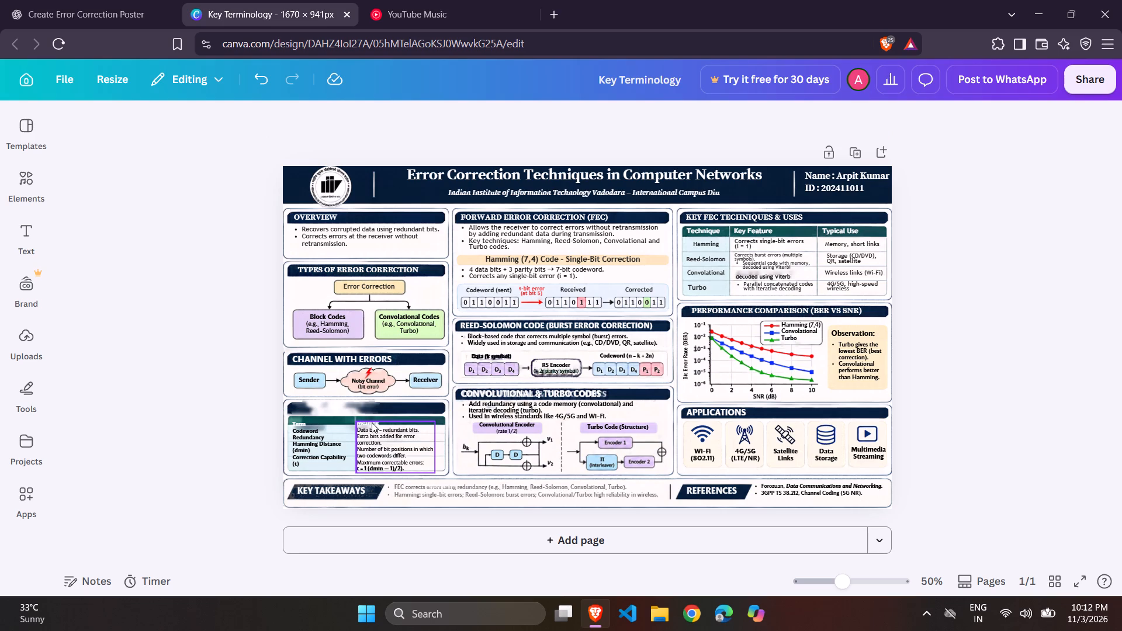
click(374, 419)
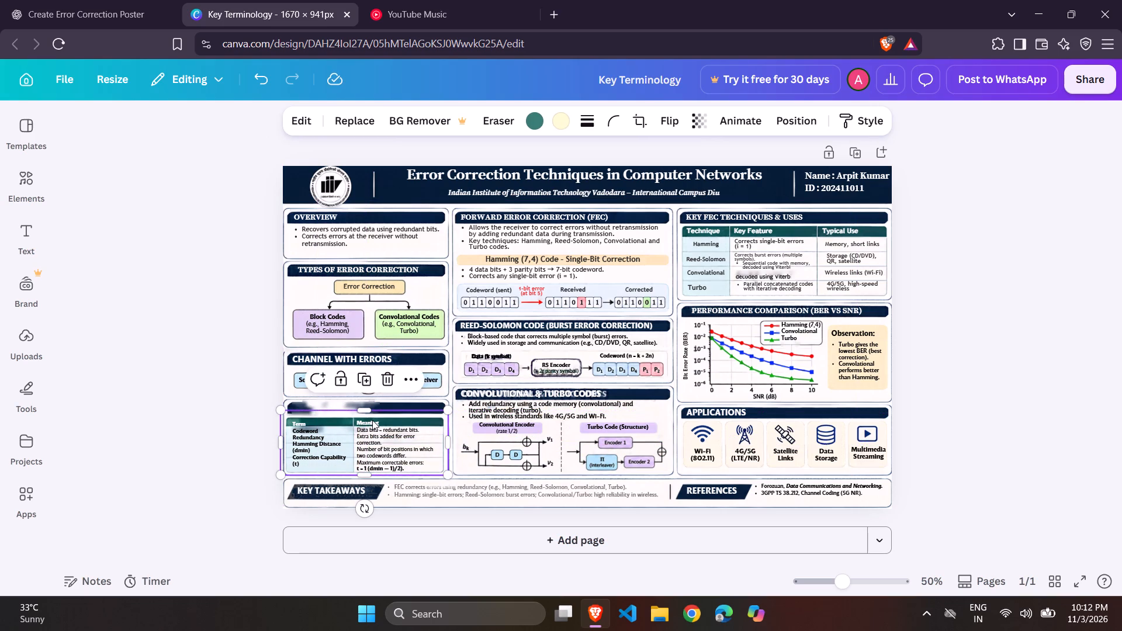
click(202, 411)
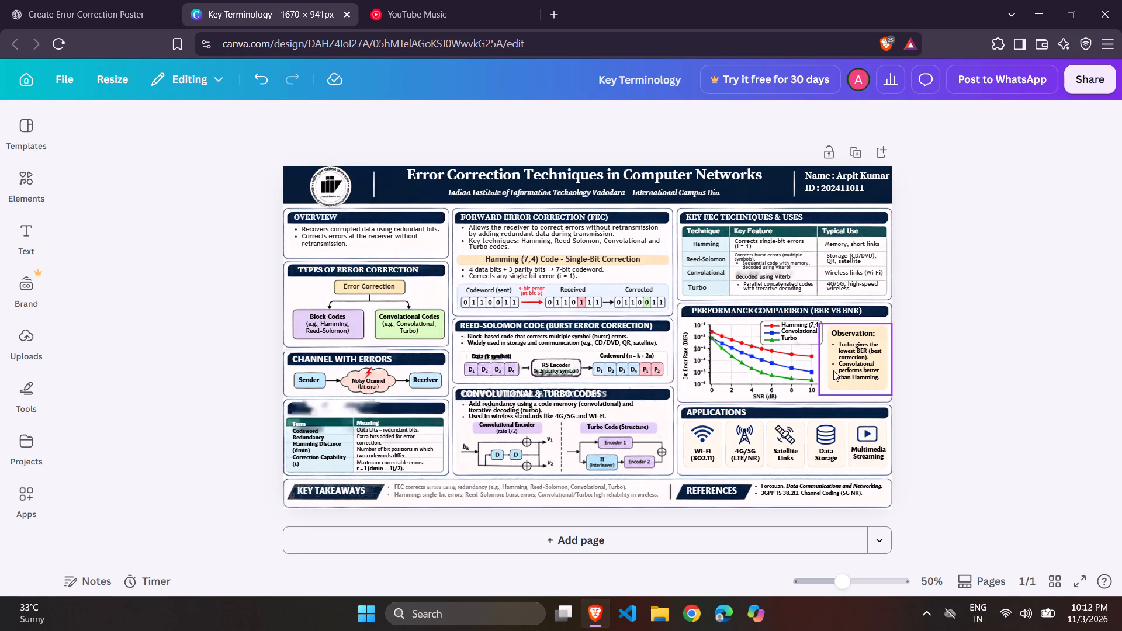
Capture a rectangular screen snip around the whole poster with the Snipping Tool.
key(Print)
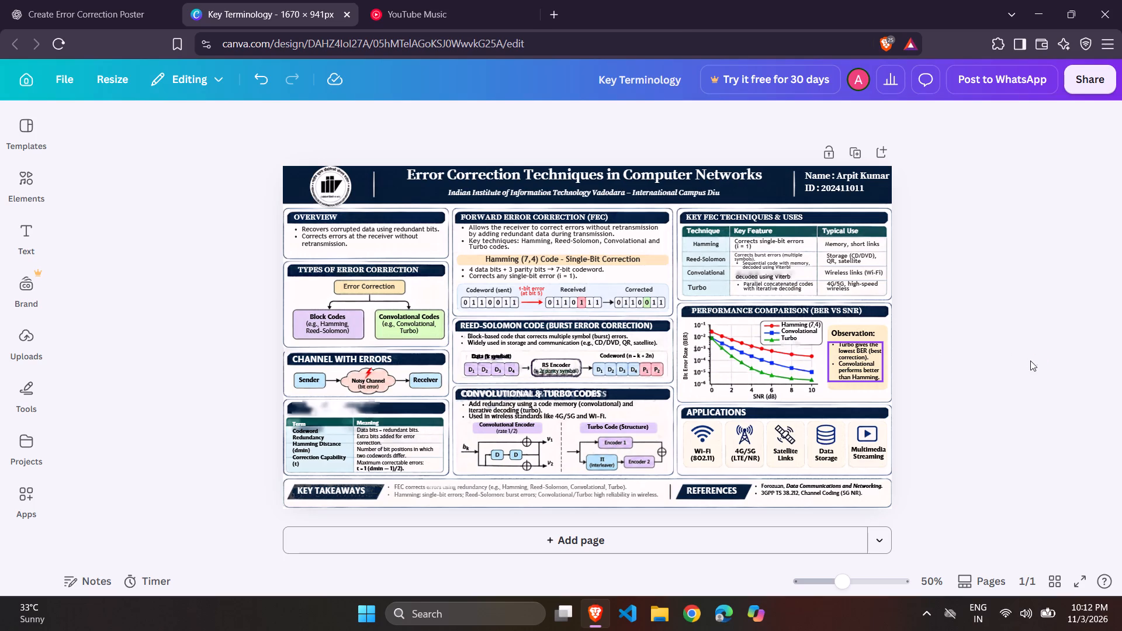
drag(254, 150, 919, 407)
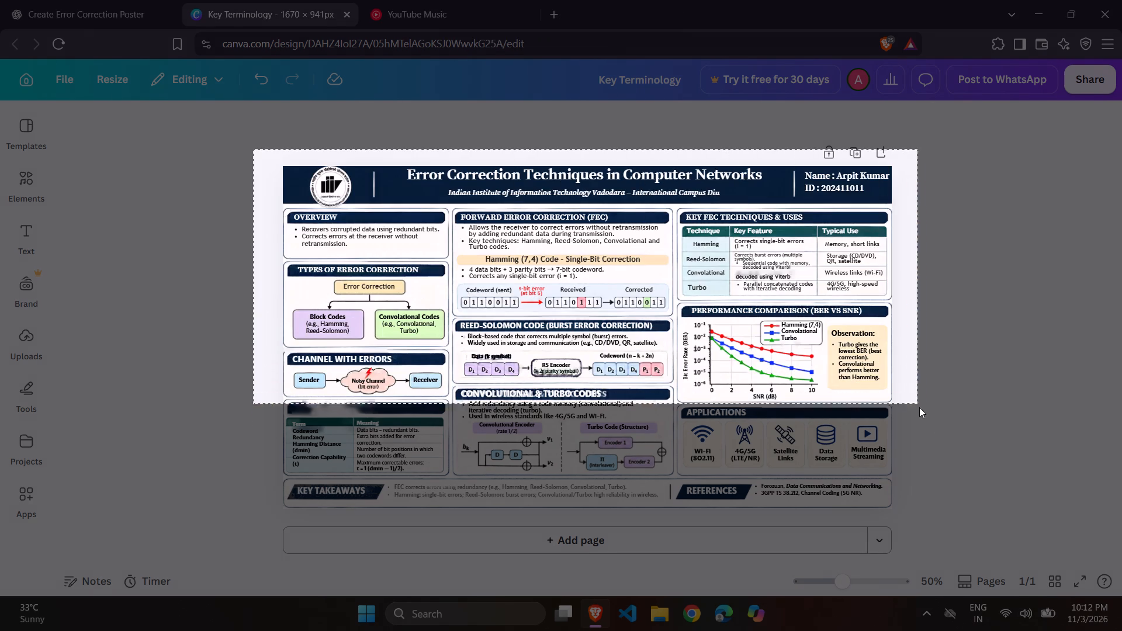
drag(919, 407, 925, 509)
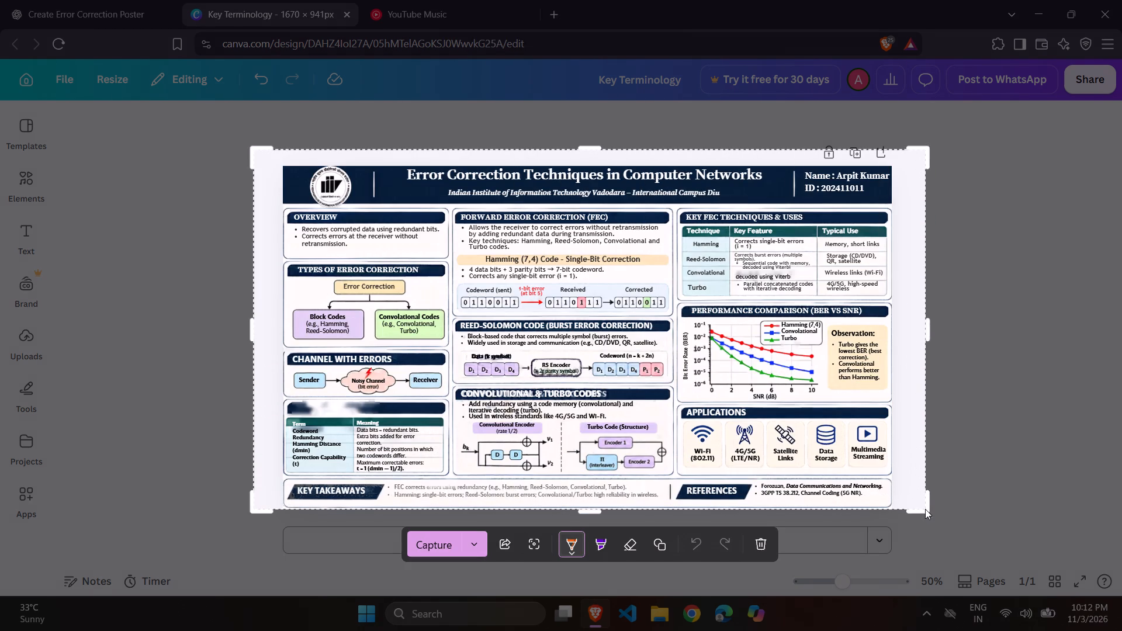
Circle the key terminology table on the snip with the orange pen.
click(687, 442)
click(595, 540)
click(563, 543)
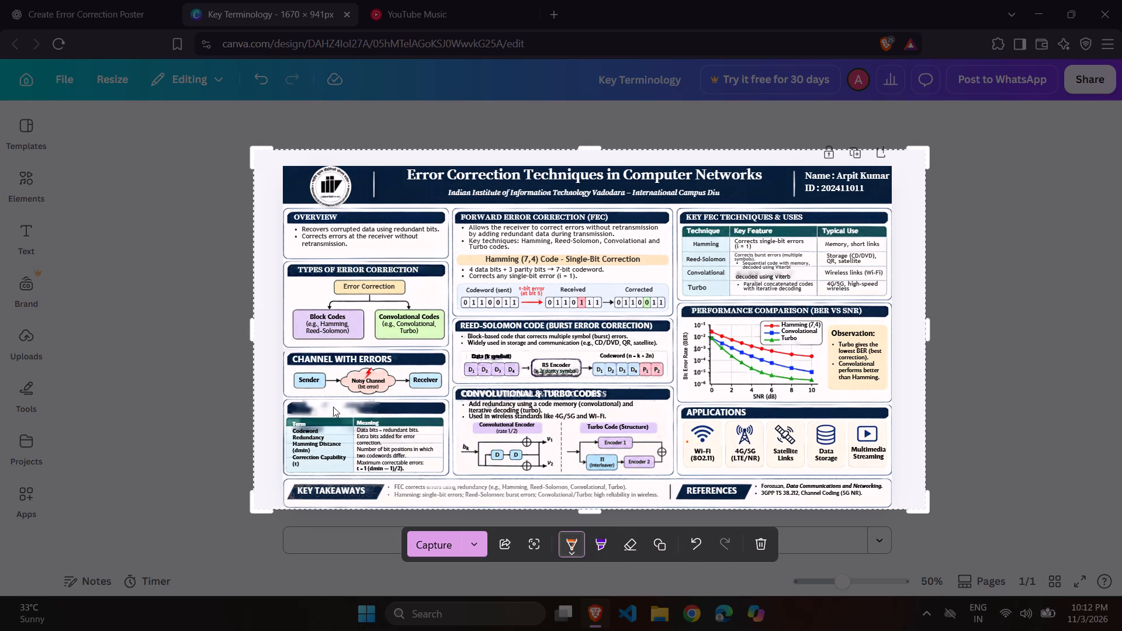
click(359, 391)
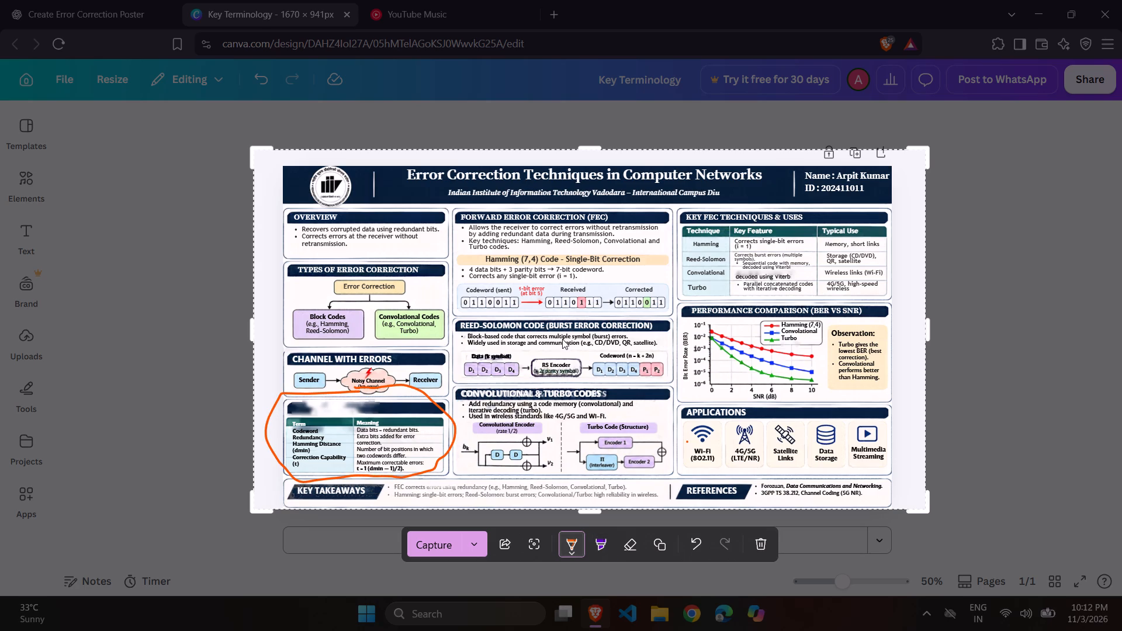
drag(562, 339, 599, 403)
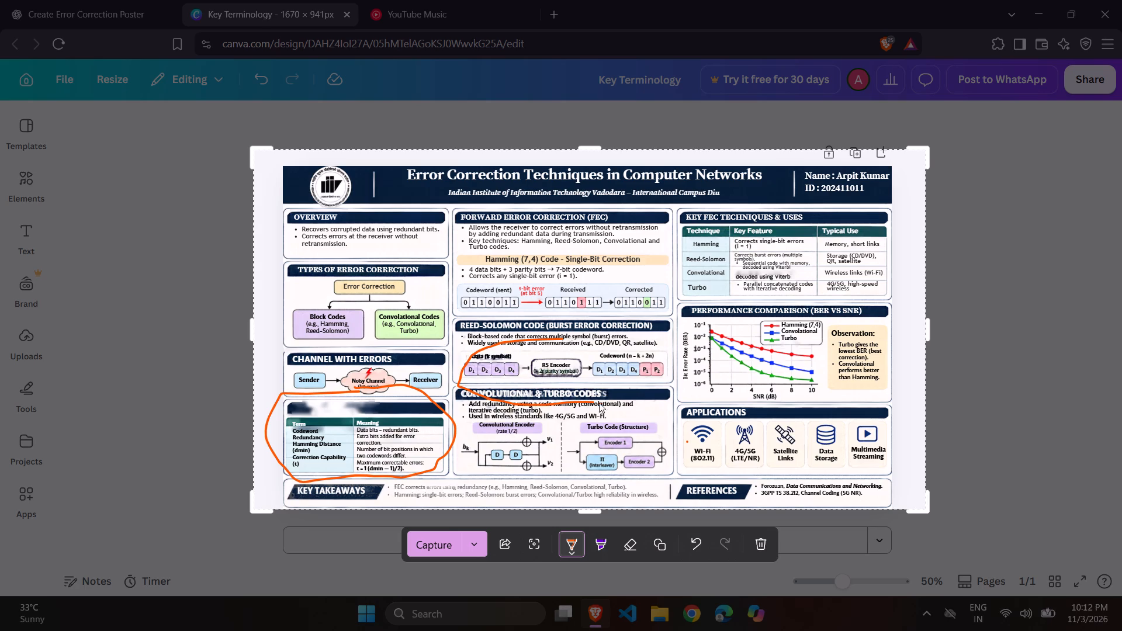
drag(599, 403, 555, 340)
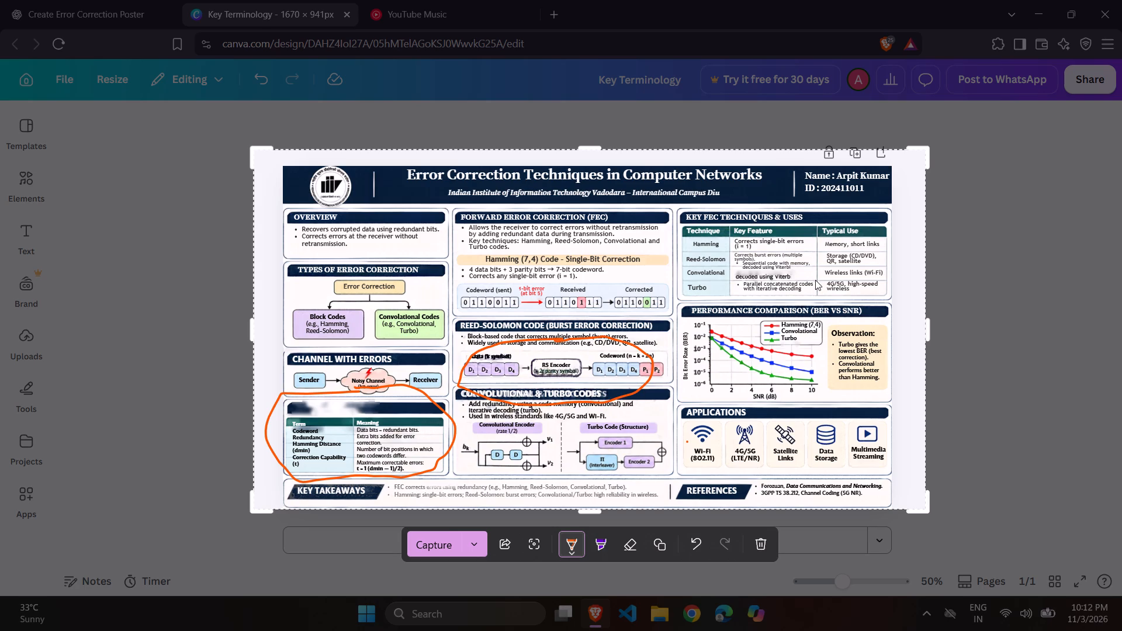
drag(807, 248, 868, 308)
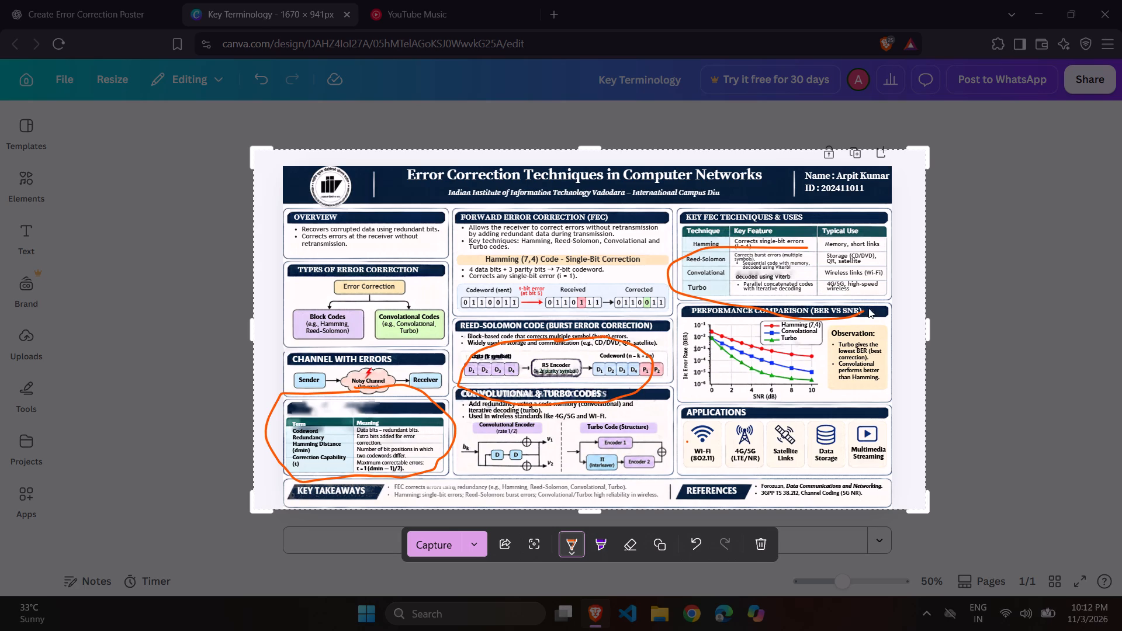
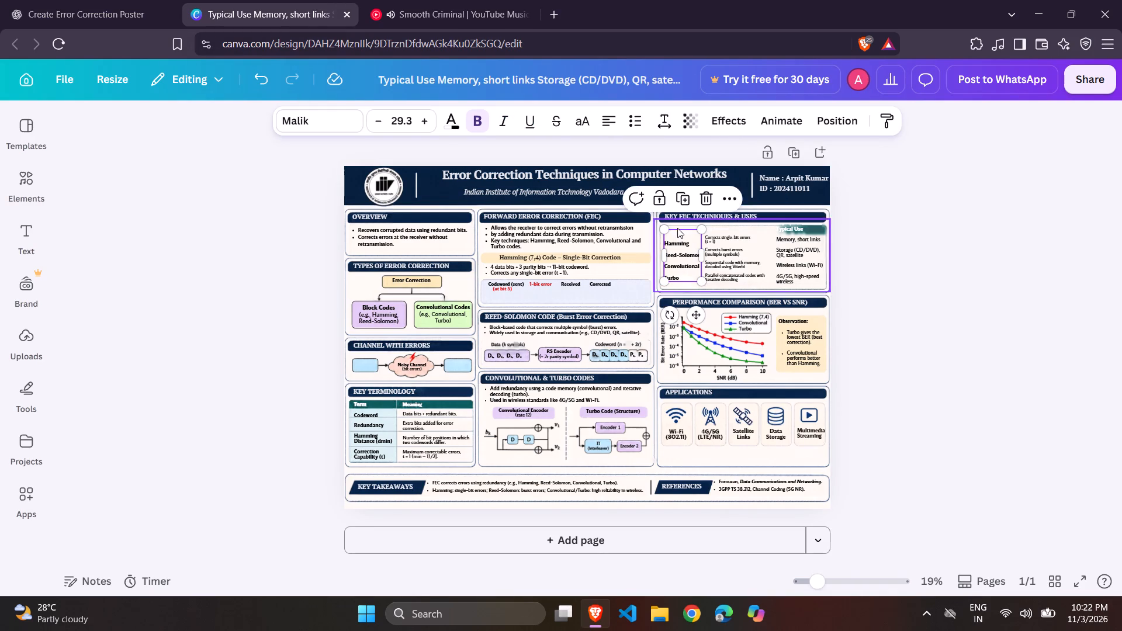
click(676, 234)
click(676, 234)
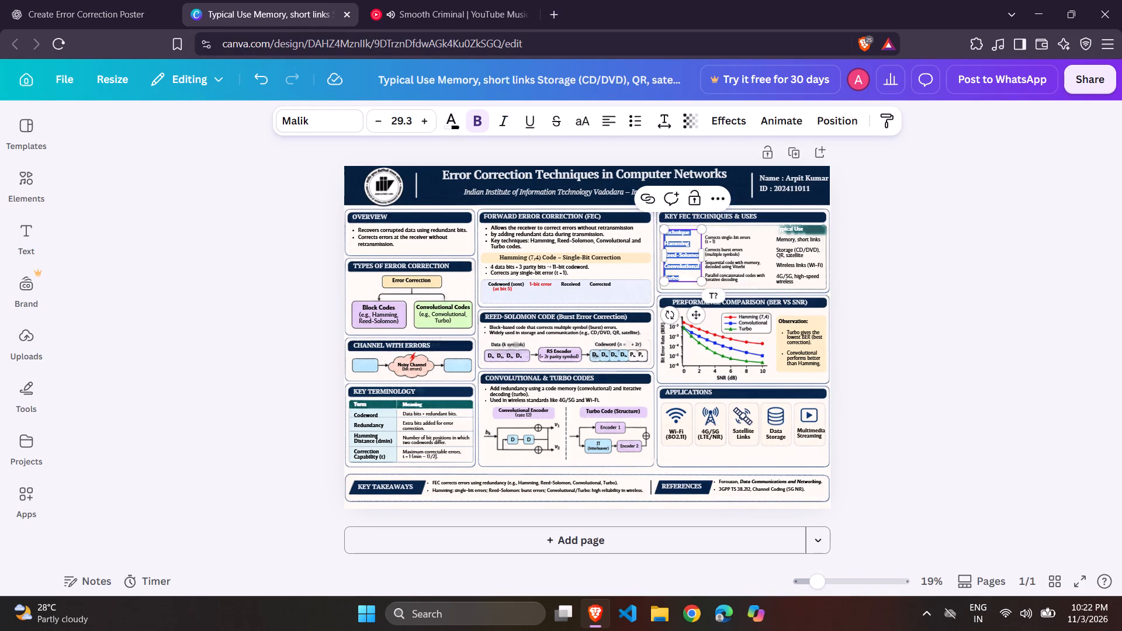
click(685, 233)
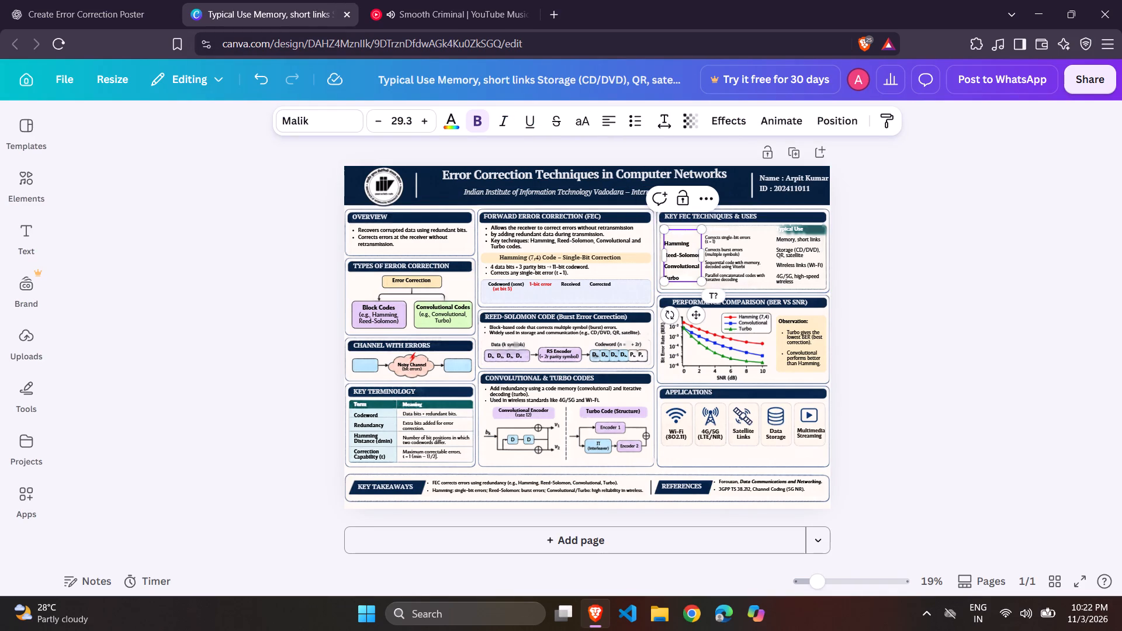
click(685, 234)
click(685, 234)
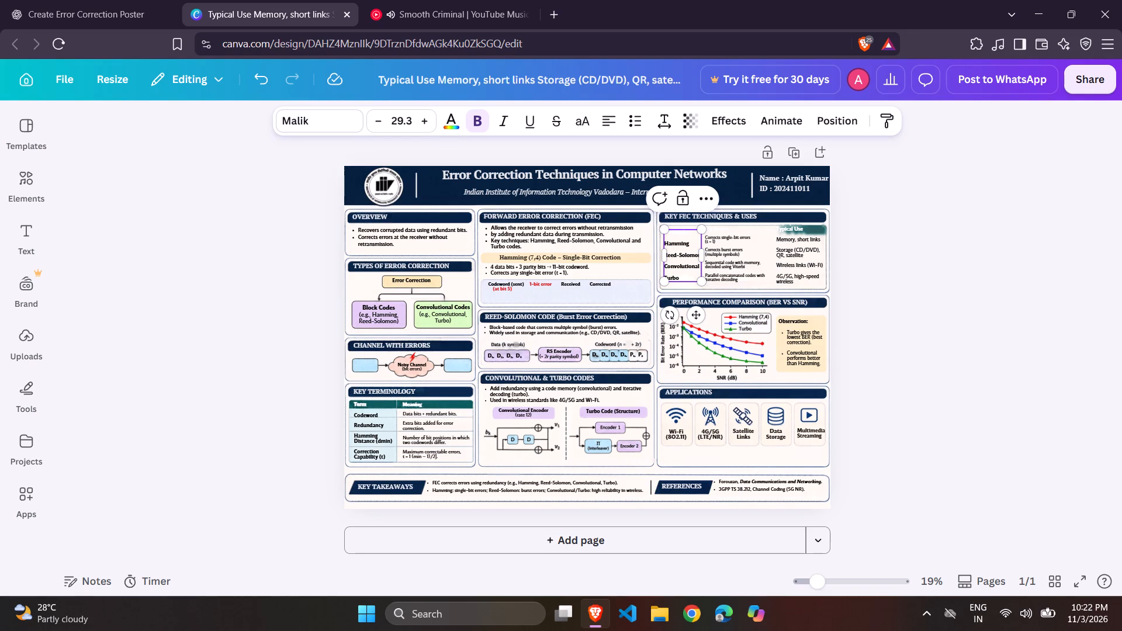
double_click(679, 234)
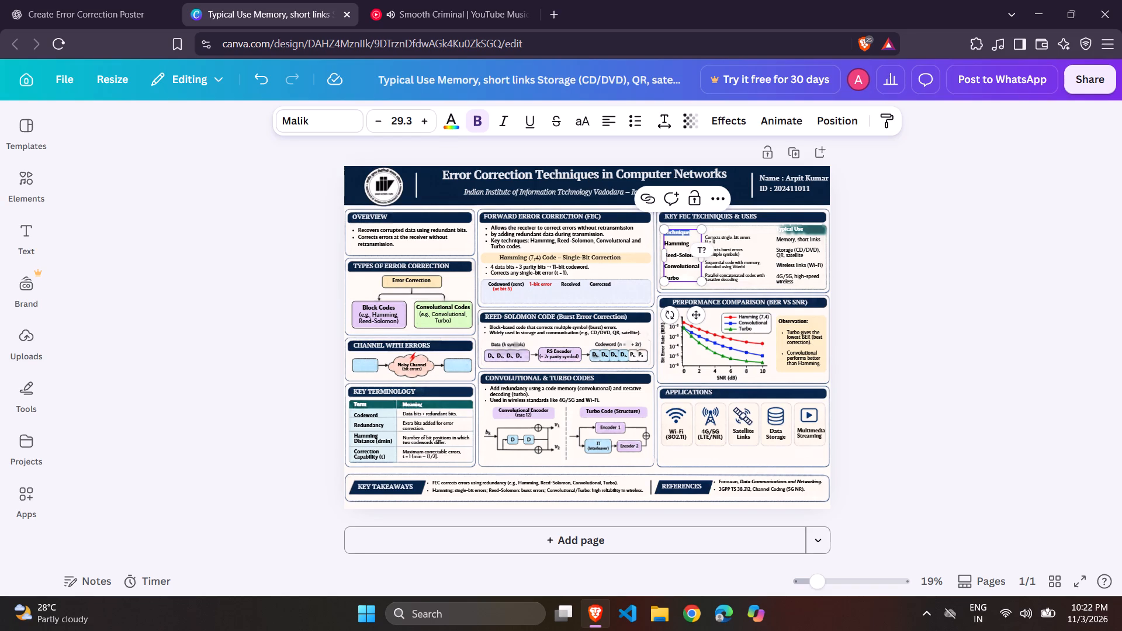
key(BackSpace)
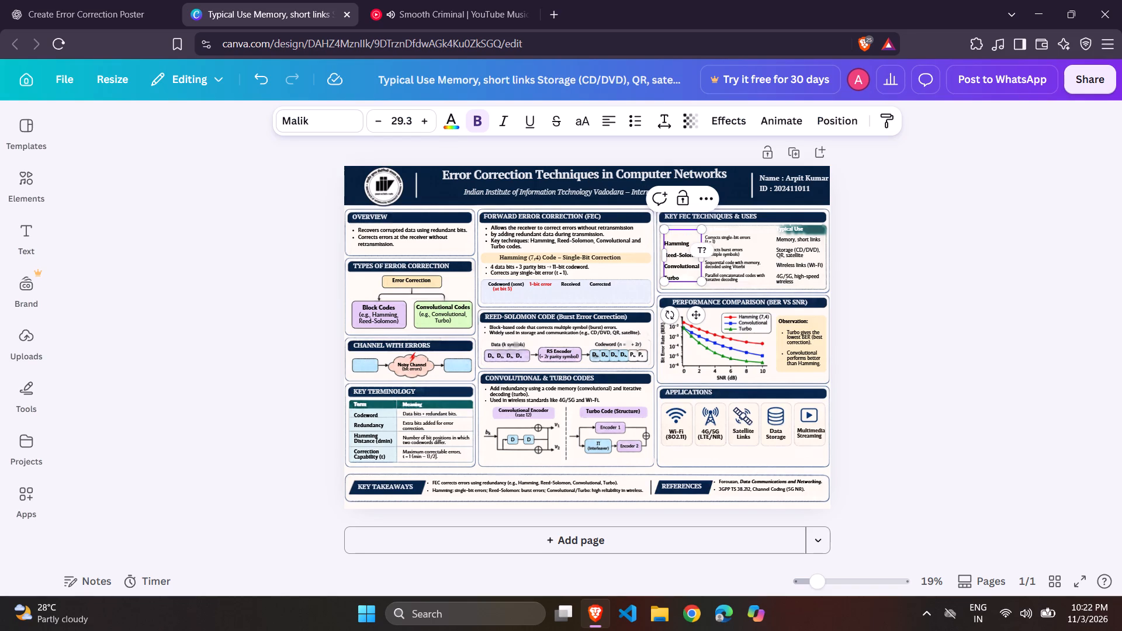
Enter "Technique" in black as the first-column header above Hamming in the Key FEC Techniques & Uses table.
key(shift+t)
key(3)
key(BackSpace)
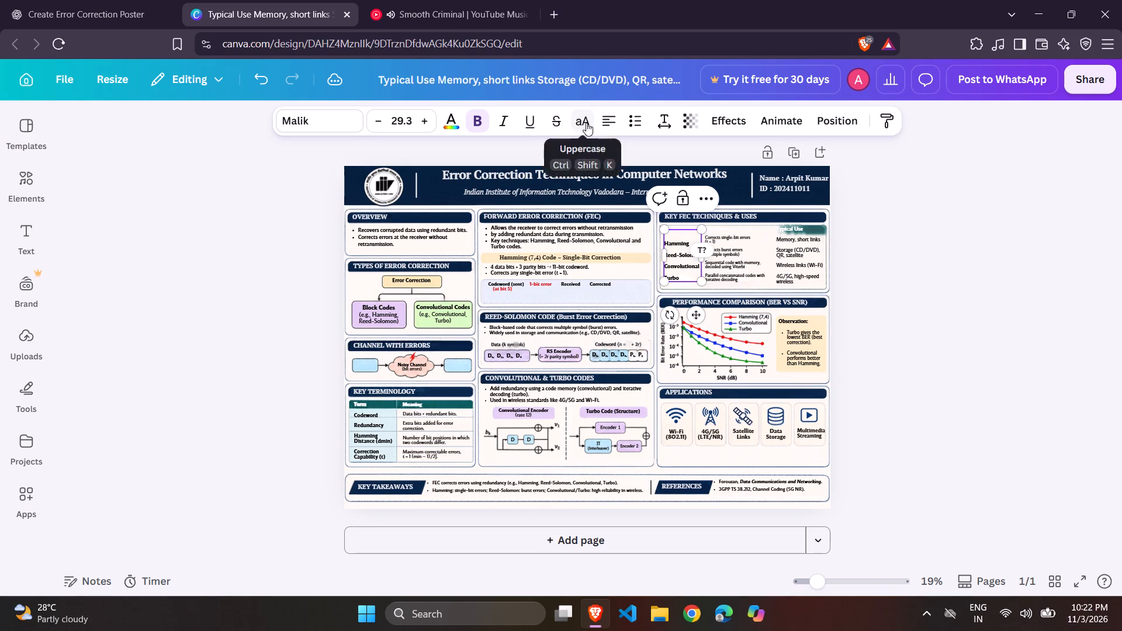
click(453, 117)
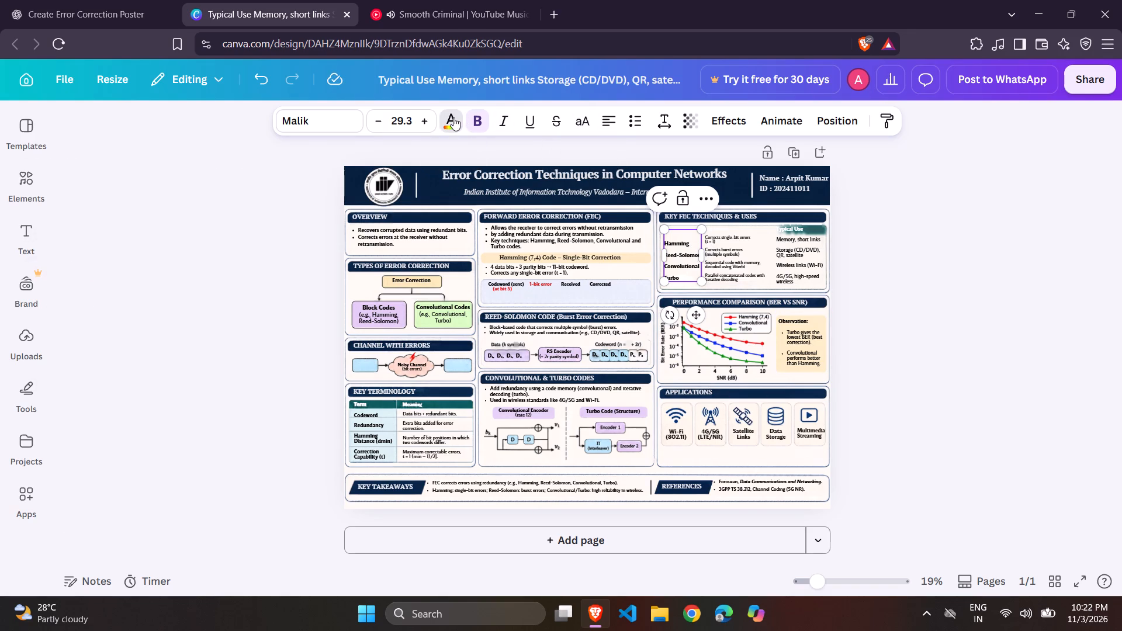
click(220, 262)
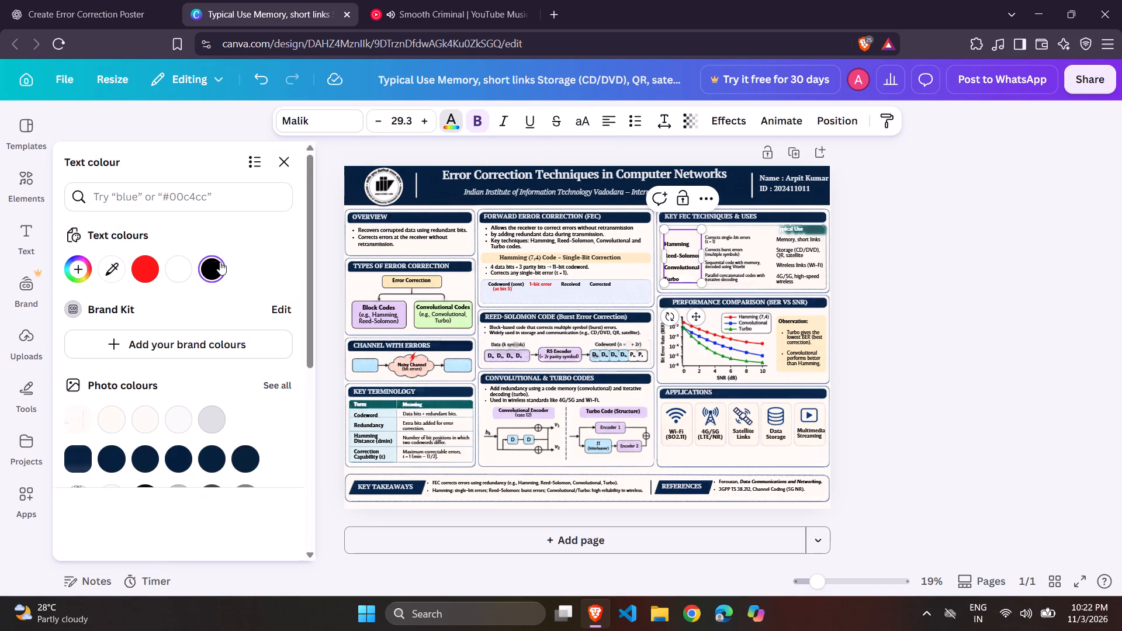
text(TEc)
key(BackSpace)
key(BackSpace)
text(ec)
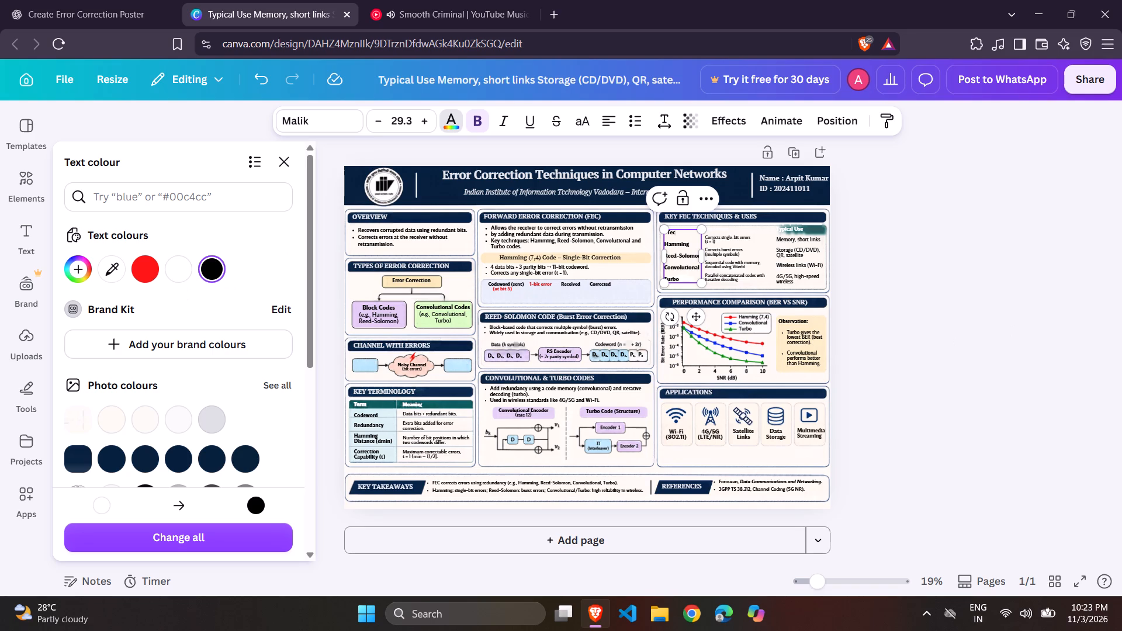
text(hn)
text(iquw)
key(BackSpace)
key(w)
key(BackSpace)
key(e)
click(946, 278)
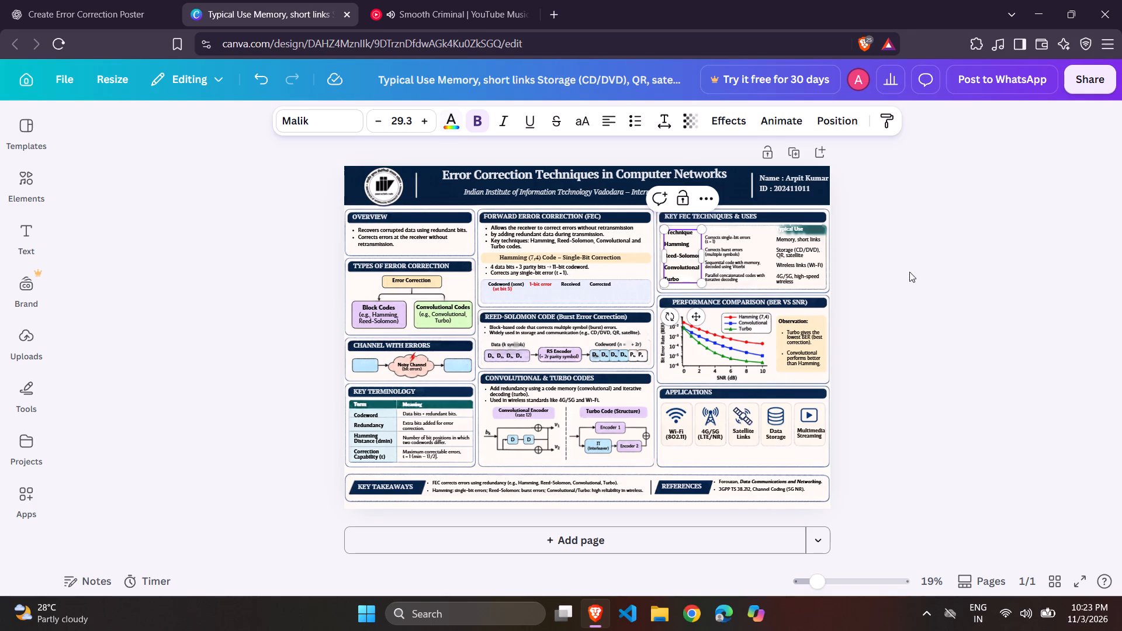
click(922, 227)
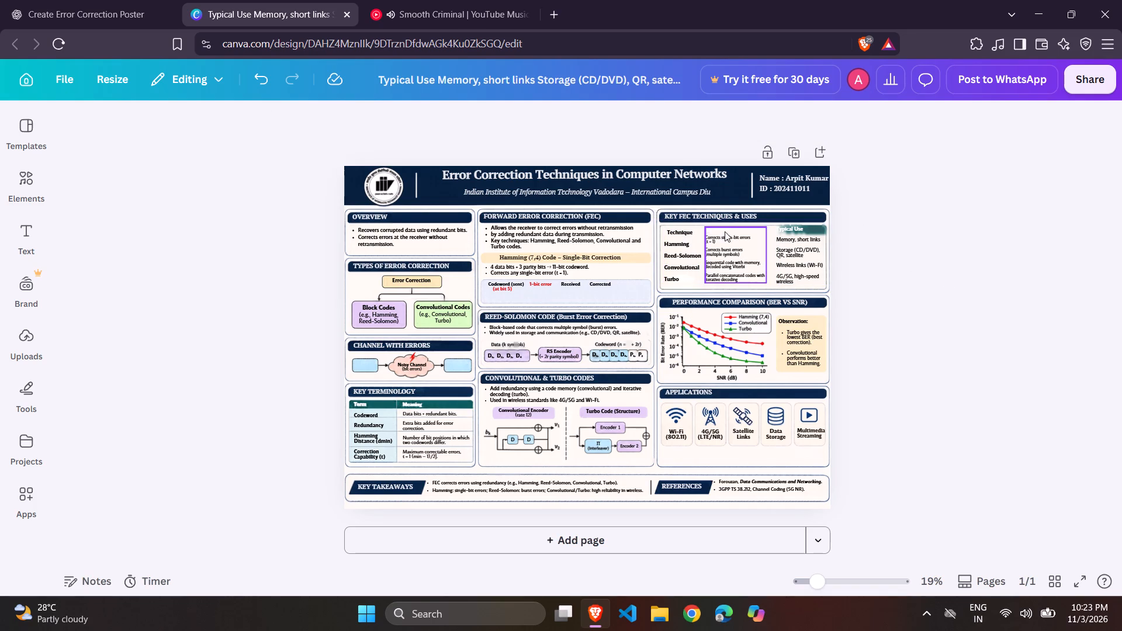
click(691, 232)
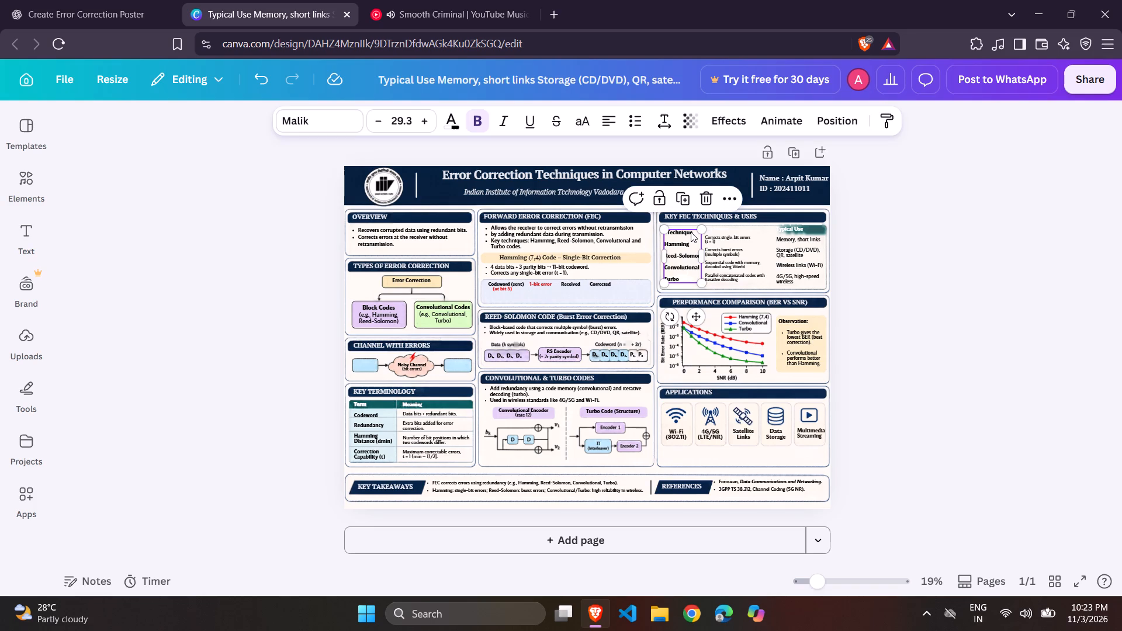
double_click(685, 233)
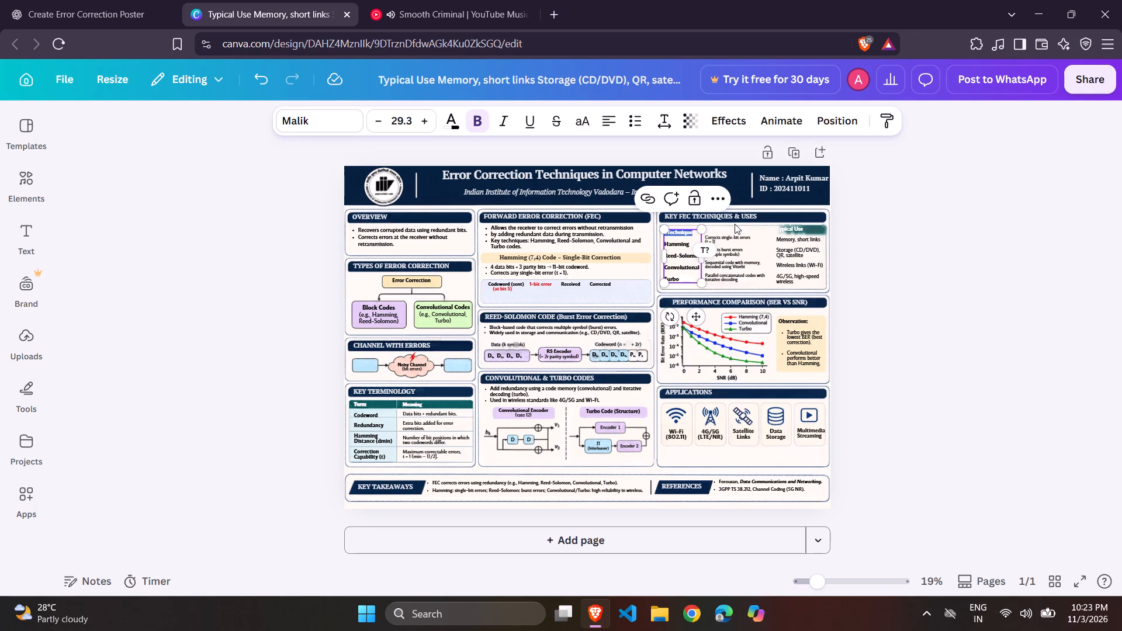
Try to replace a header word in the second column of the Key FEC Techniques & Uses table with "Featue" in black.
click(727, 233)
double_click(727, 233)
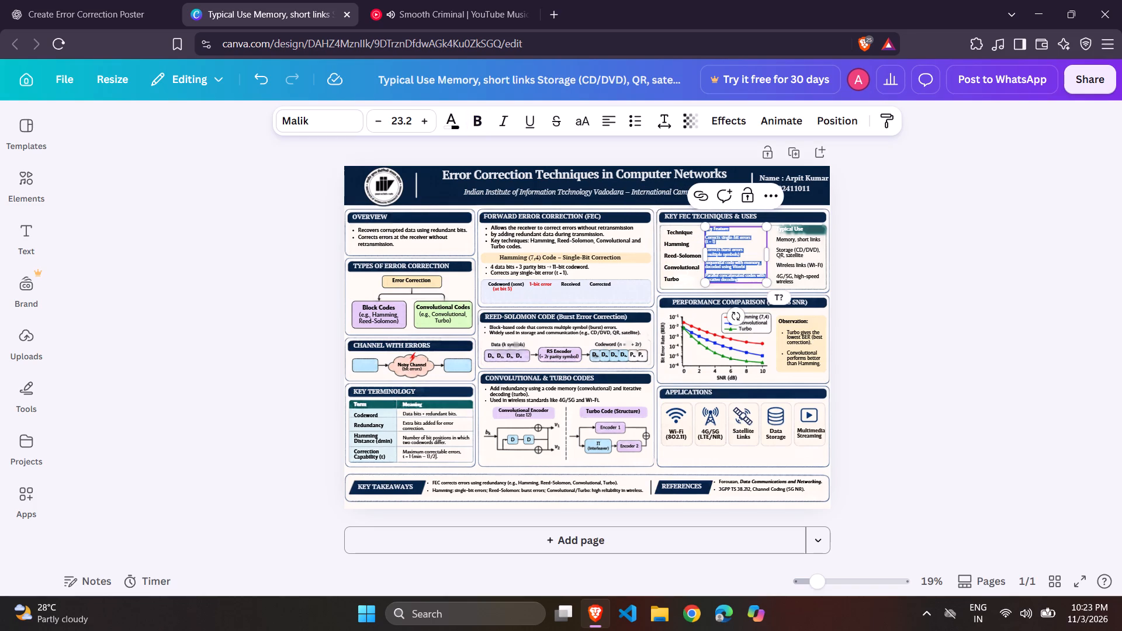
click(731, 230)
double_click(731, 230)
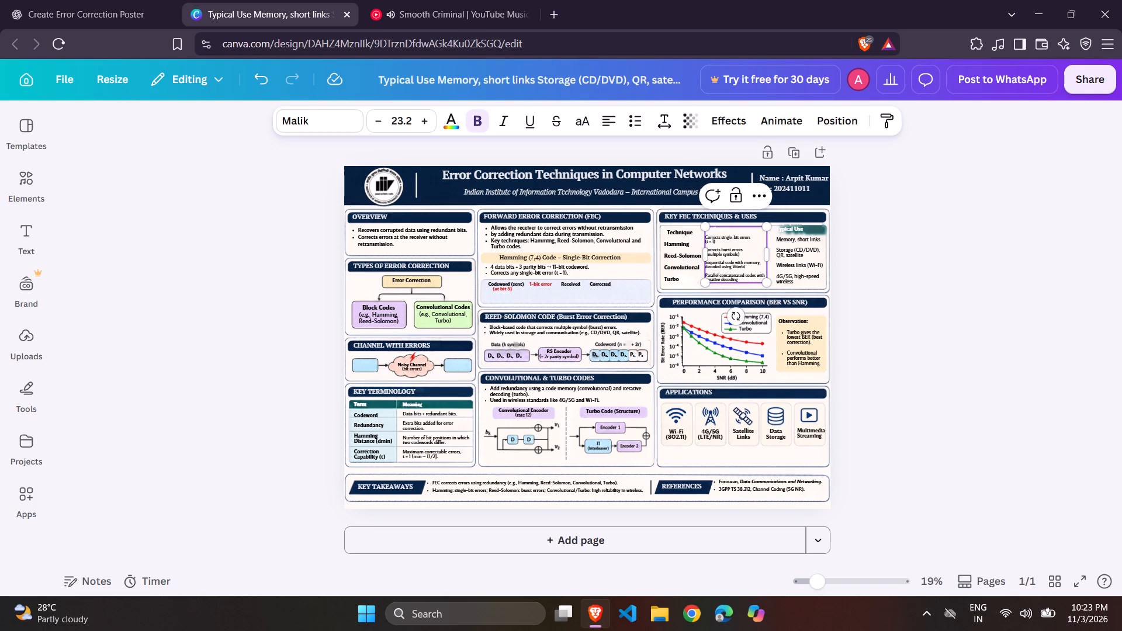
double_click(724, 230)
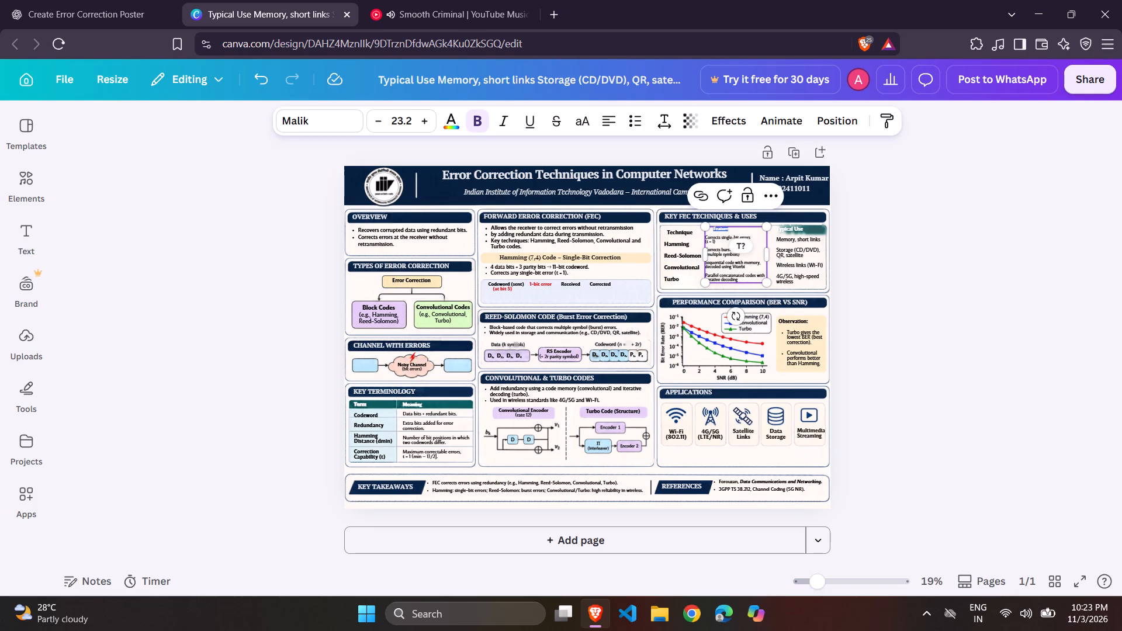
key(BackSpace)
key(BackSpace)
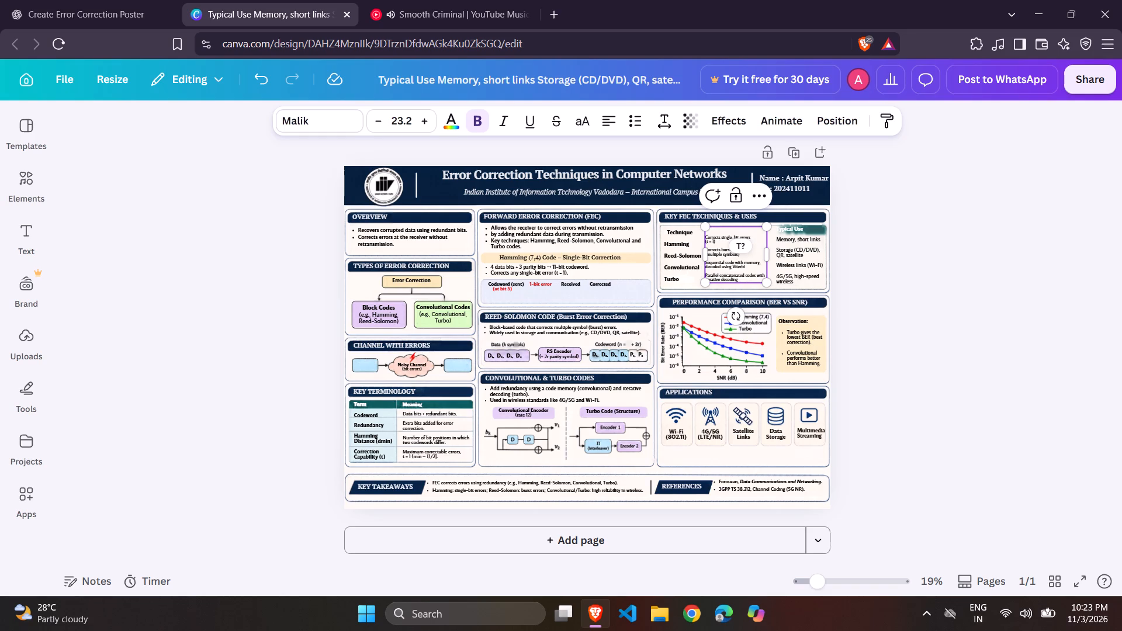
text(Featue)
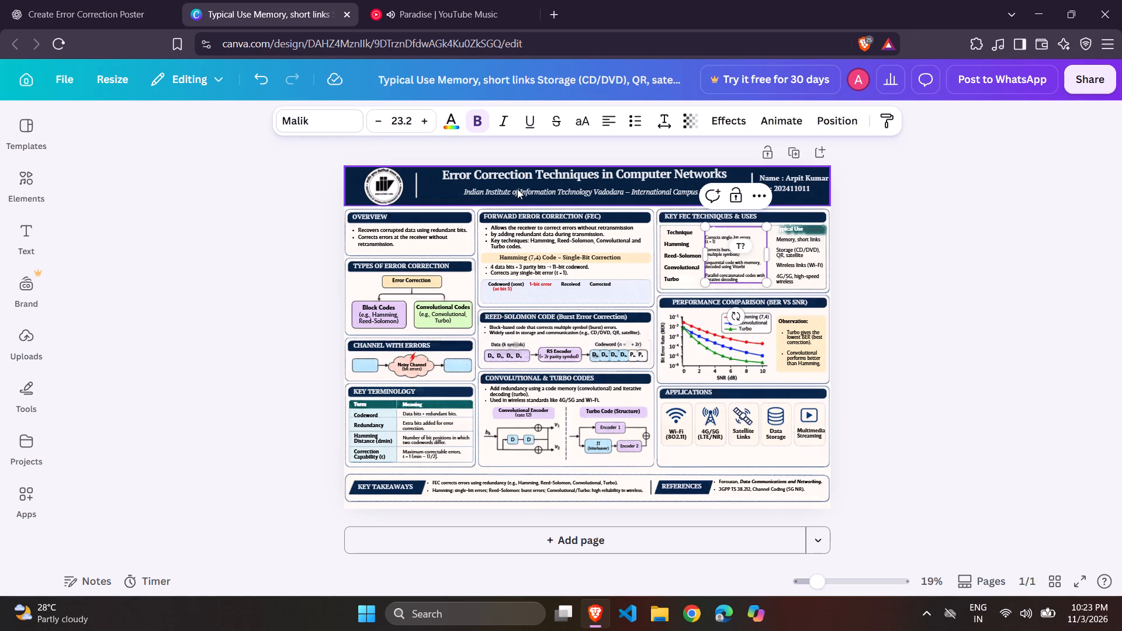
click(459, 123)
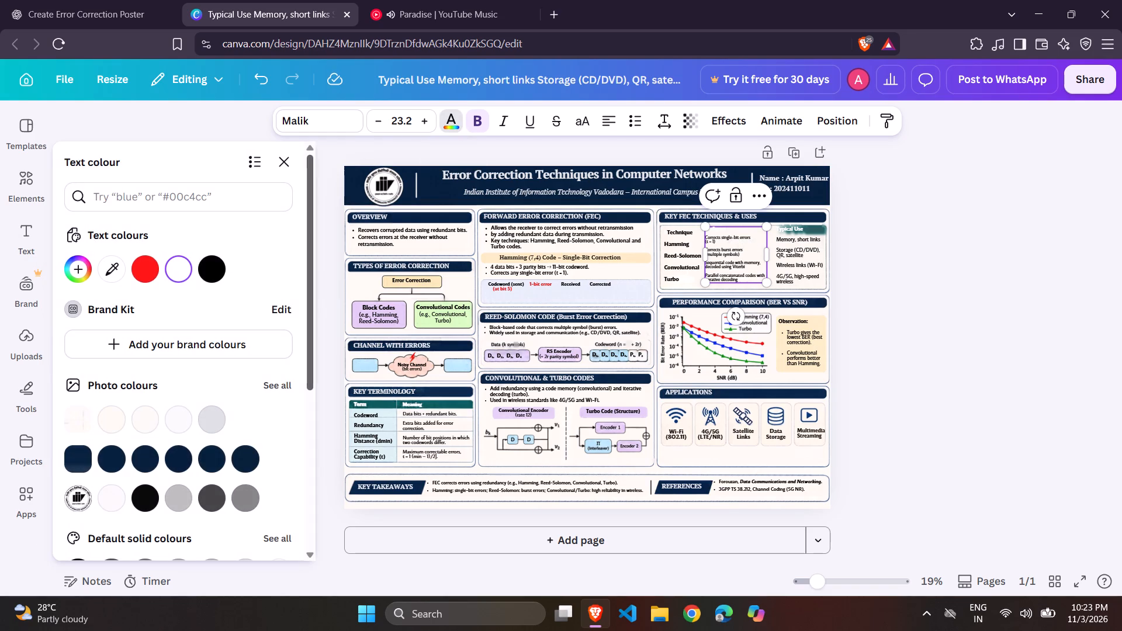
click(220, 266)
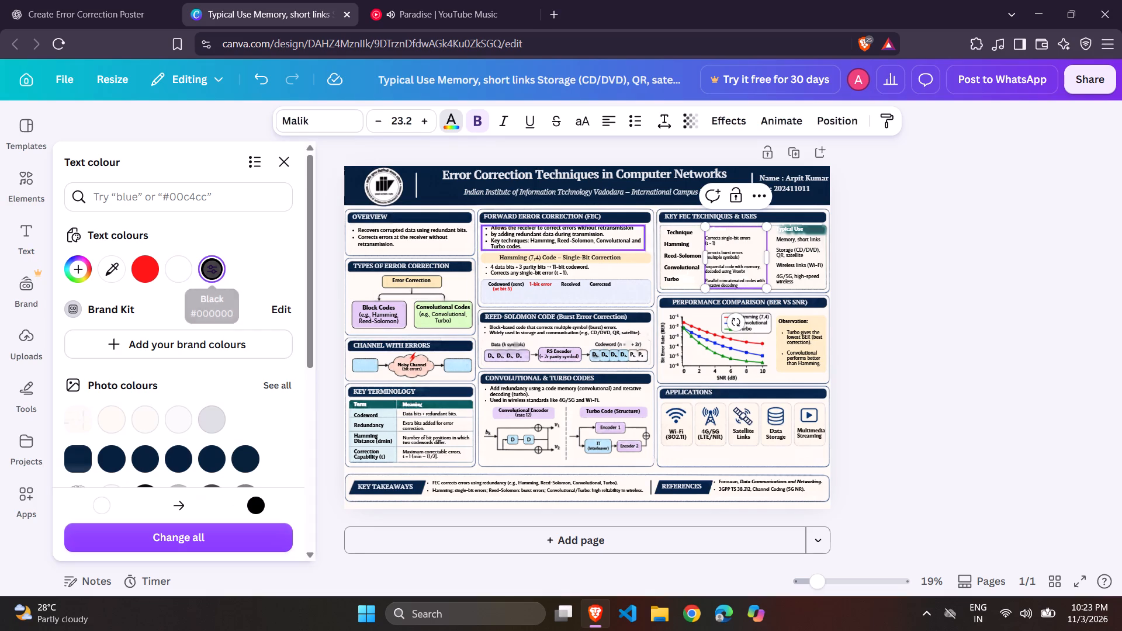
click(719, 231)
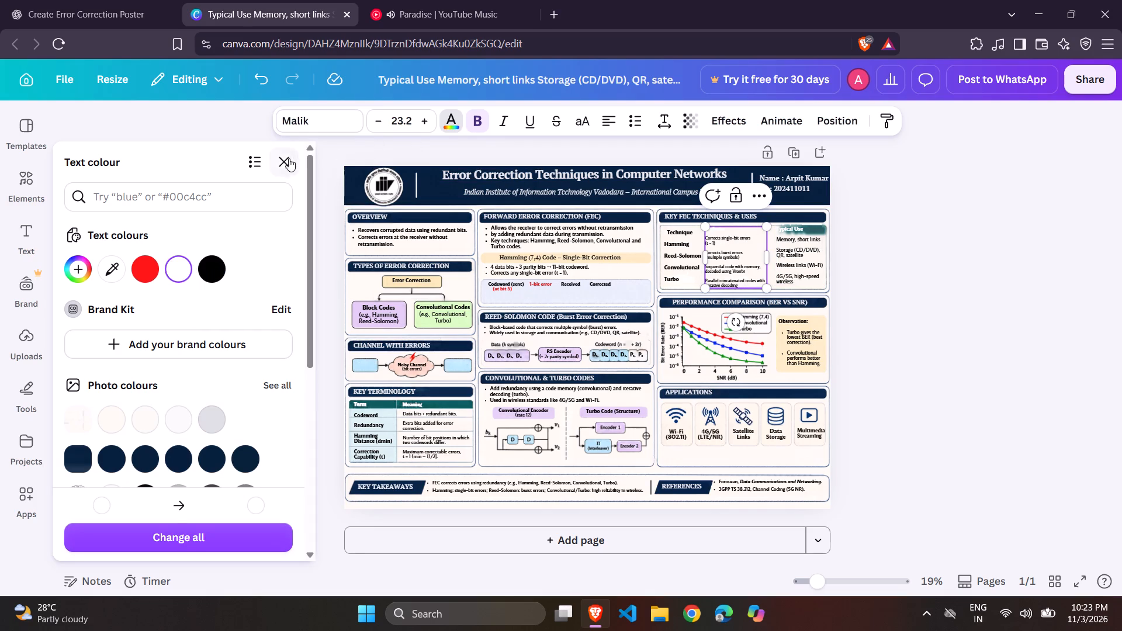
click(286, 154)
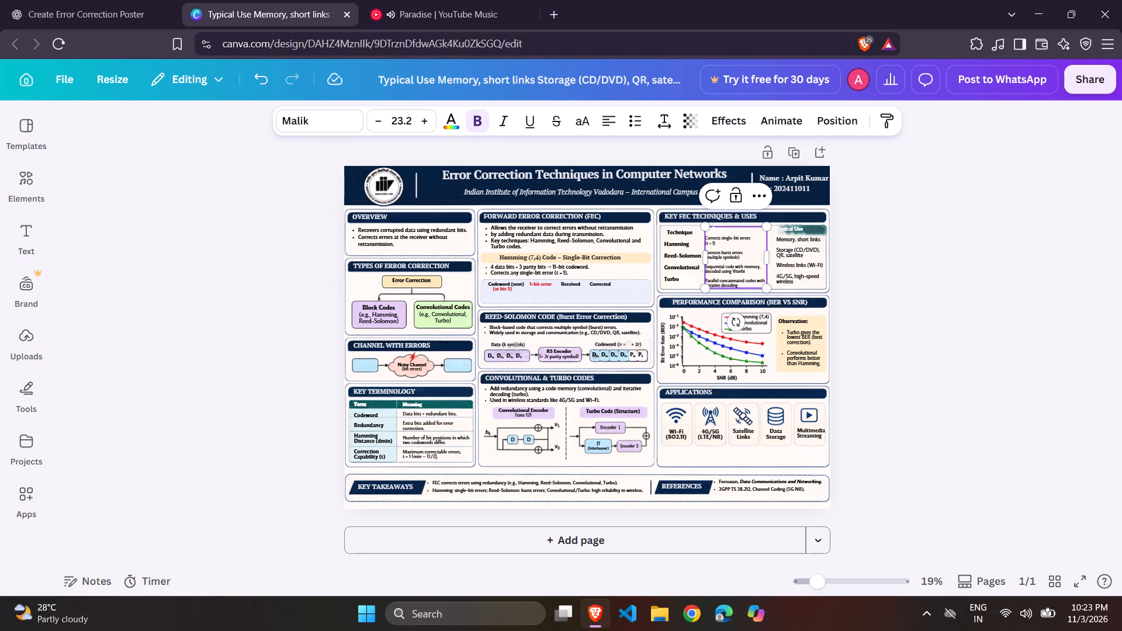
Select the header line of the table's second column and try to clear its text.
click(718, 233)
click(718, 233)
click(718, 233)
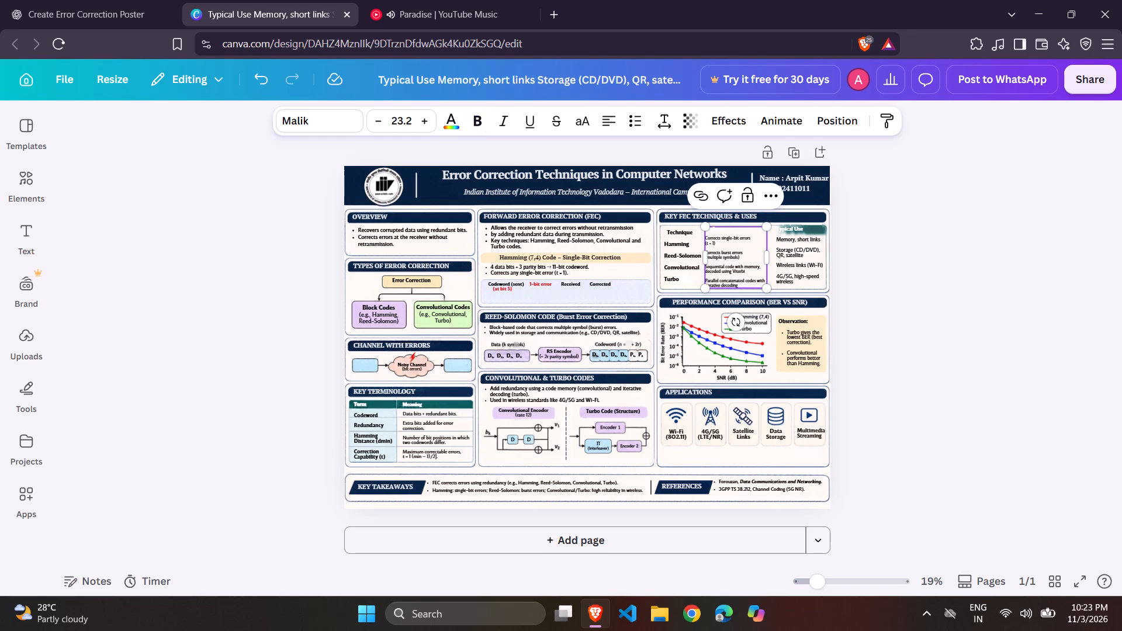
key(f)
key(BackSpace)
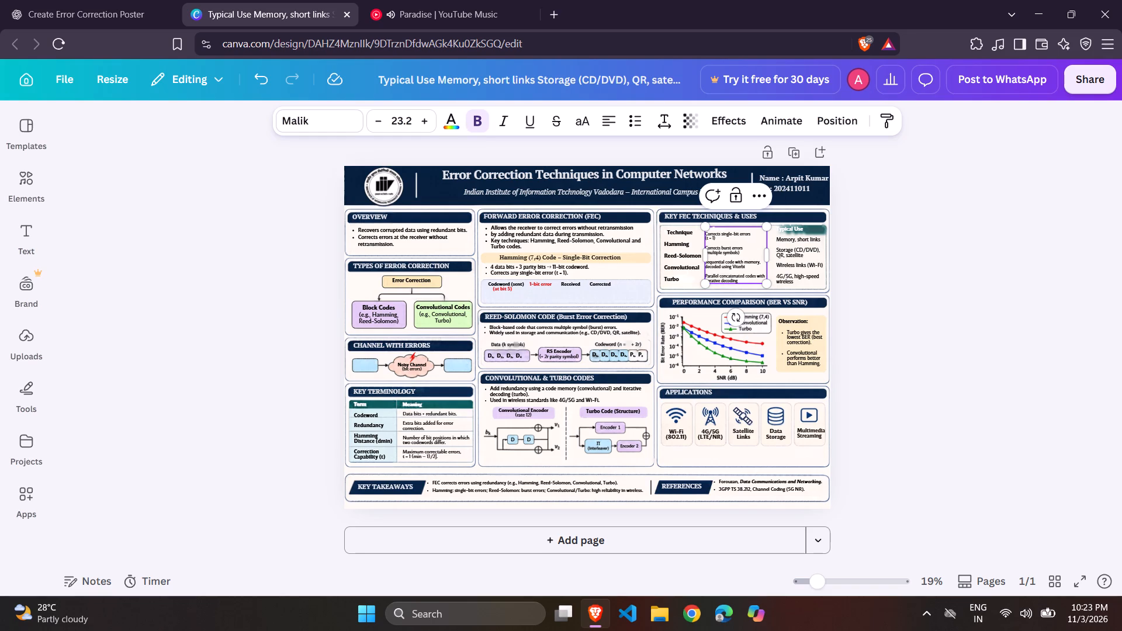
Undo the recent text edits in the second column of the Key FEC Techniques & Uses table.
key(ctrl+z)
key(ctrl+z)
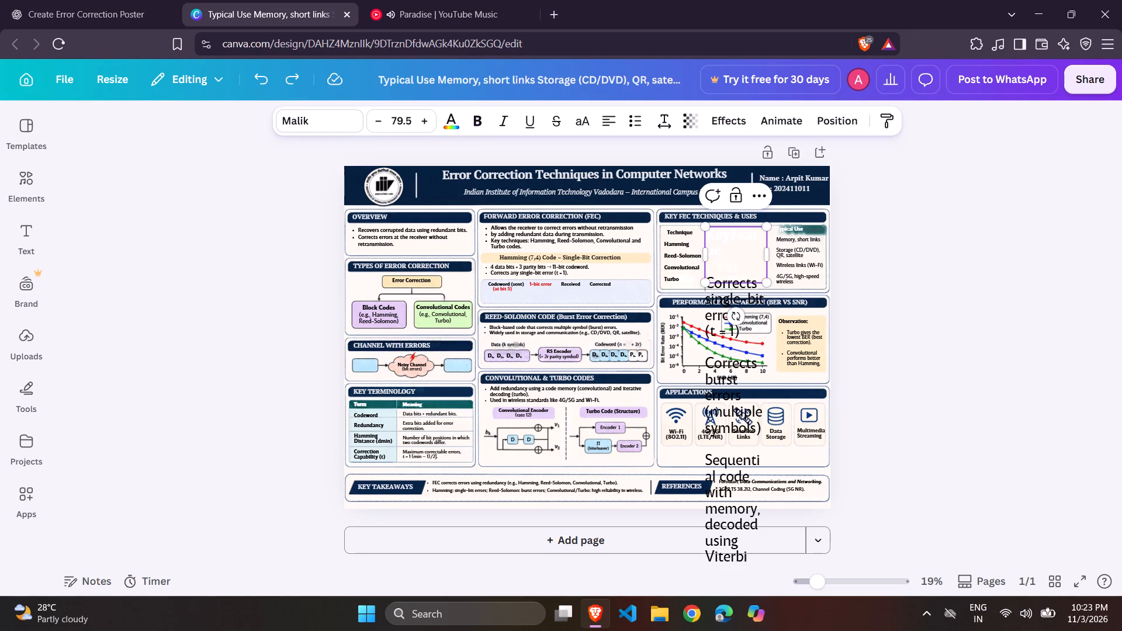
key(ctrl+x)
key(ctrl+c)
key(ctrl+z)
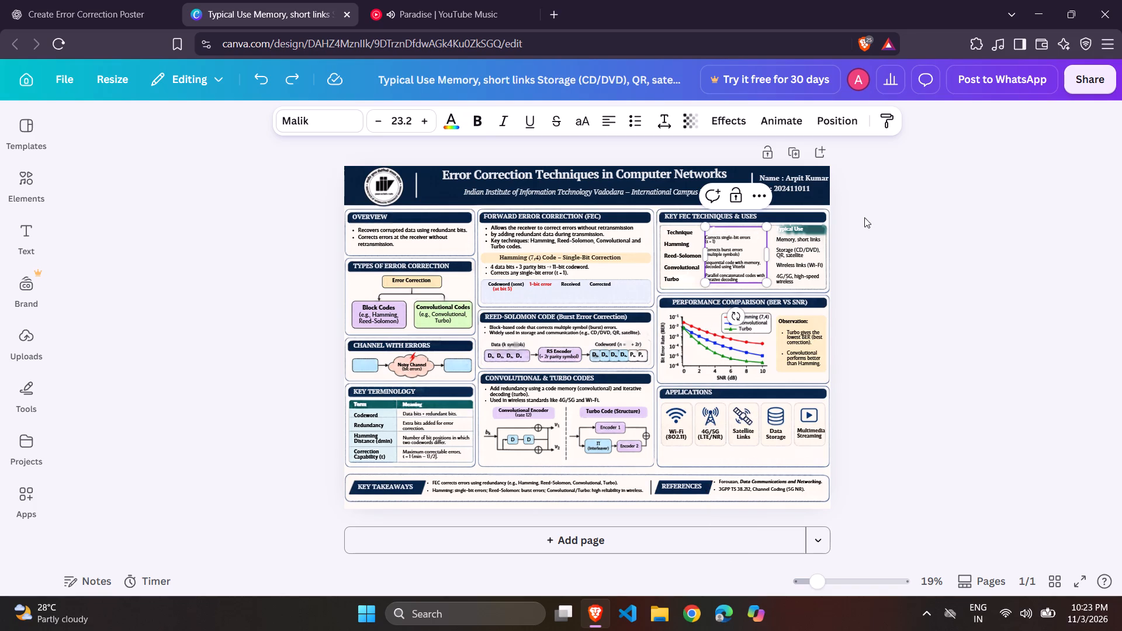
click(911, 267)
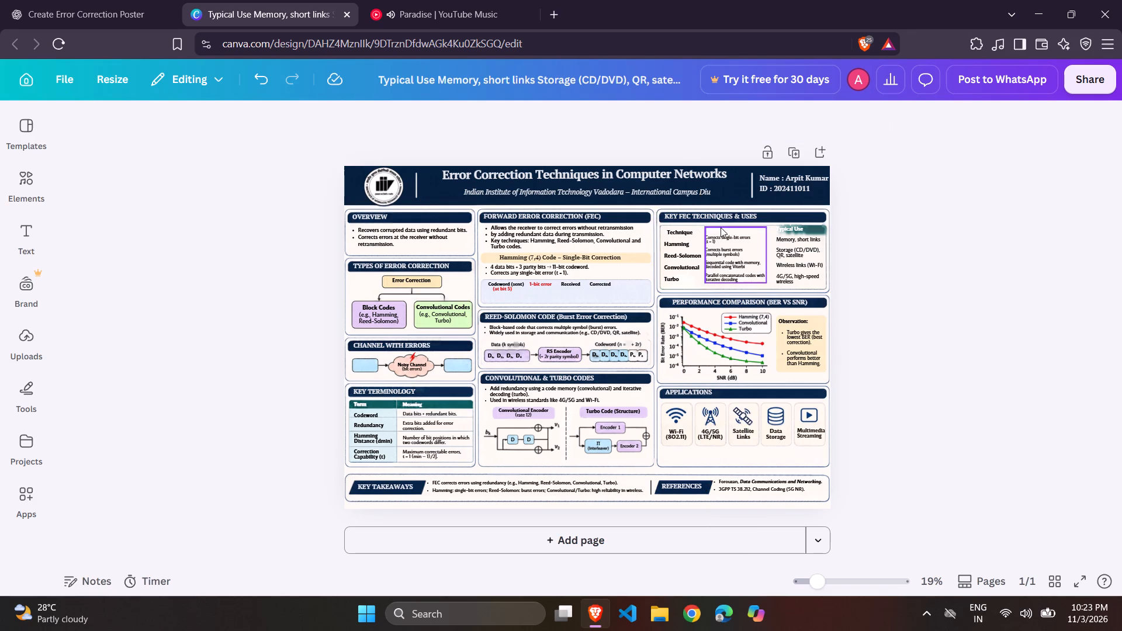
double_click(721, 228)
Return to the ChatGPT conversation and close the enlarged poster image.
click(120, 0)
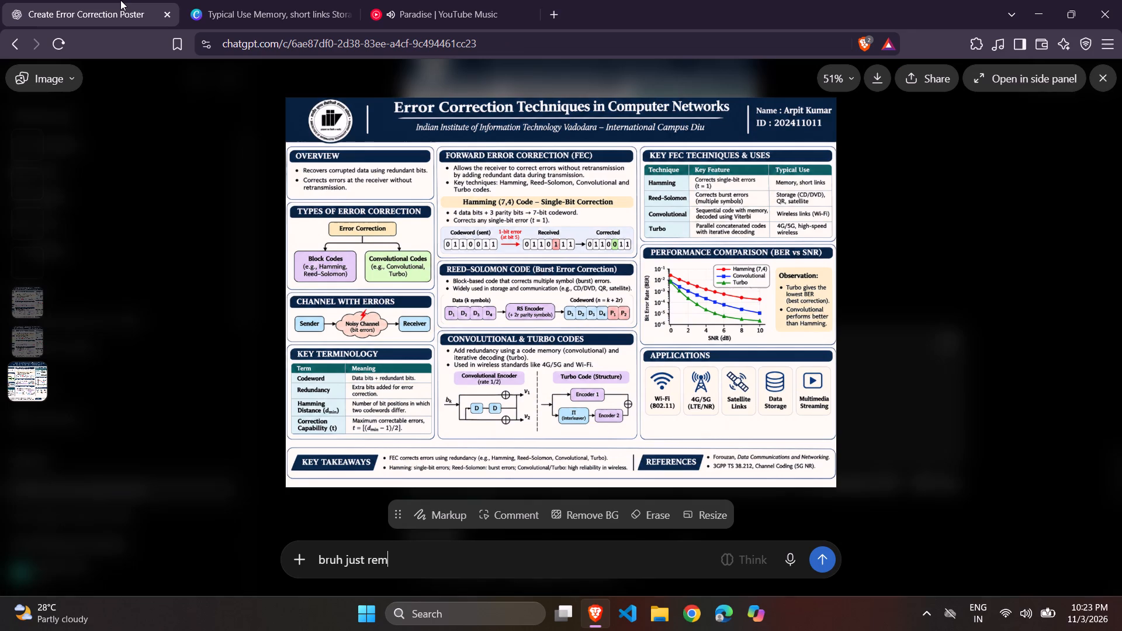
click(1106, 90)
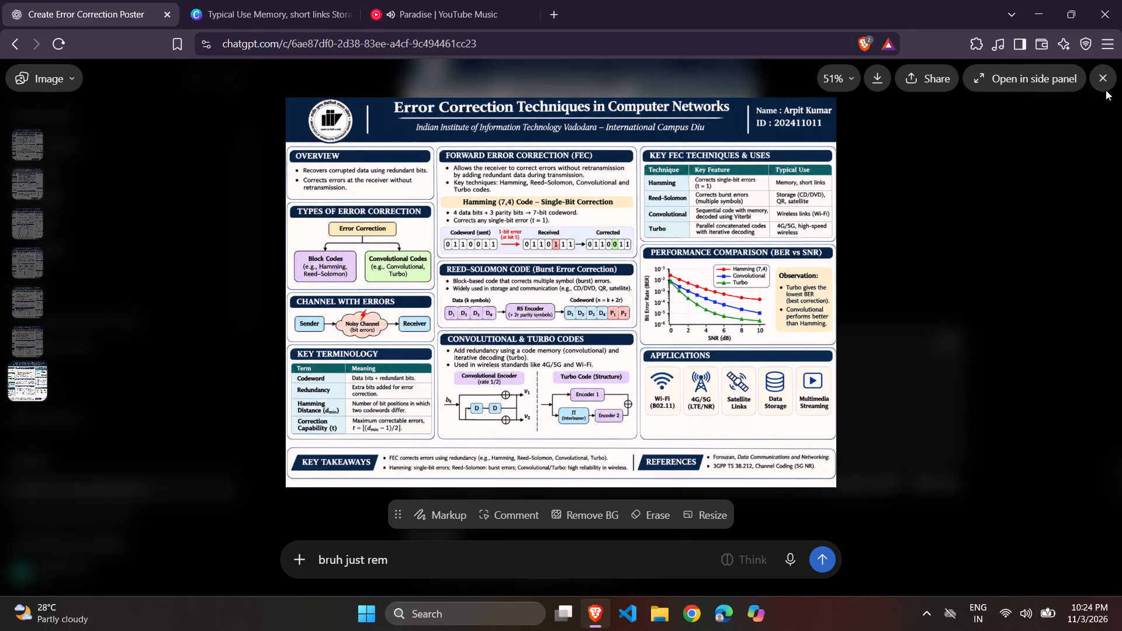
scroll(663, 291, up, 6)
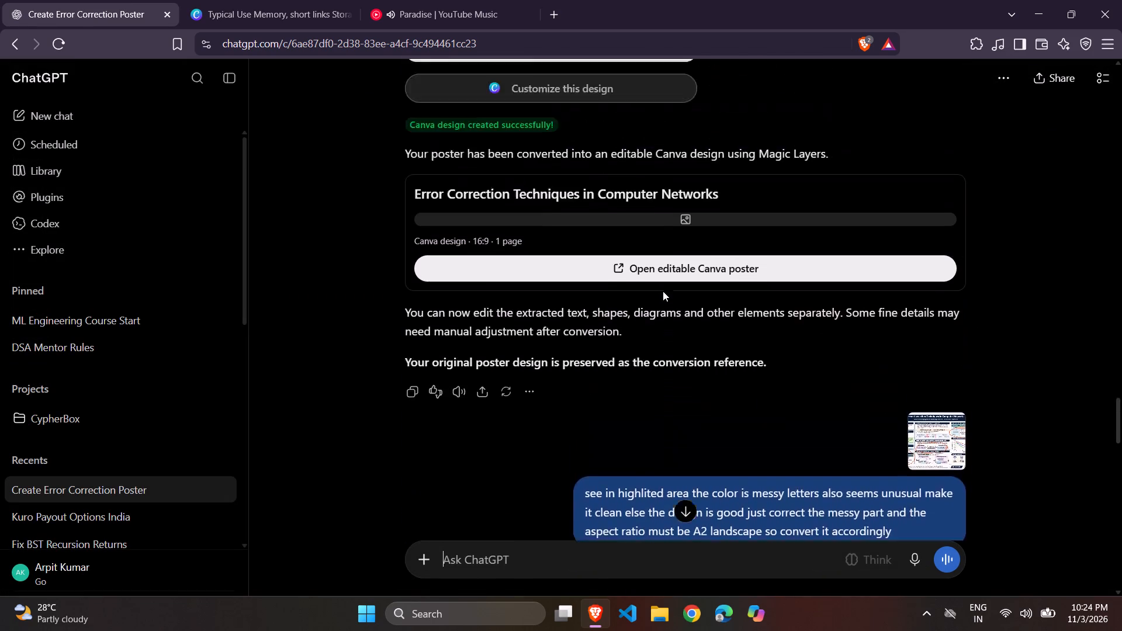
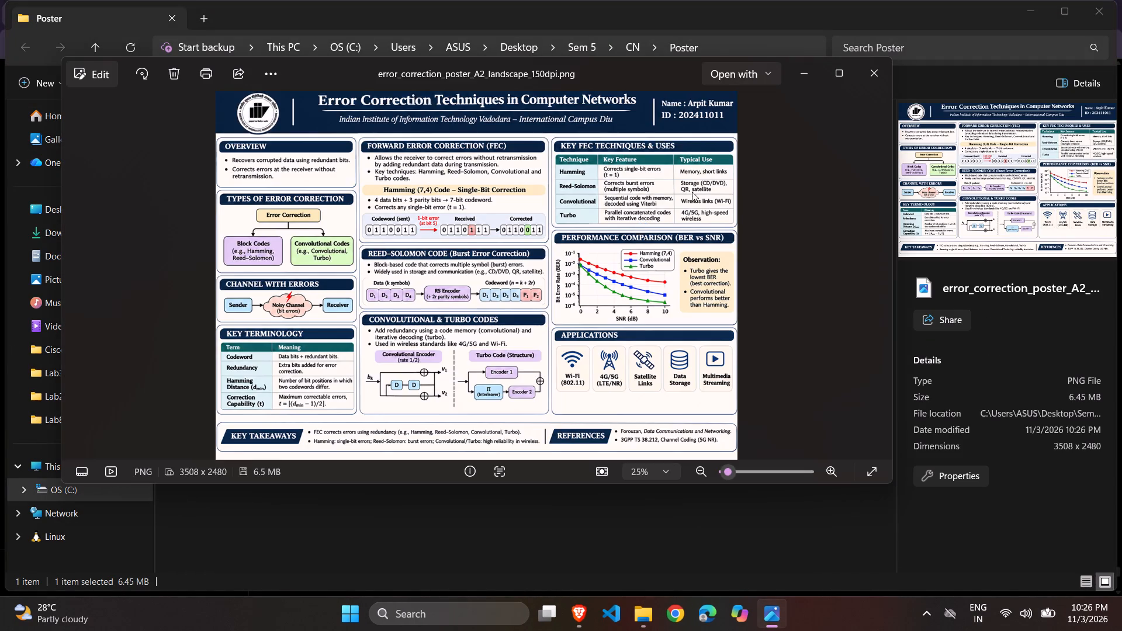
click(834, 68)
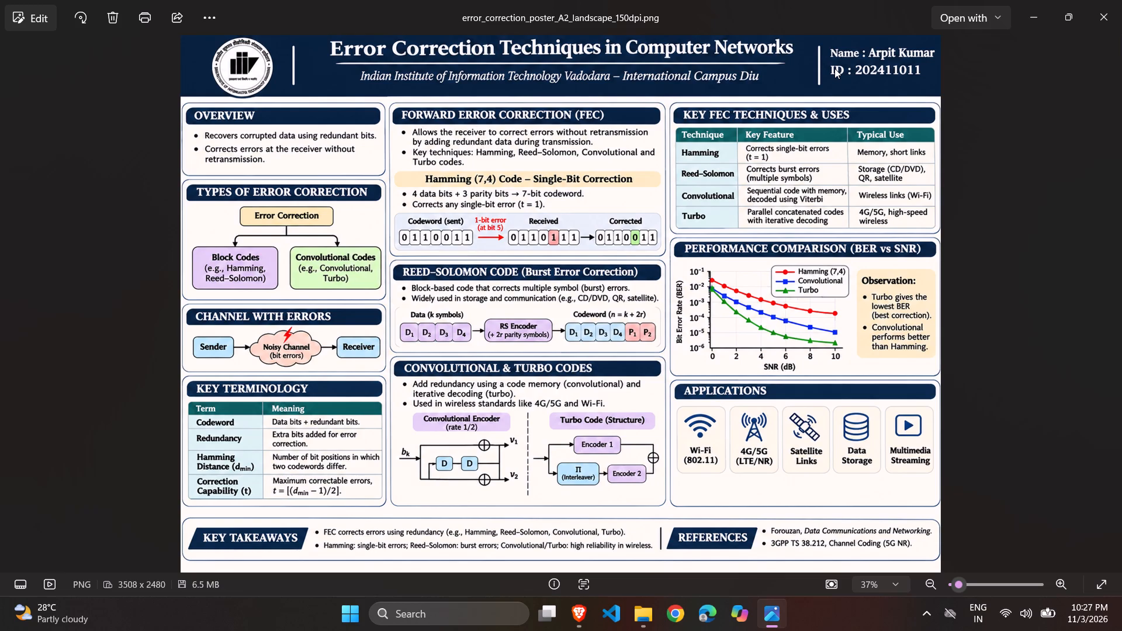
Compare the downloaded poster image in Photos with the editable version in Canva, ending on the Canva design.
click(566, 615)
click(315, 0)
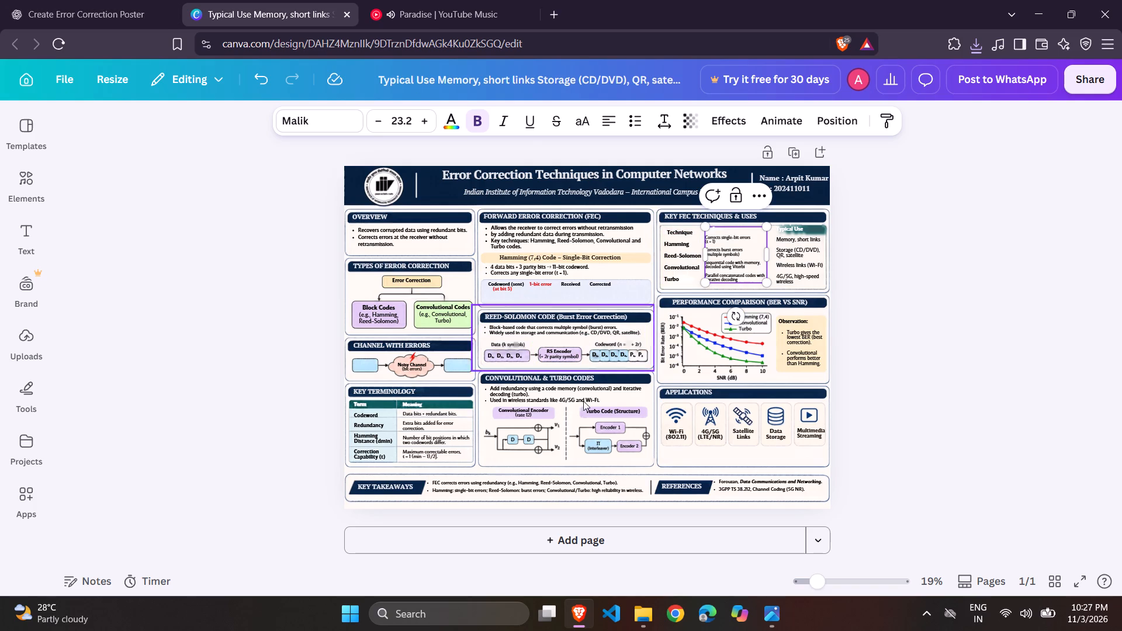
click(776, 629)
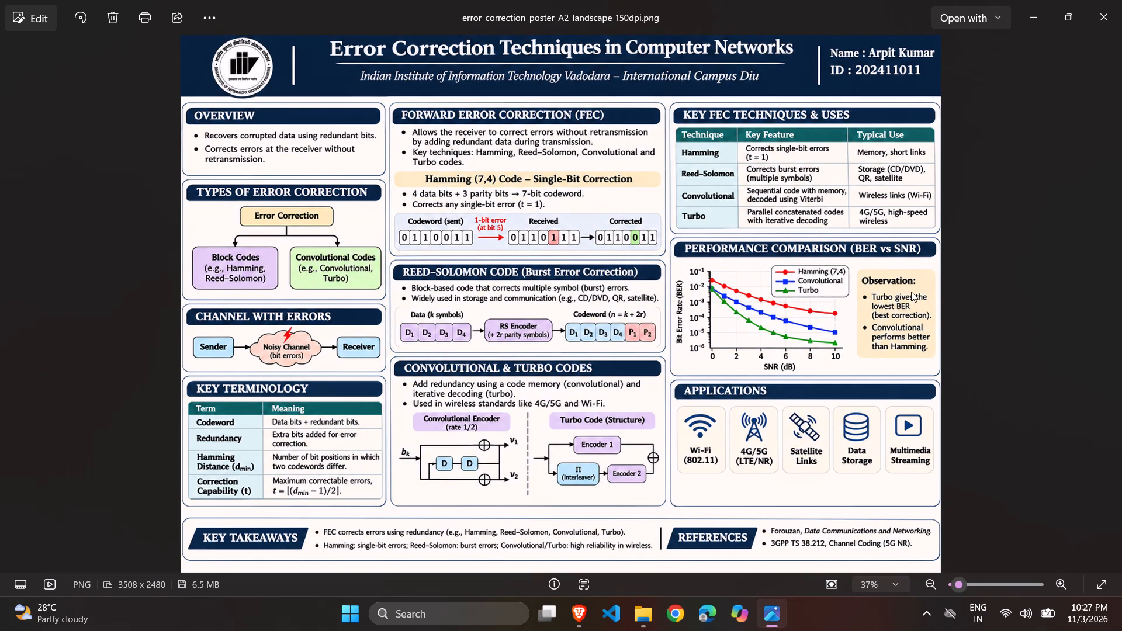
key(alt+Tab)
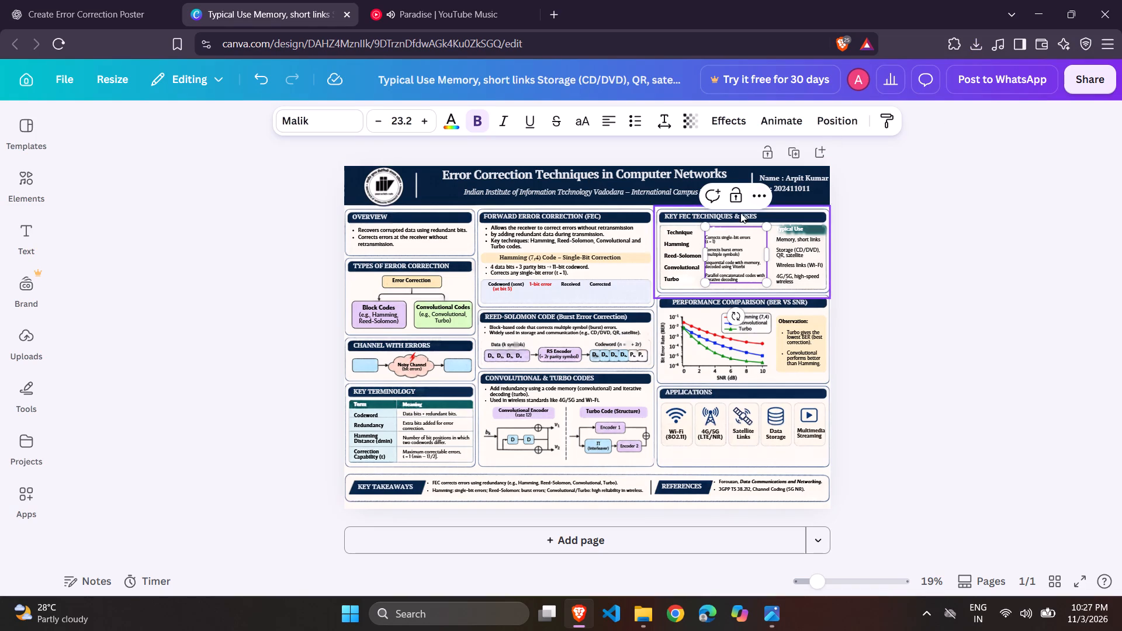
Try to clear the header line in the second column of the Key FEC Techniques & Uses table, and set its text colour to Black (#000000).
click(723, 230)
double_click(723, 230)
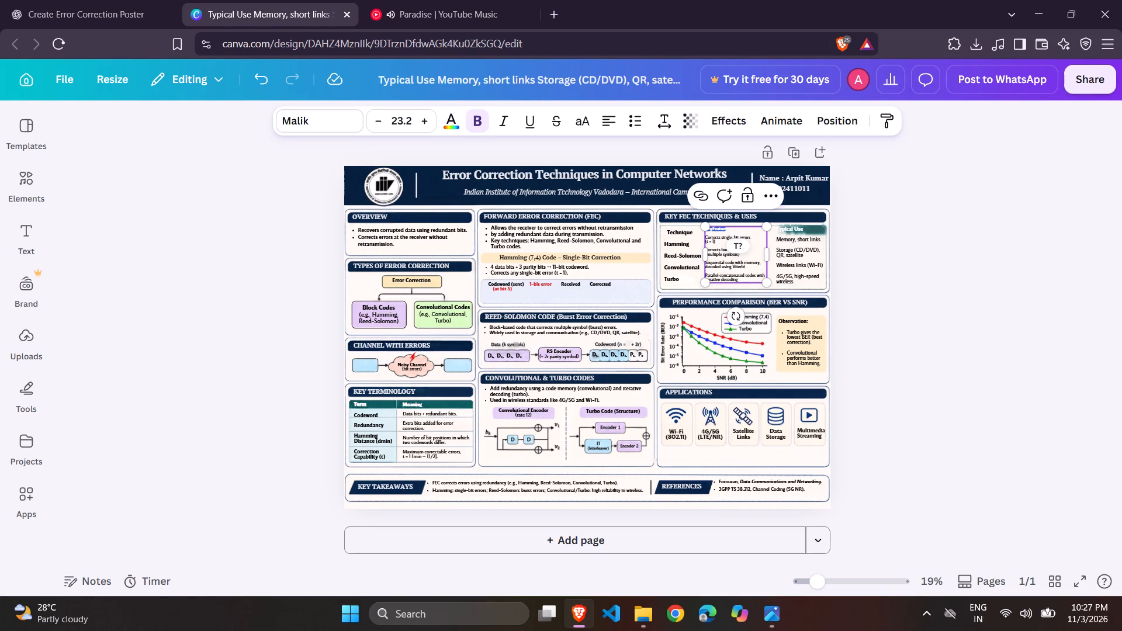
key(BackSpace)
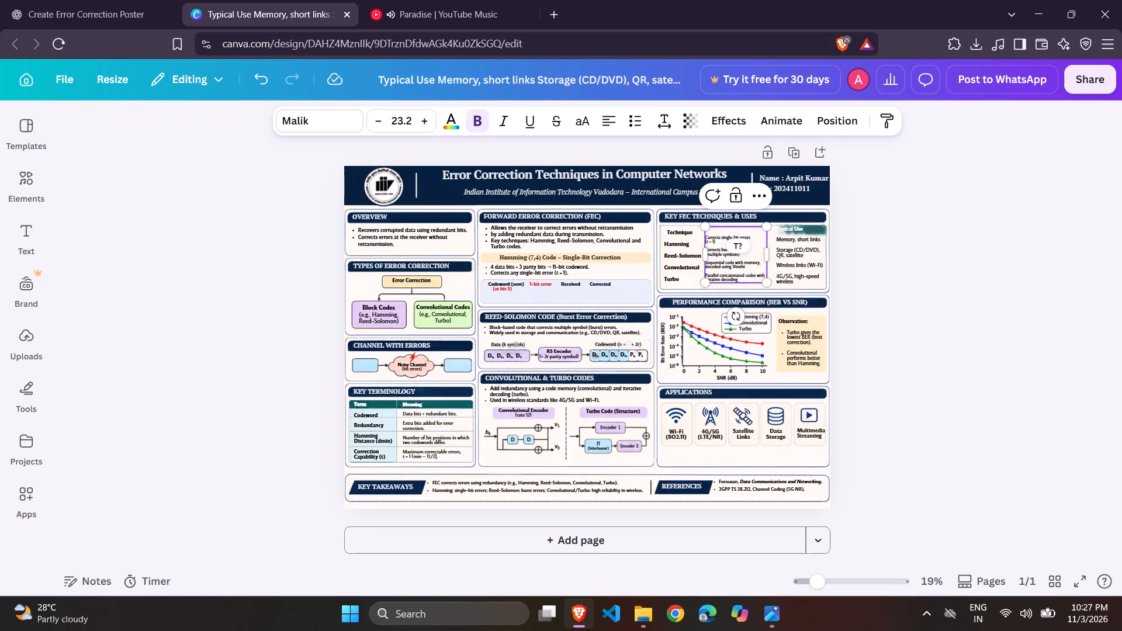
drag(432, 122, 449, 122)
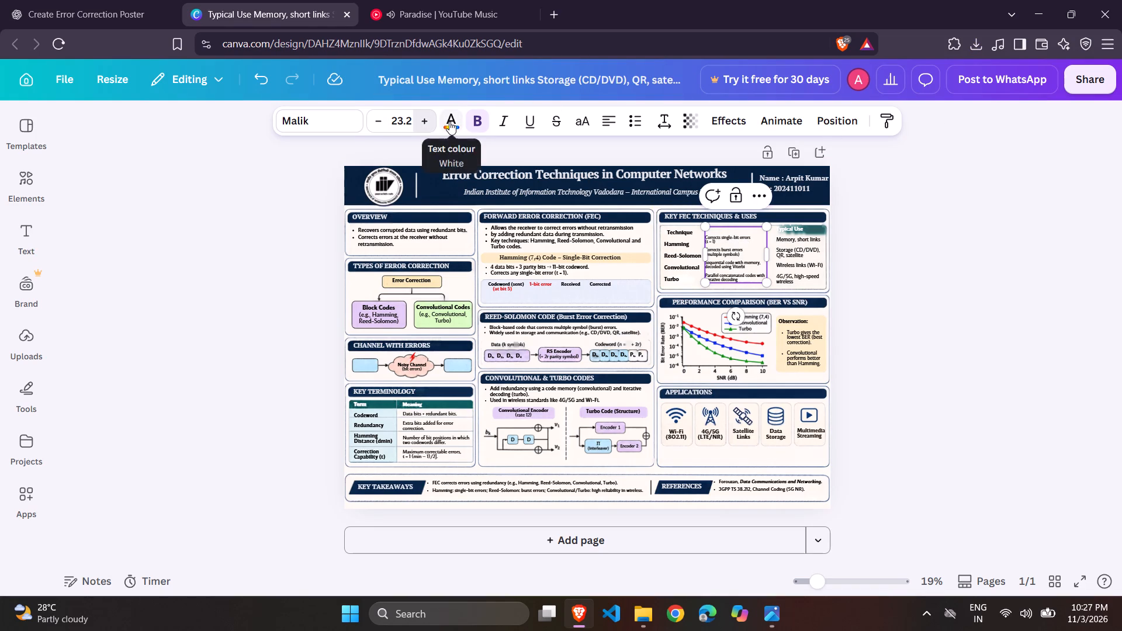
click(449, 122)
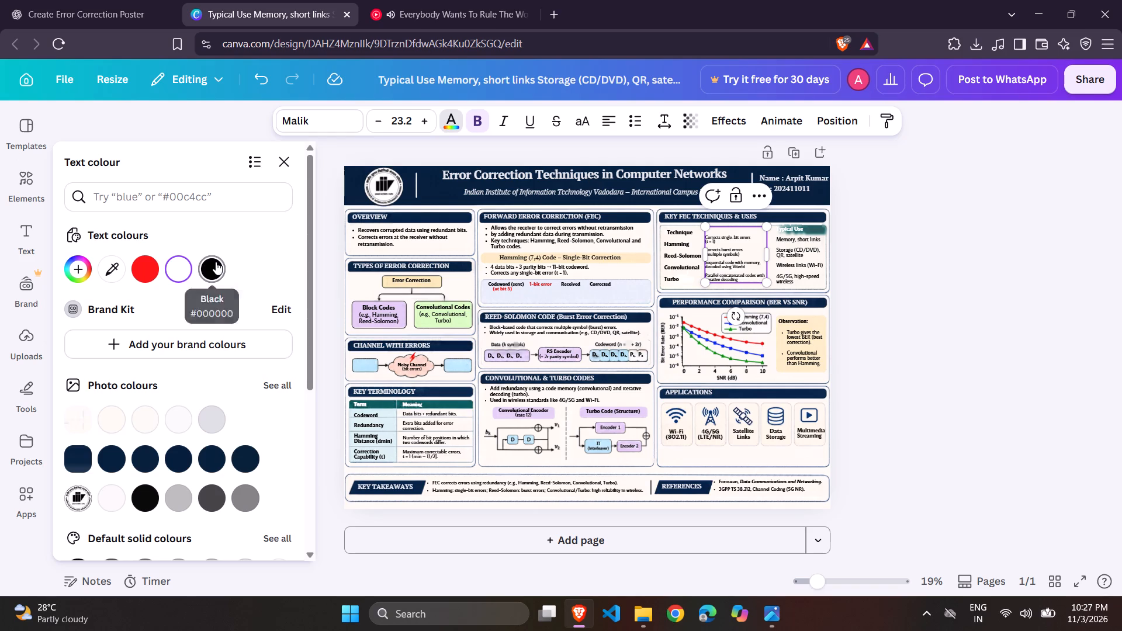
click(216, 262)
click(723, 232)
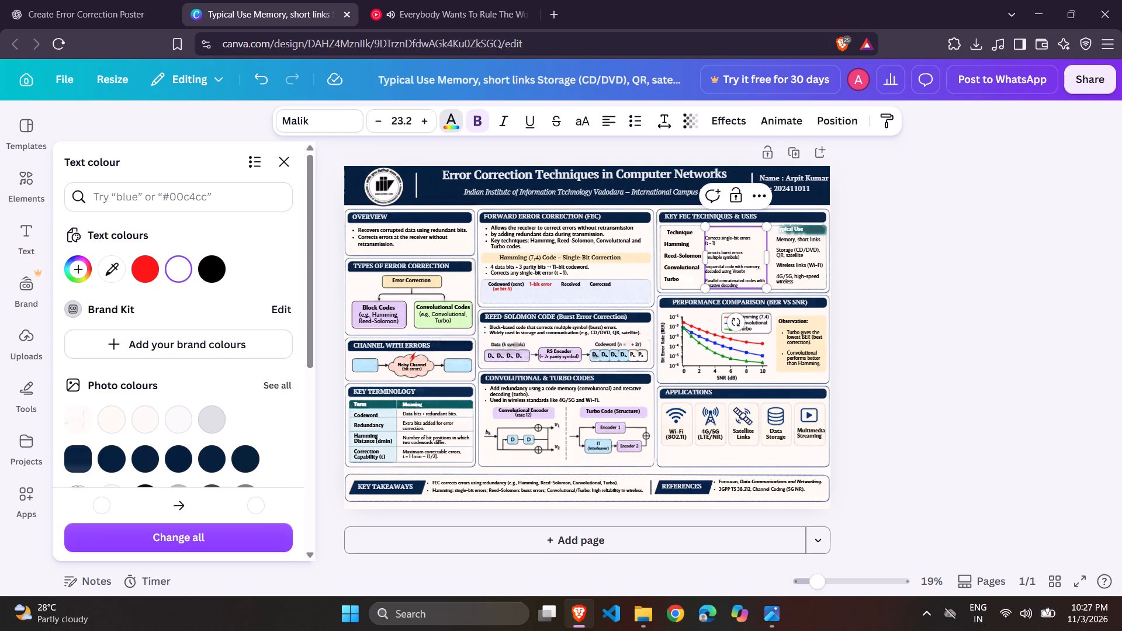
double_click(723, 232)
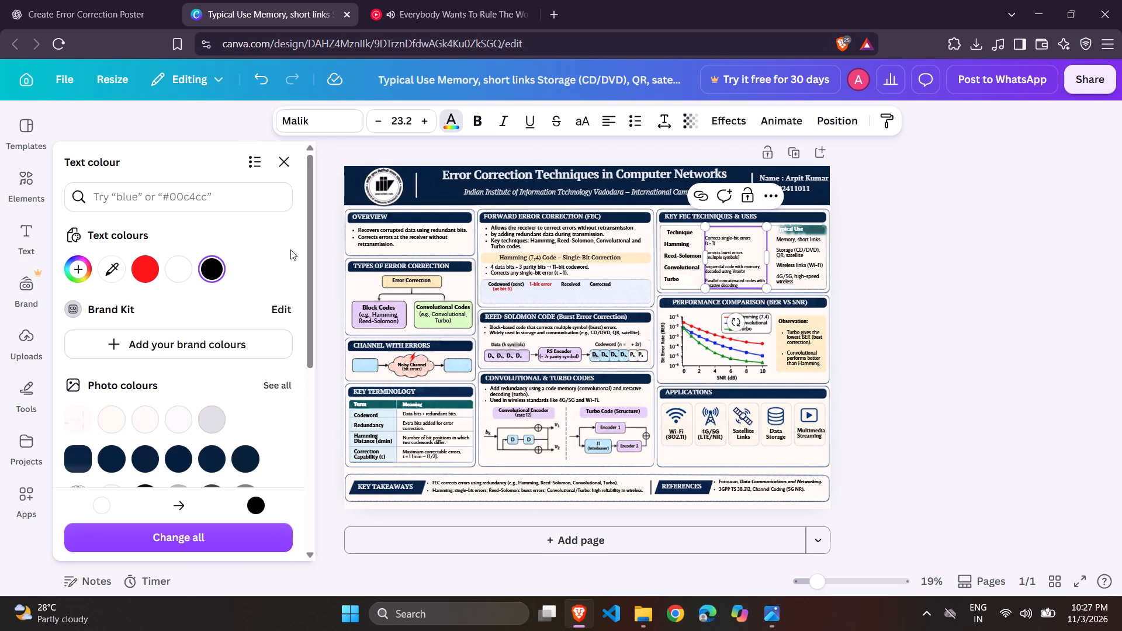
click(223, 277)
click(282, 166)
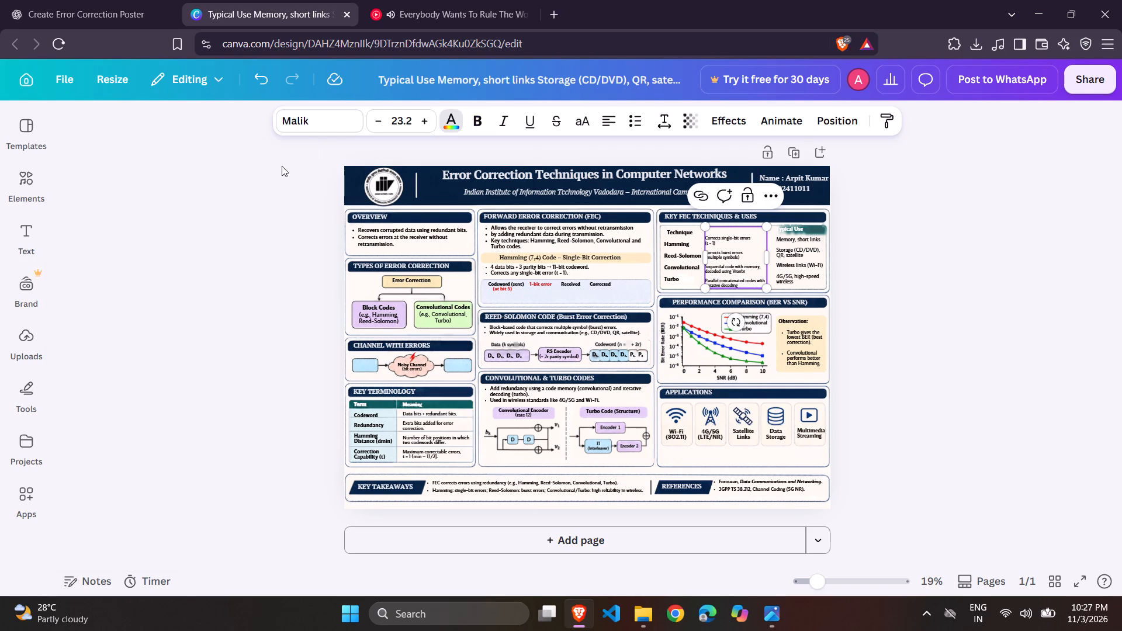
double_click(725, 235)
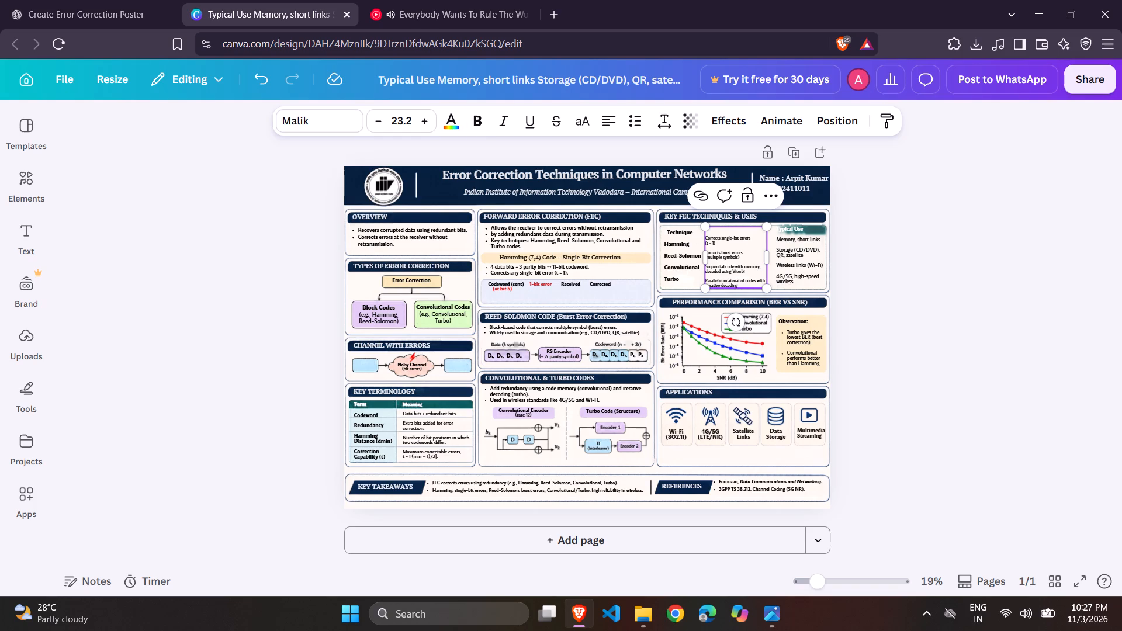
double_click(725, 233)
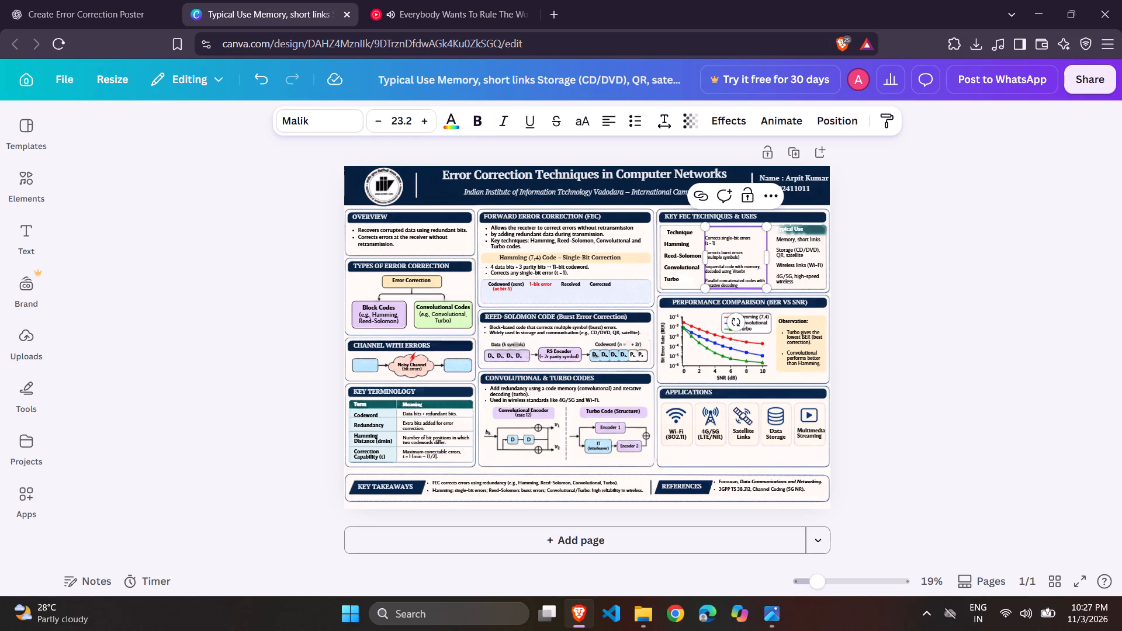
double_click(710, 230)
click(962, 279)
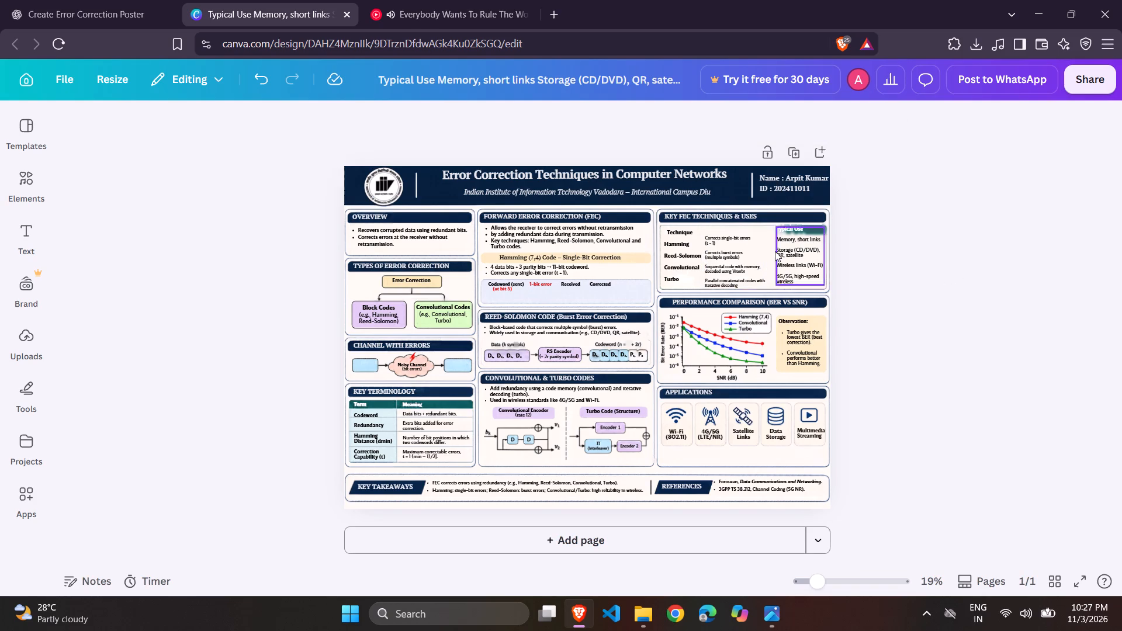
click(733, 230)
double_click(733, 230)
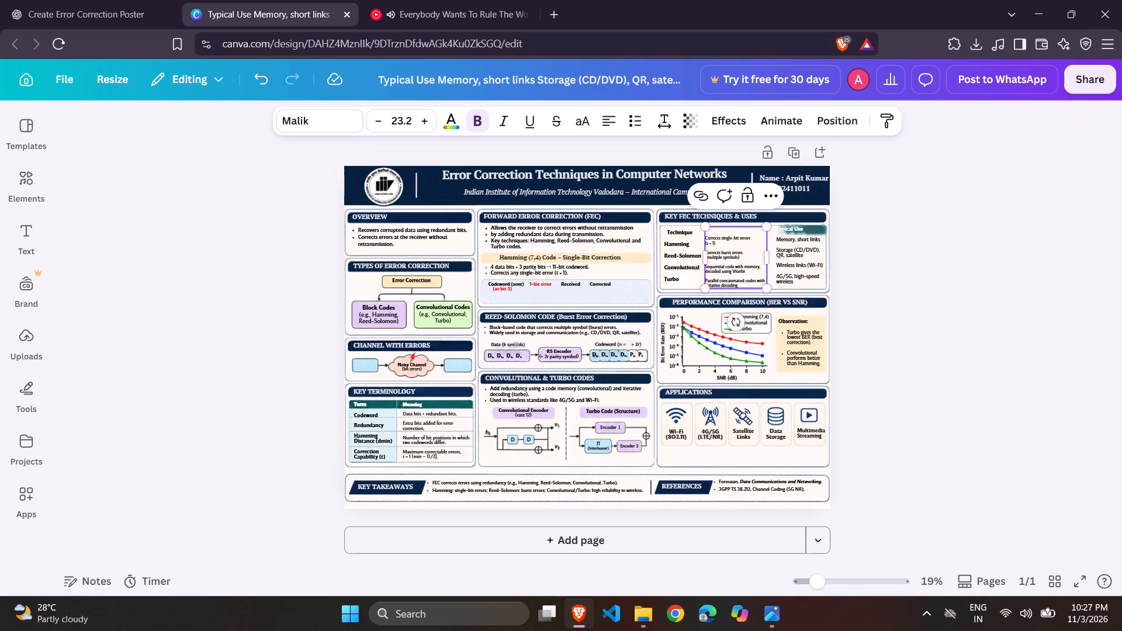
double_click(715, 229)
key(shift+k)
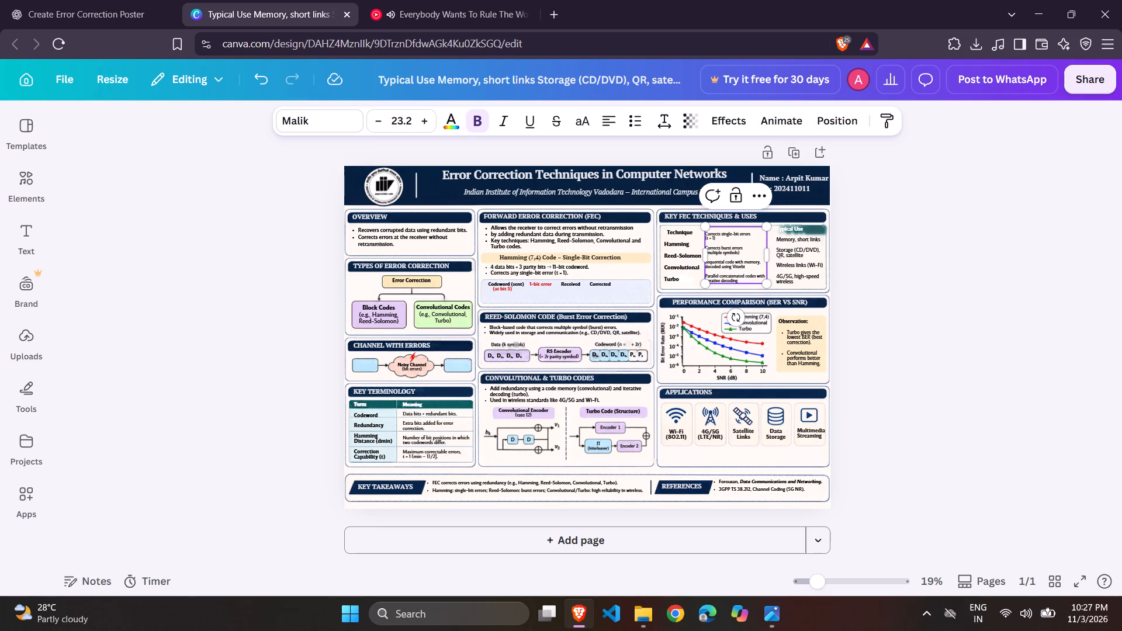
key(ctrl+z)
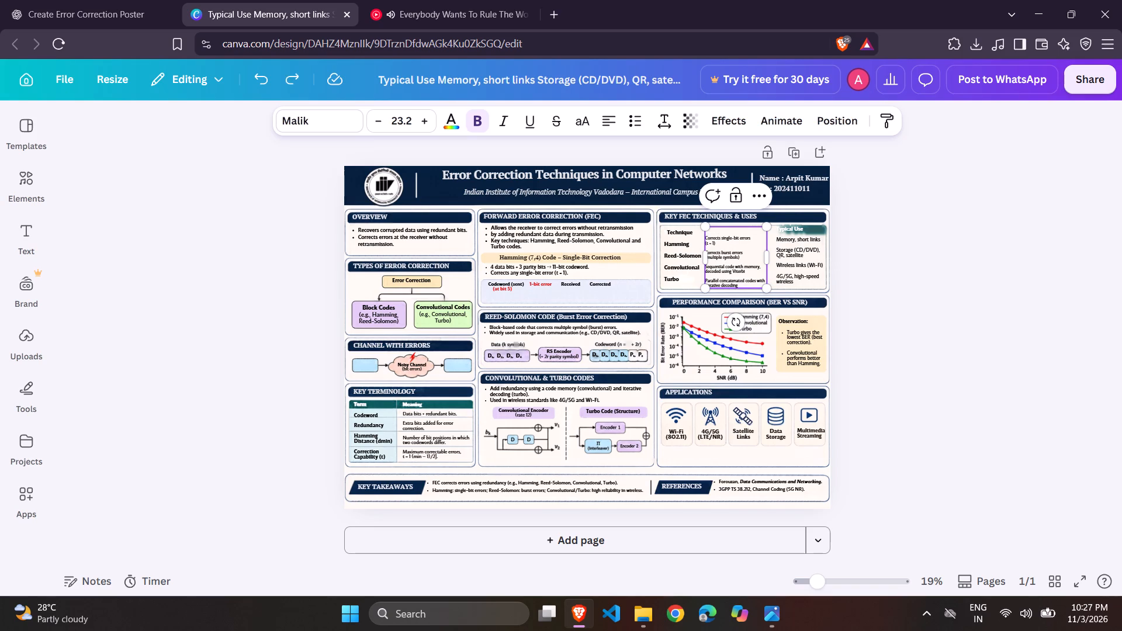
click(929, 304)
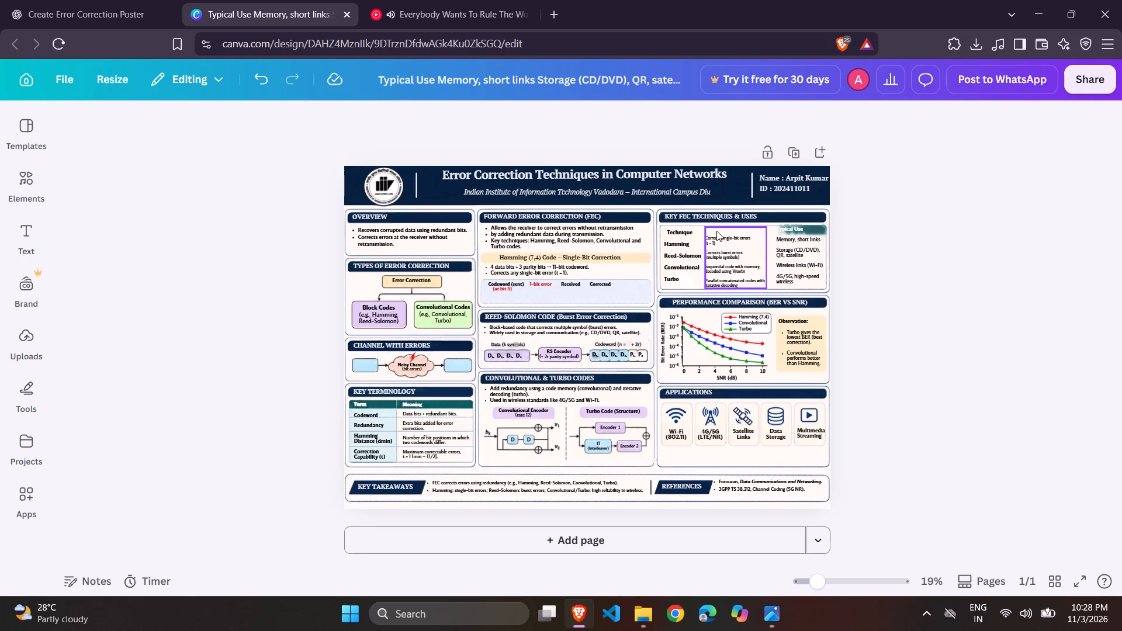
Enter "Key Feature" on its own line as the second-column header of the Key FEC Techniques & Uses table.
click(684, 234)
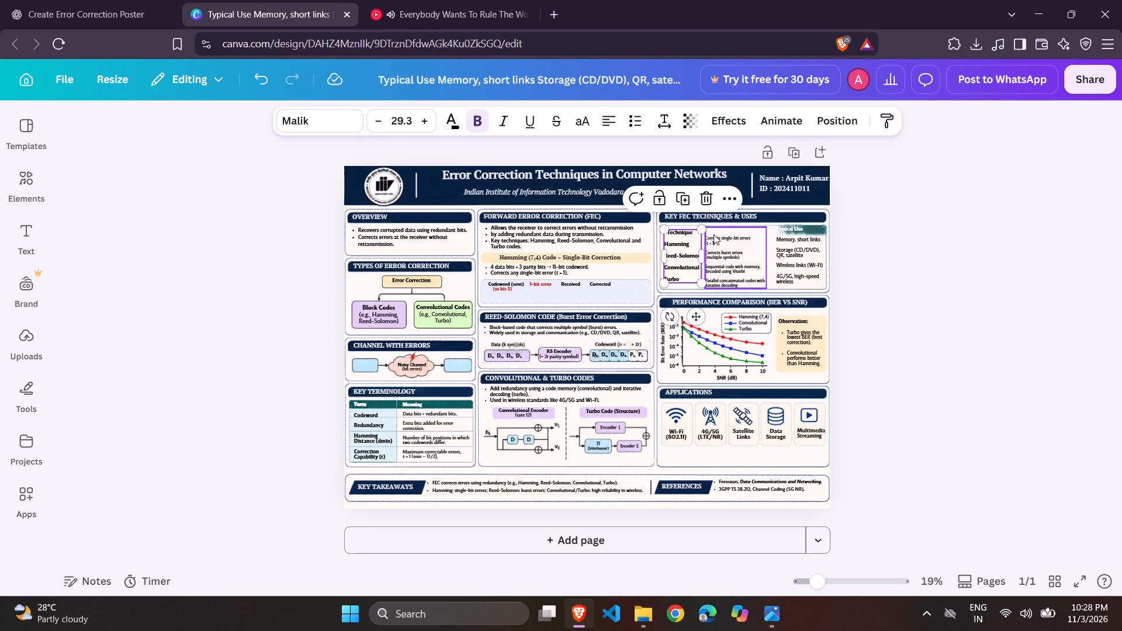
click(714, 231)
double_click(714, 231)
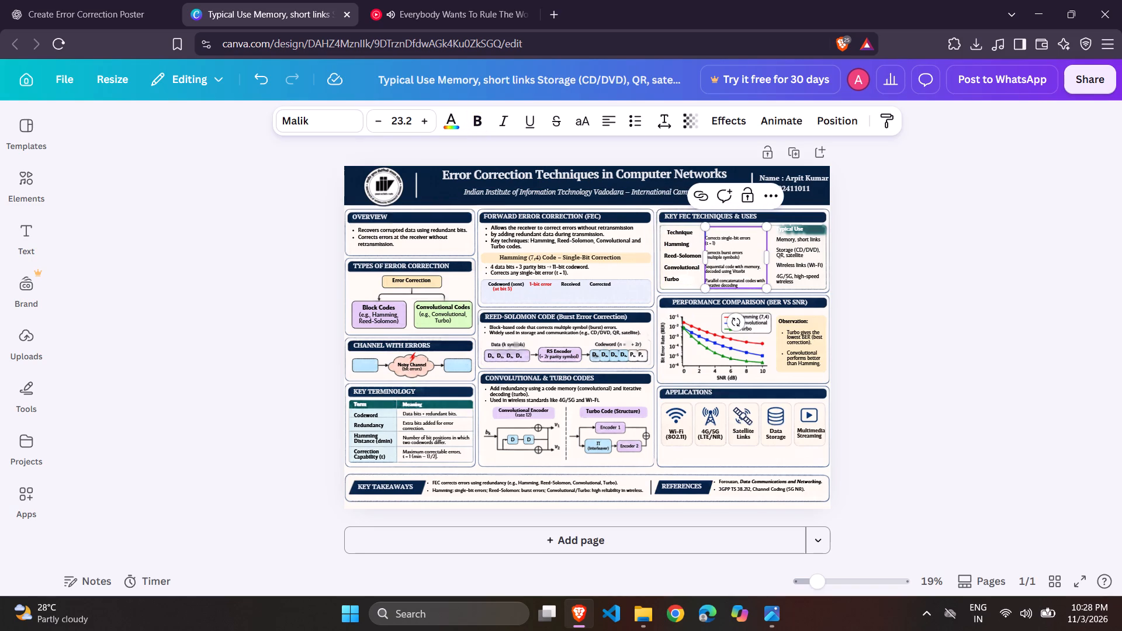
key(shift+k)
key(w)
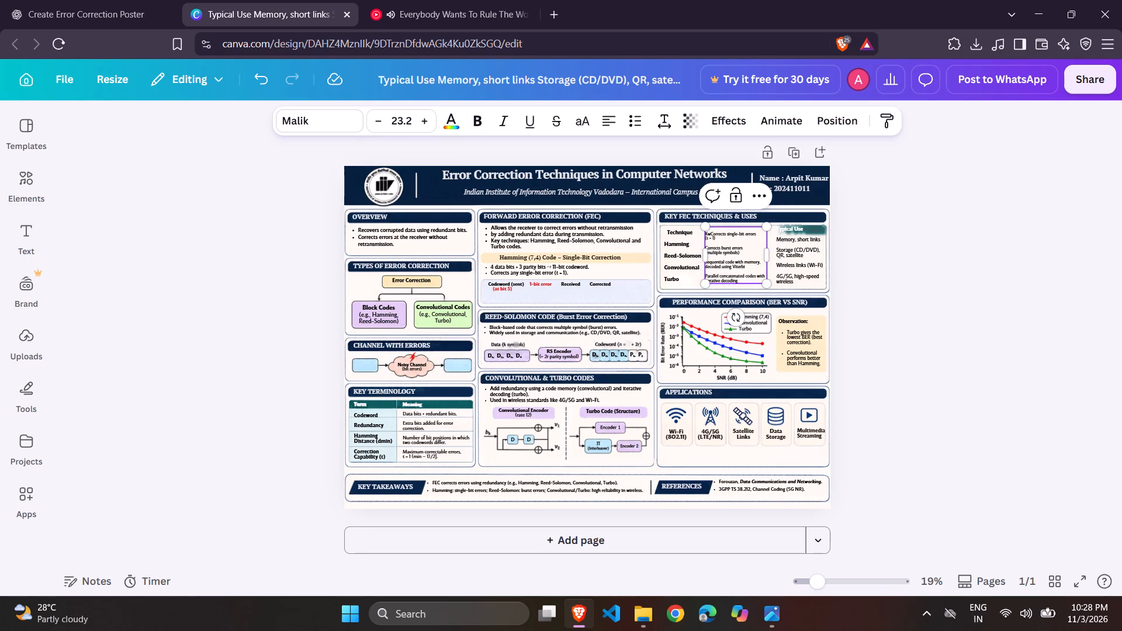
key(BackSpace)
text(ey)
key(Return)
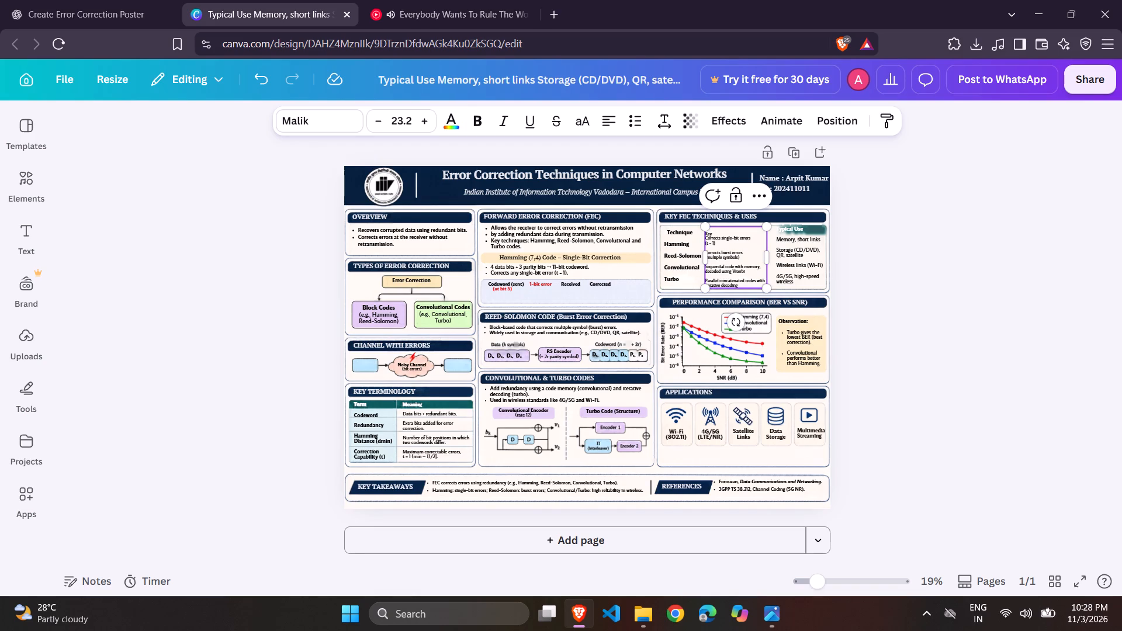
key(Up)
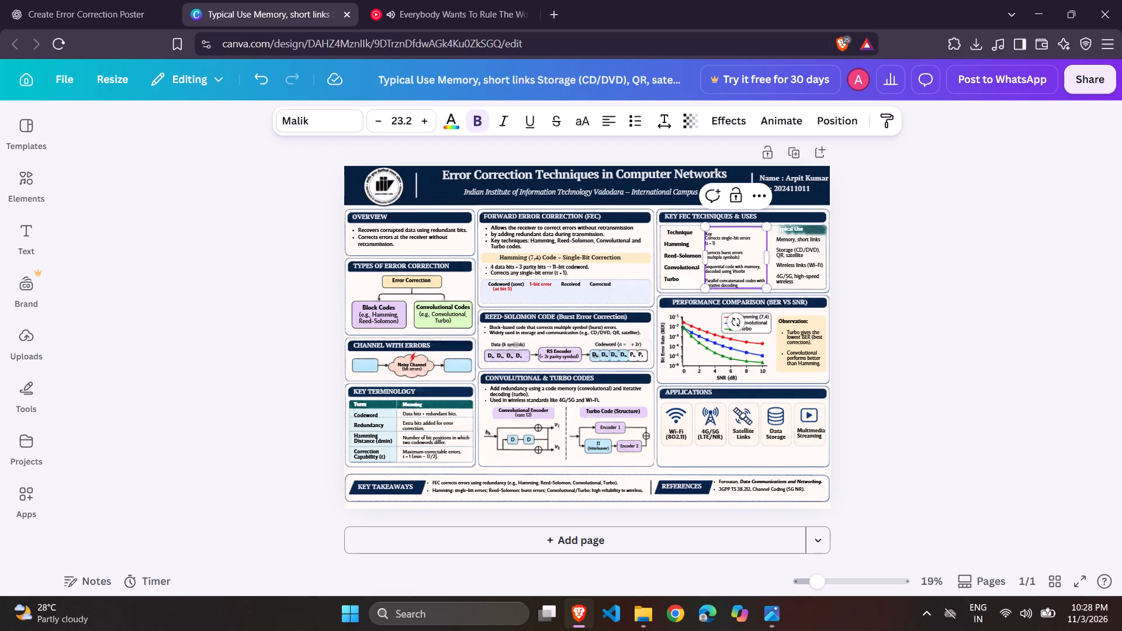
click(714, 233)
key(space)
text(Fw)
key(BackSpace)
text(ea)
text(tu)
text(re)
Format the Key Feature header line as bold, size 27.2 and centre-aligned.
drag(731, 232, 707, 230)
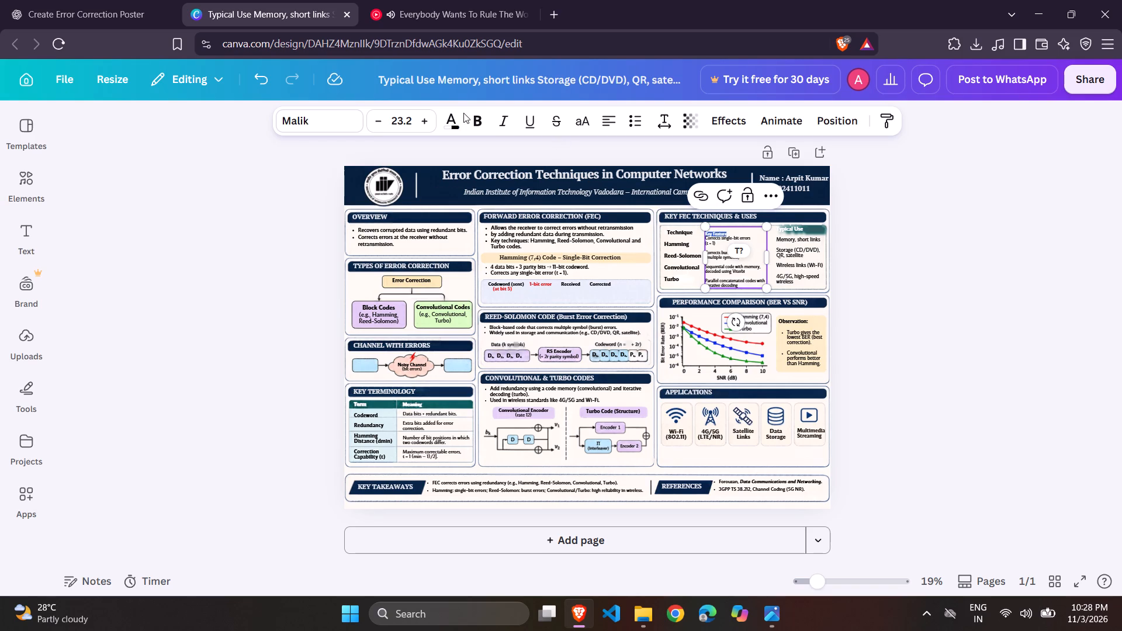
click(424, 119)
click(424, 119)
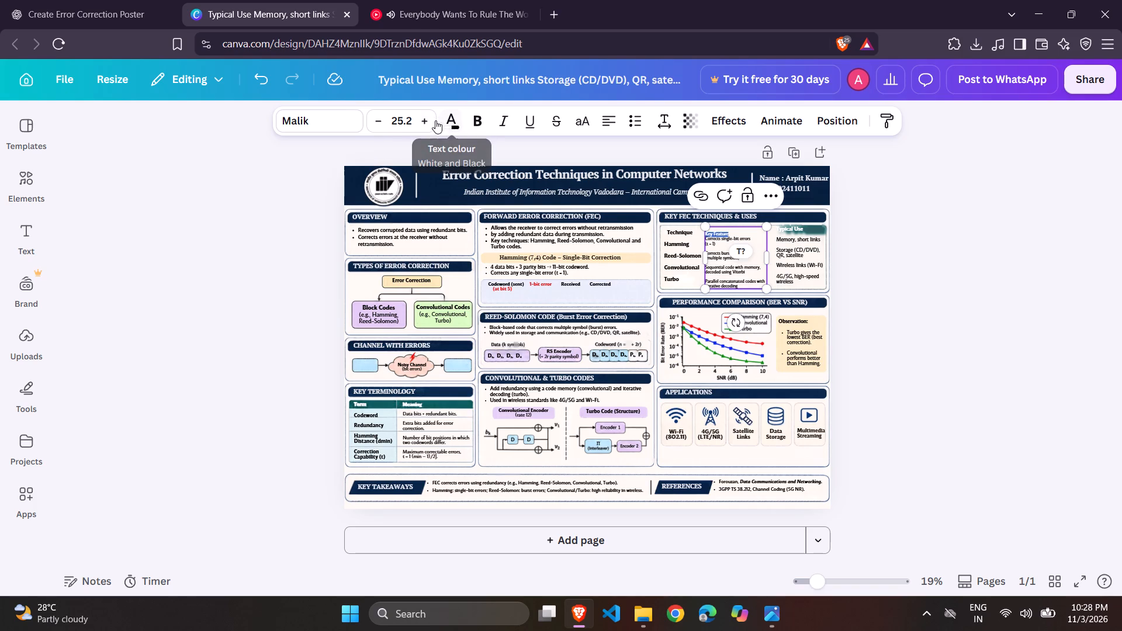
click(474, 116)
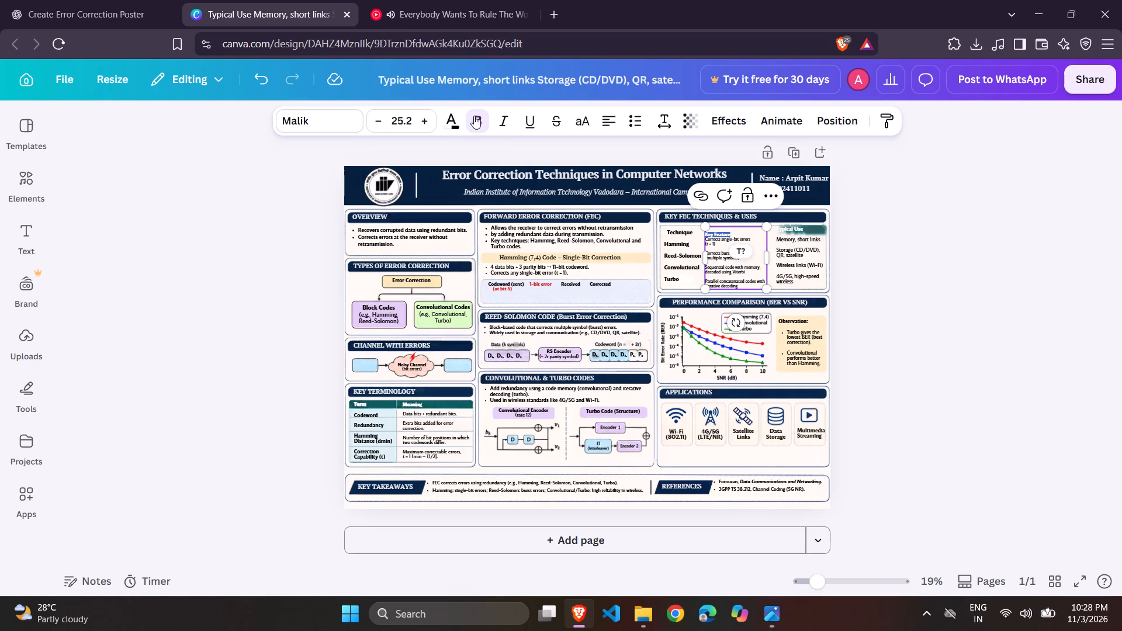
click(427, 121)
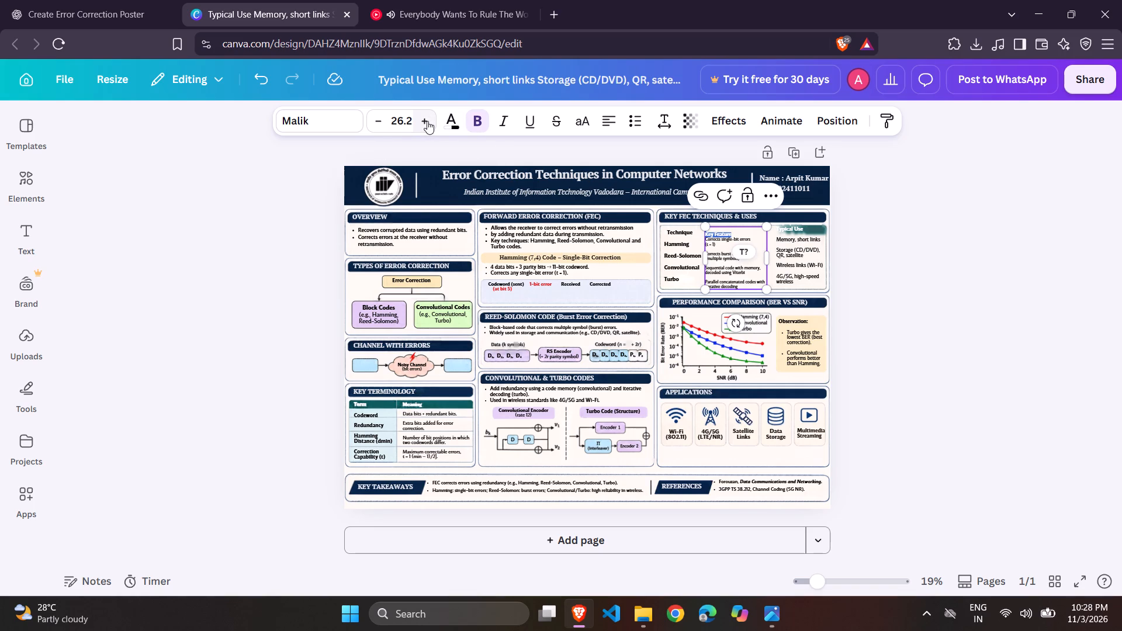
click(427, 121)
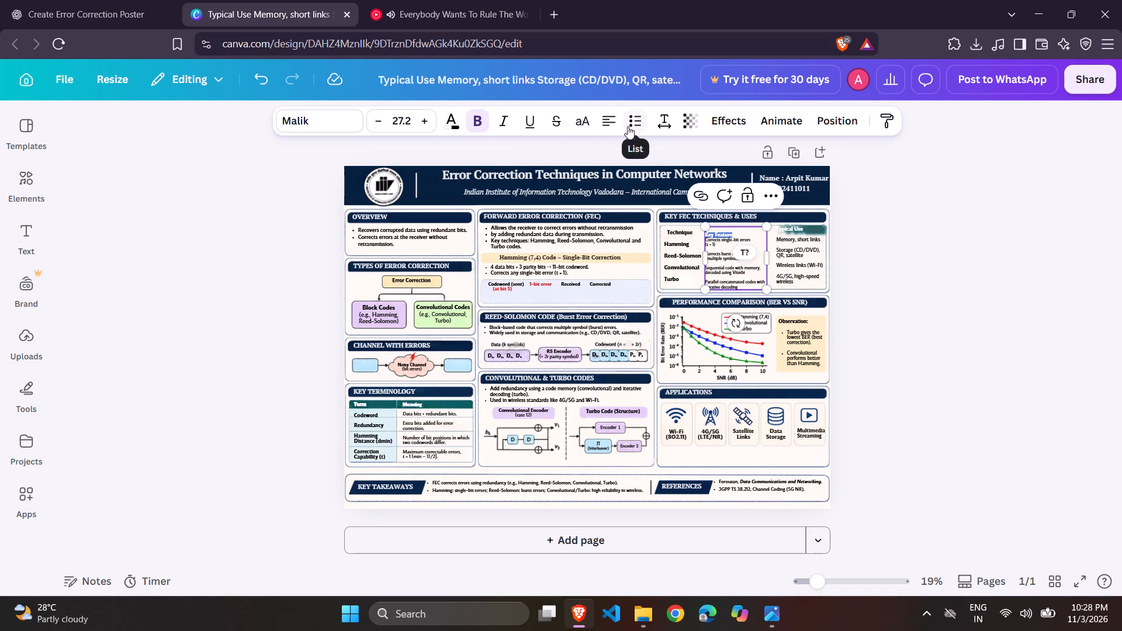
click(608, 120)
click(891, 233)
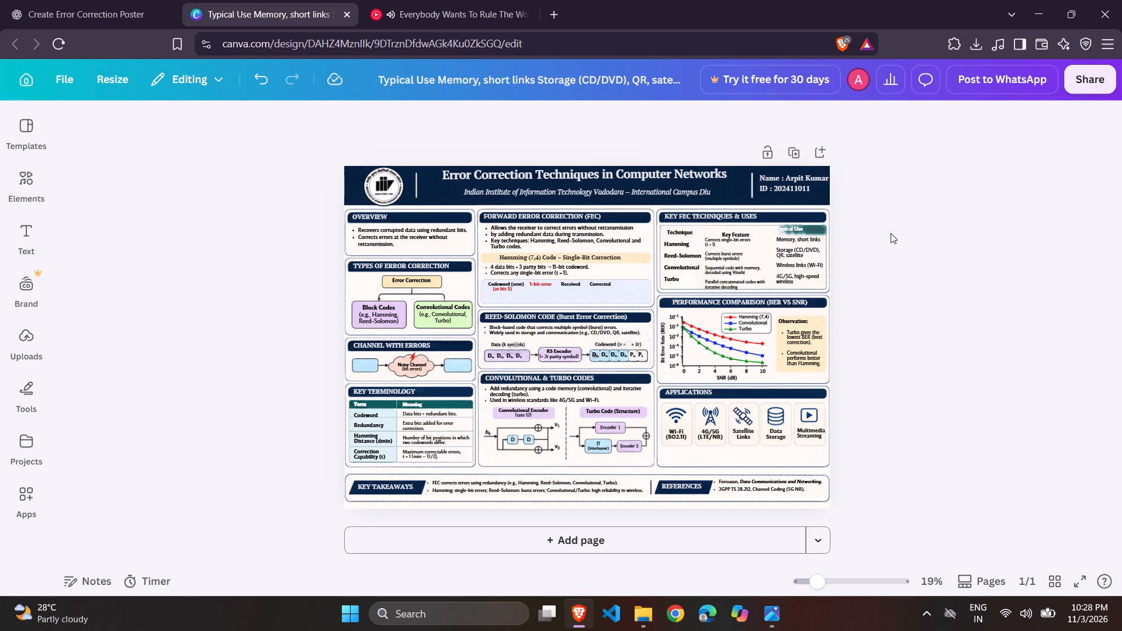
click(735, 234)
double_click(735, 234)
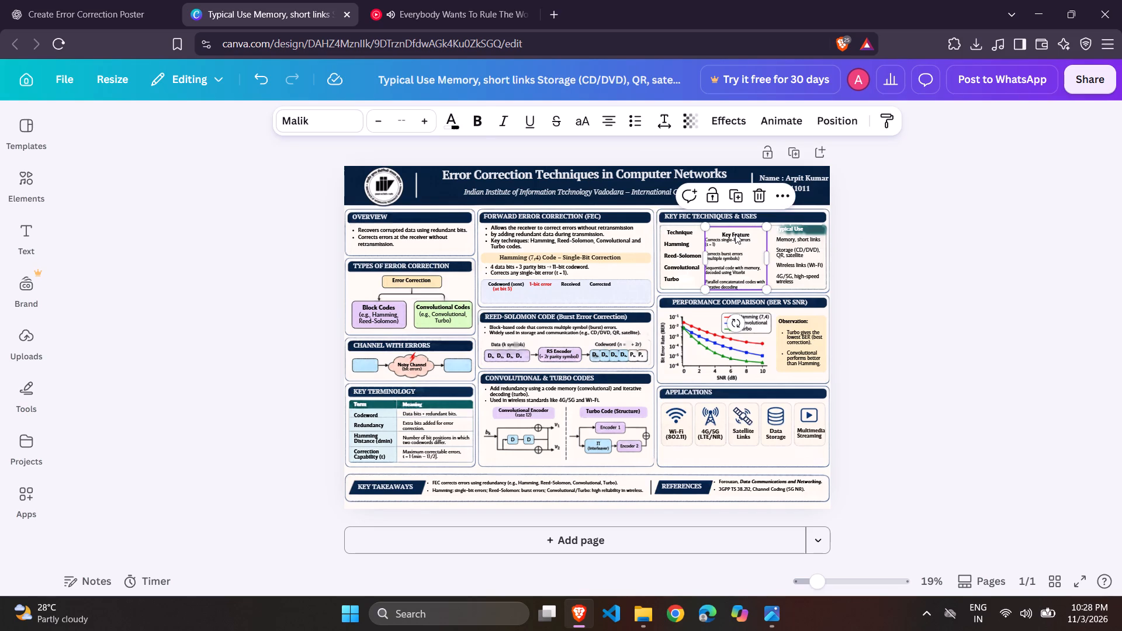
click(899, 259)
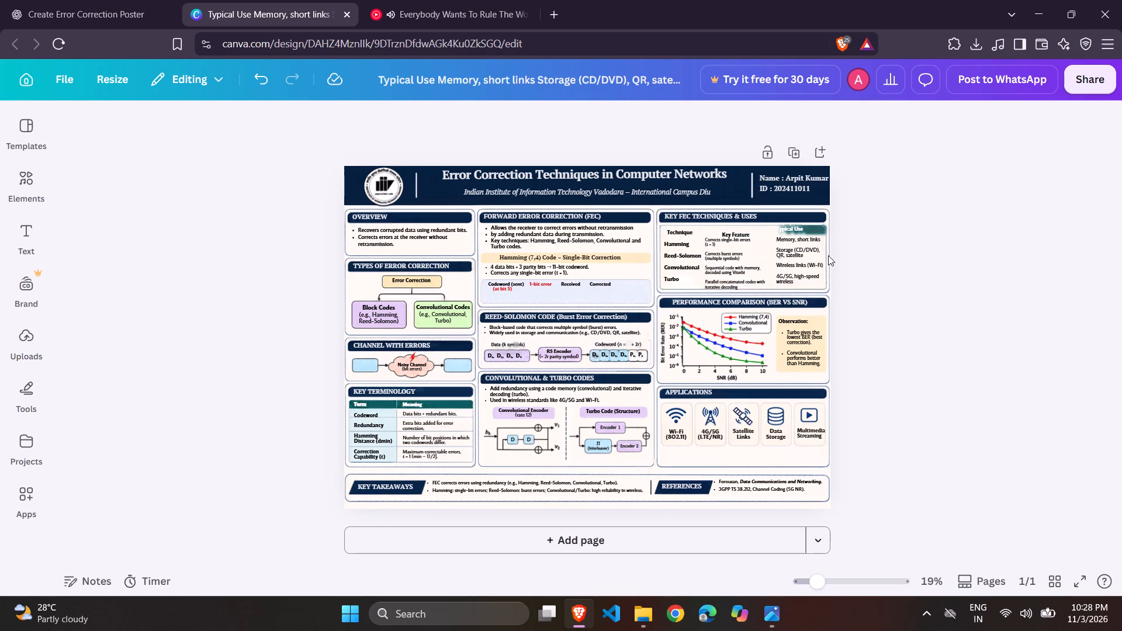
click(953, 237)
Move the background image behind the Key FEC Techniques & Uses table off the poster page.
click(664, 227)
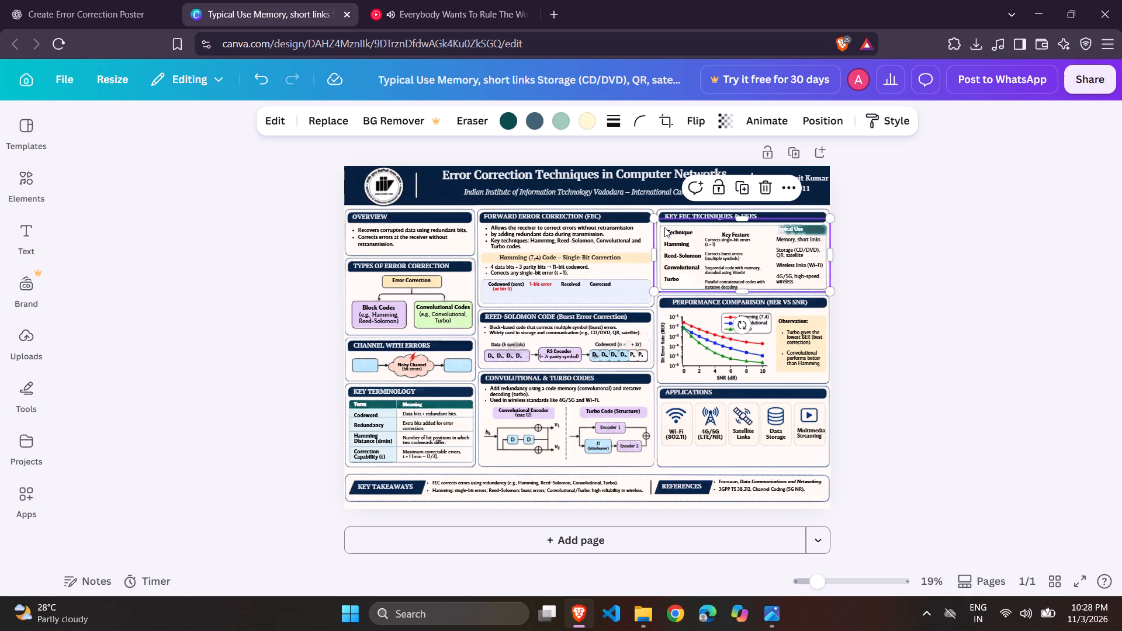
drag(664, 227, 849, 232)
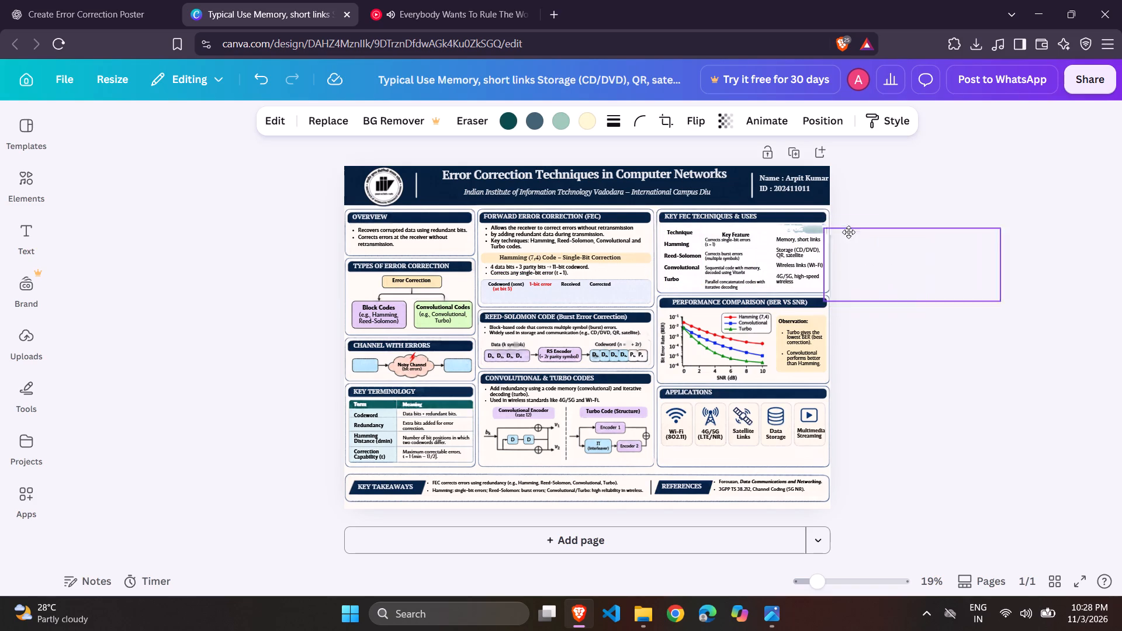
drag(849, 232, 883, 225)
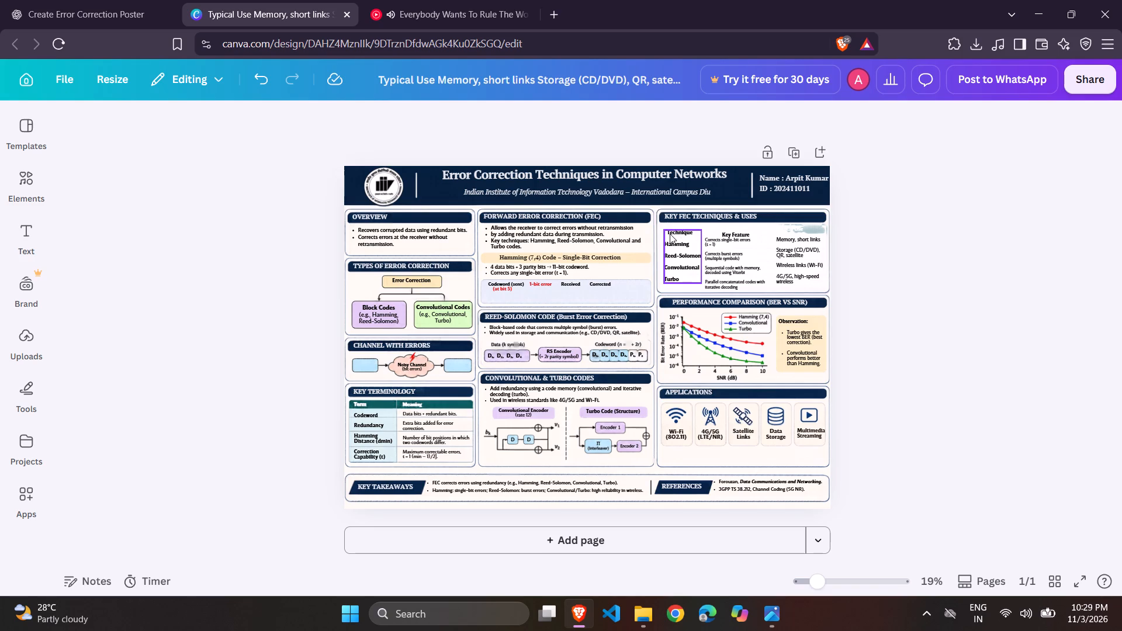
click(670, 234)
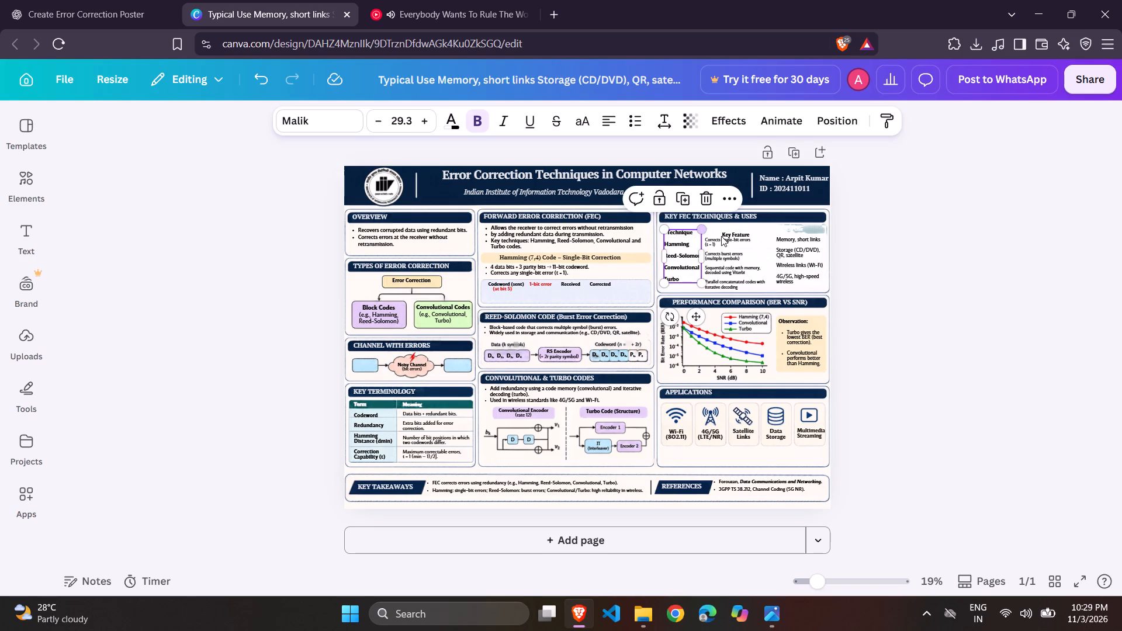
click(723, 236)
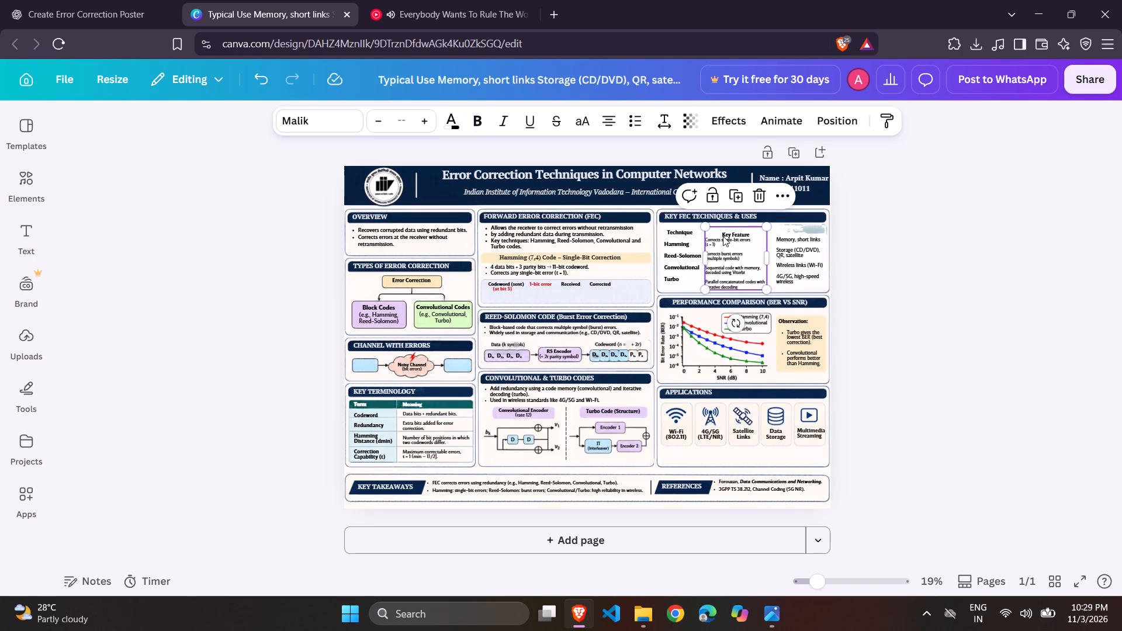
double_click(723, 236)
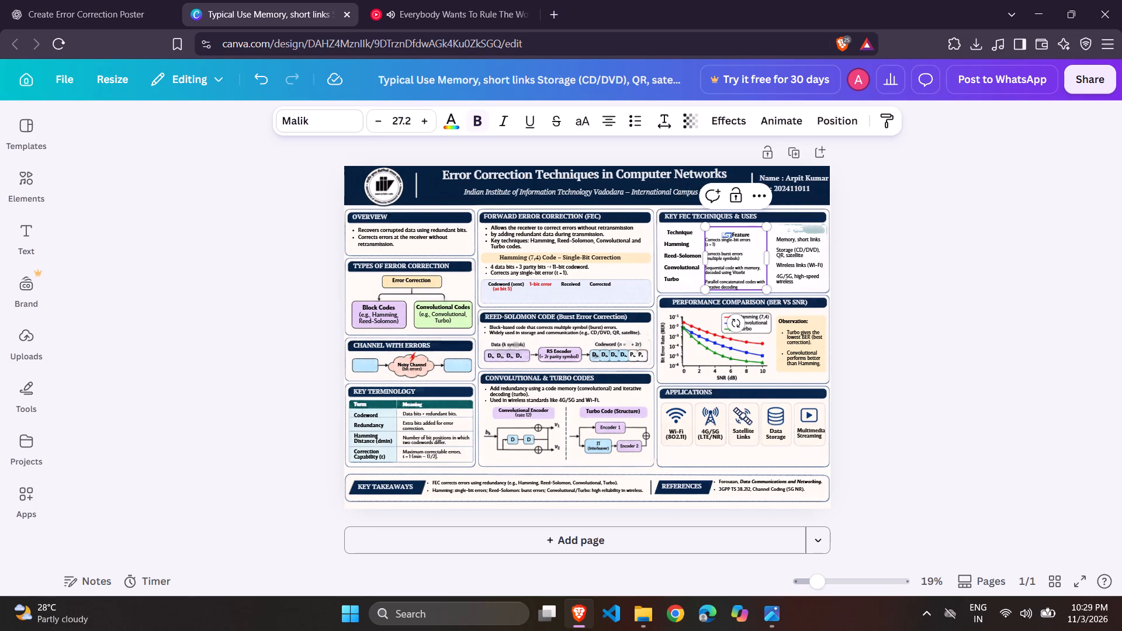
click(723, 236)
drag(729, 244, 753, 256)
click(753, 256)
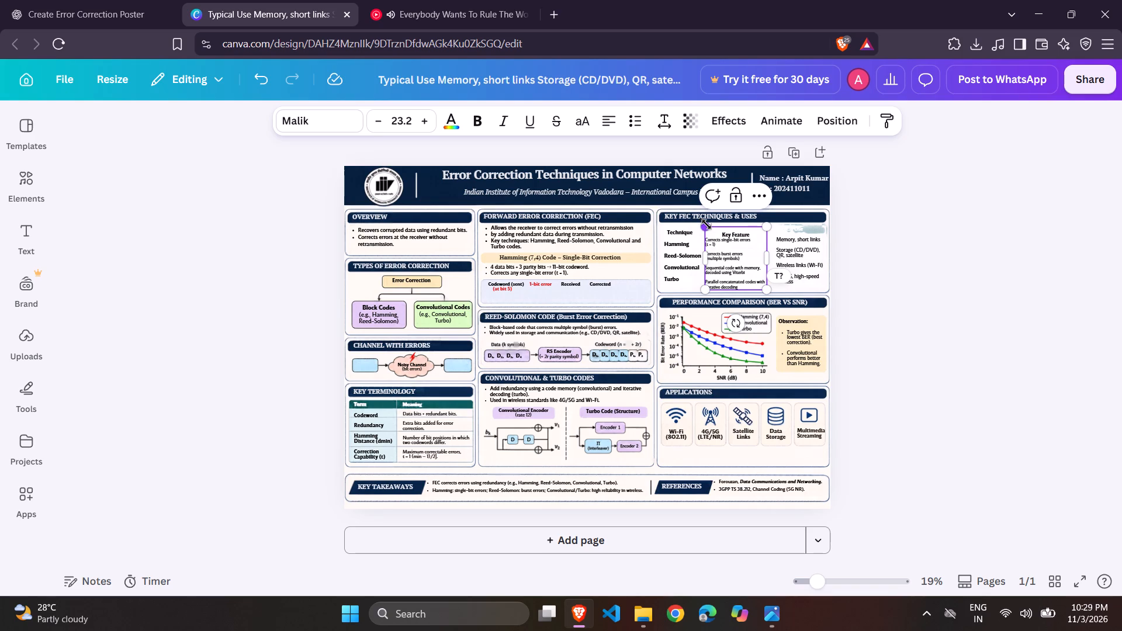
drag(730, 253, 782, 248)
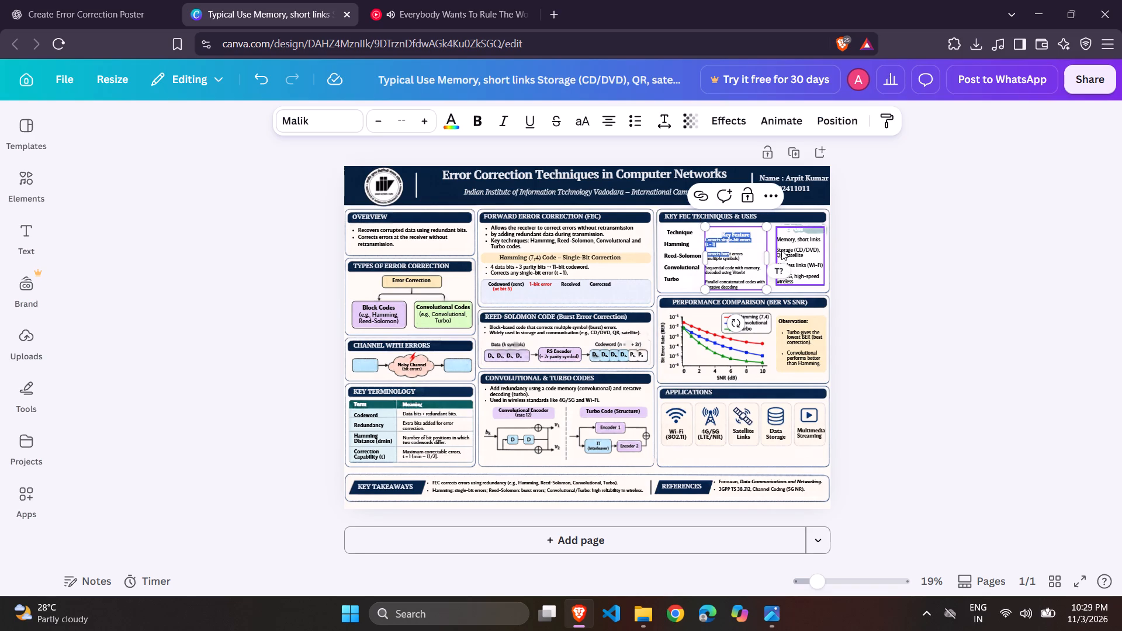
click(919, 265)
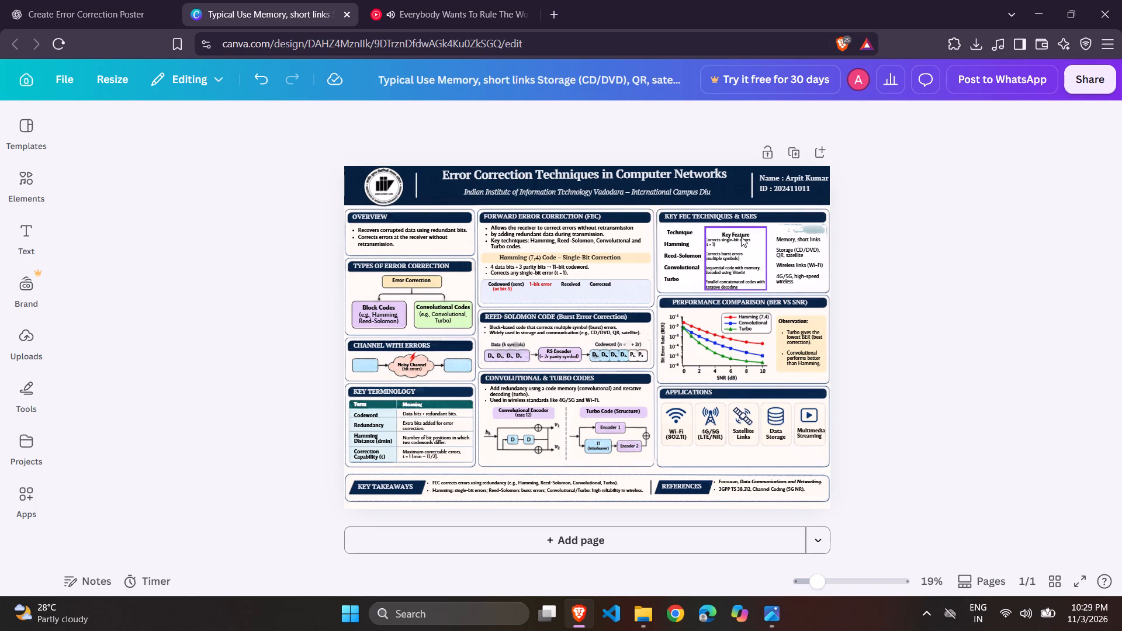
Select the header line above "Memory, short links" in the third column of the Key FEC Techniques & Uses table and try to overwrite it.
click(799, 230)
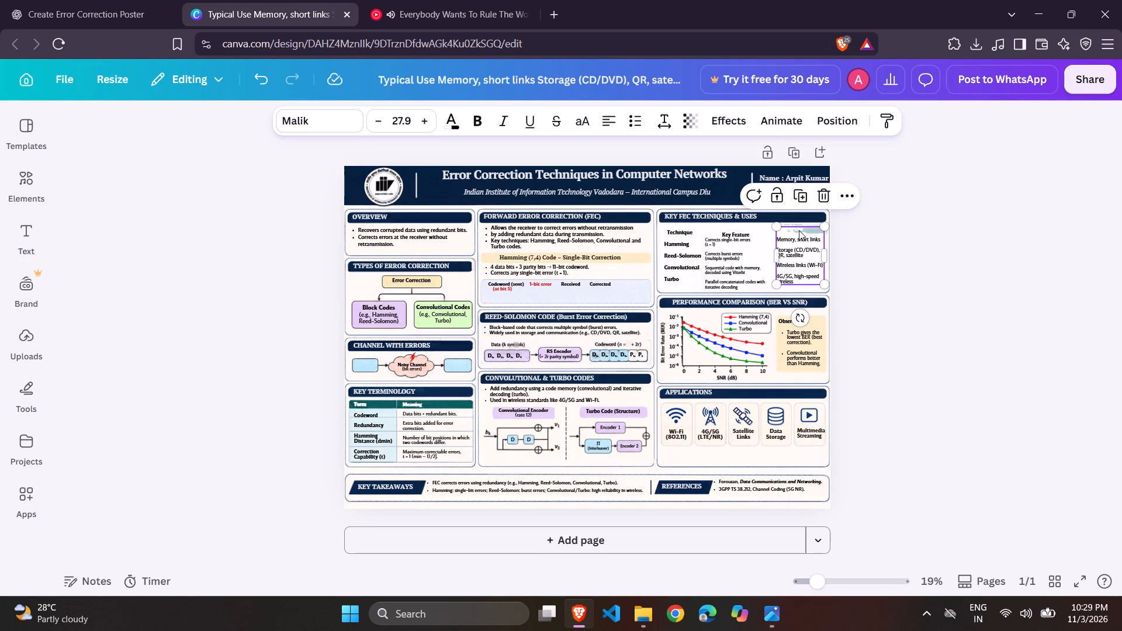
click(796, 226)
click(801, 231)
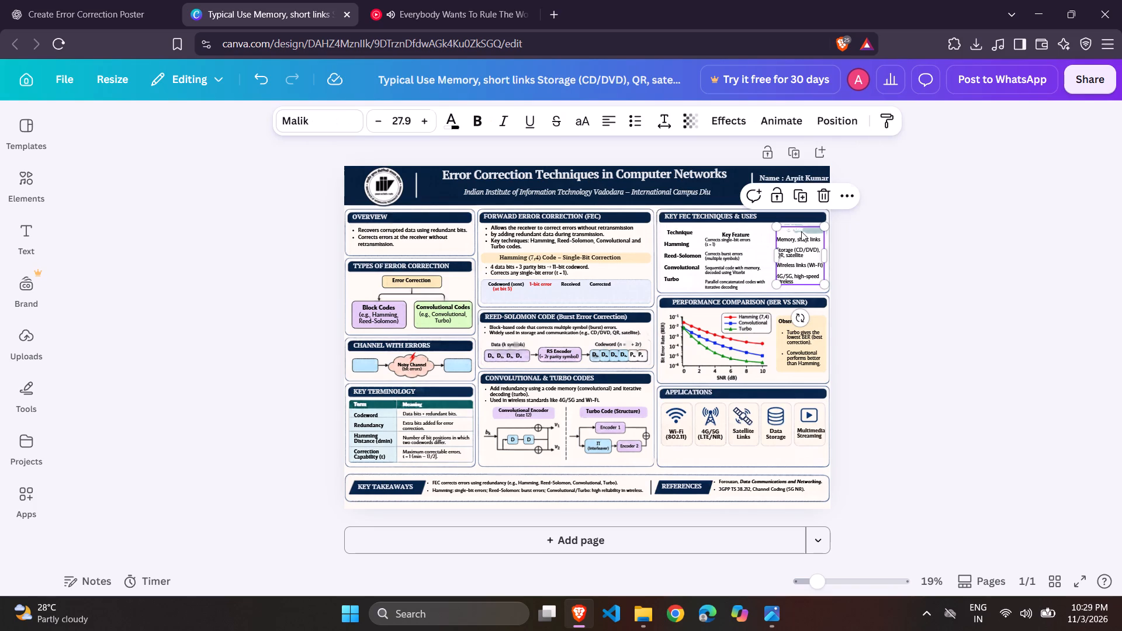
double_click(801, 231)
click(801, 231)
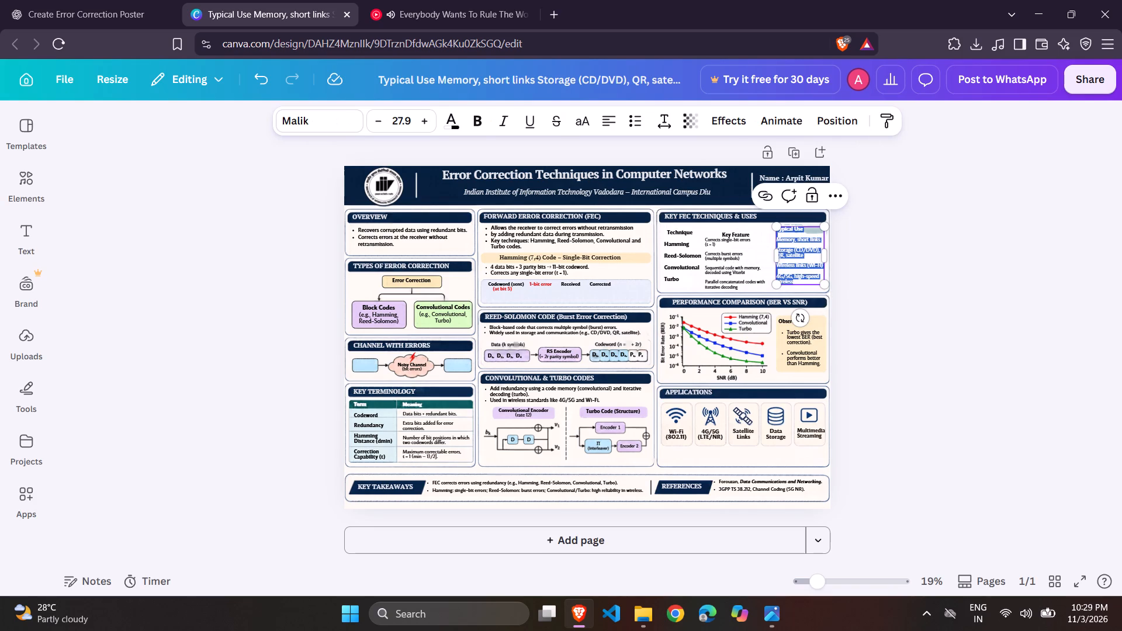
double_click(801, 231)
double_click(801, 231)
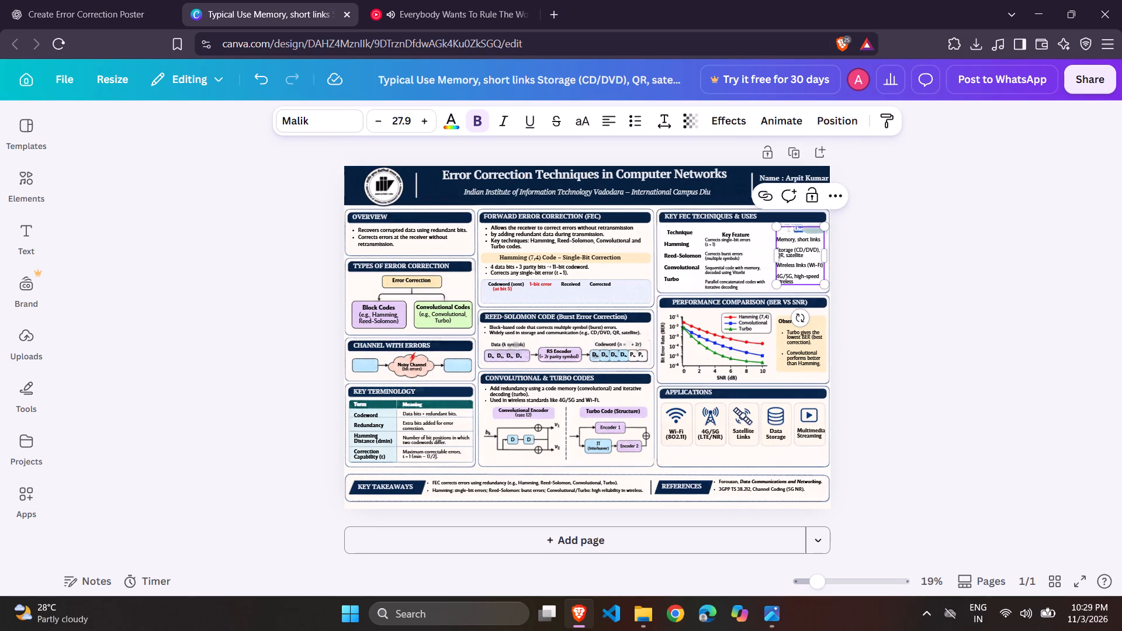
double_click(801, 231)
drag(802, 229, 779, 230)
drag(779, 230, 784, 233)
key(bracketright)
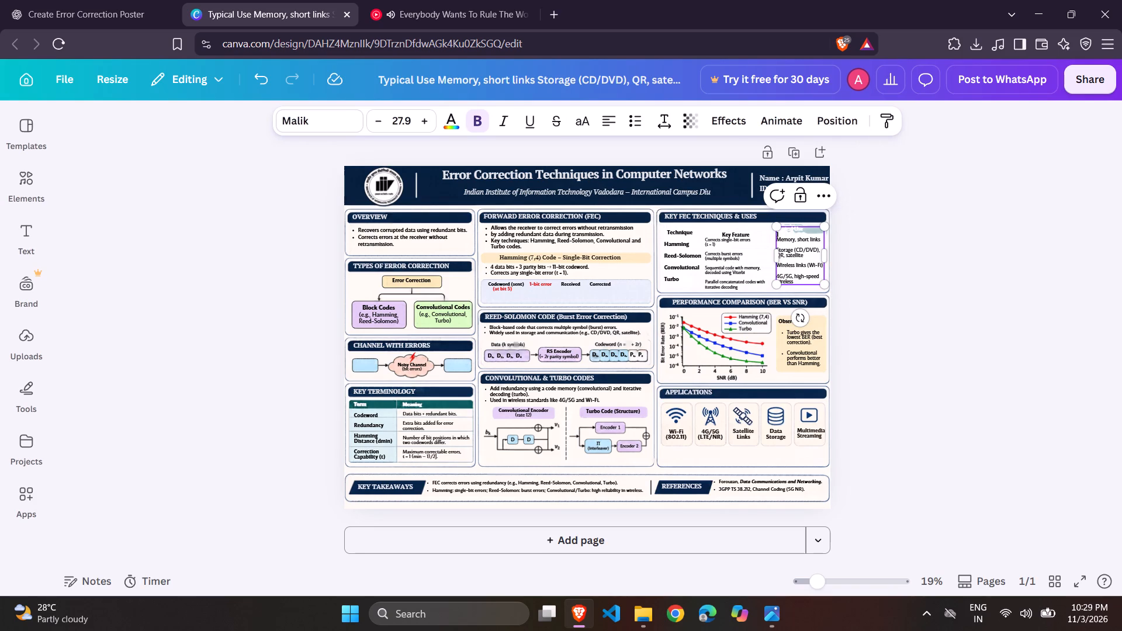
double_click(808, 233)
Delete the white header text above "Memory, short links" in the third column of the Key FEC Techniques & Uses table.
click(939, 226)
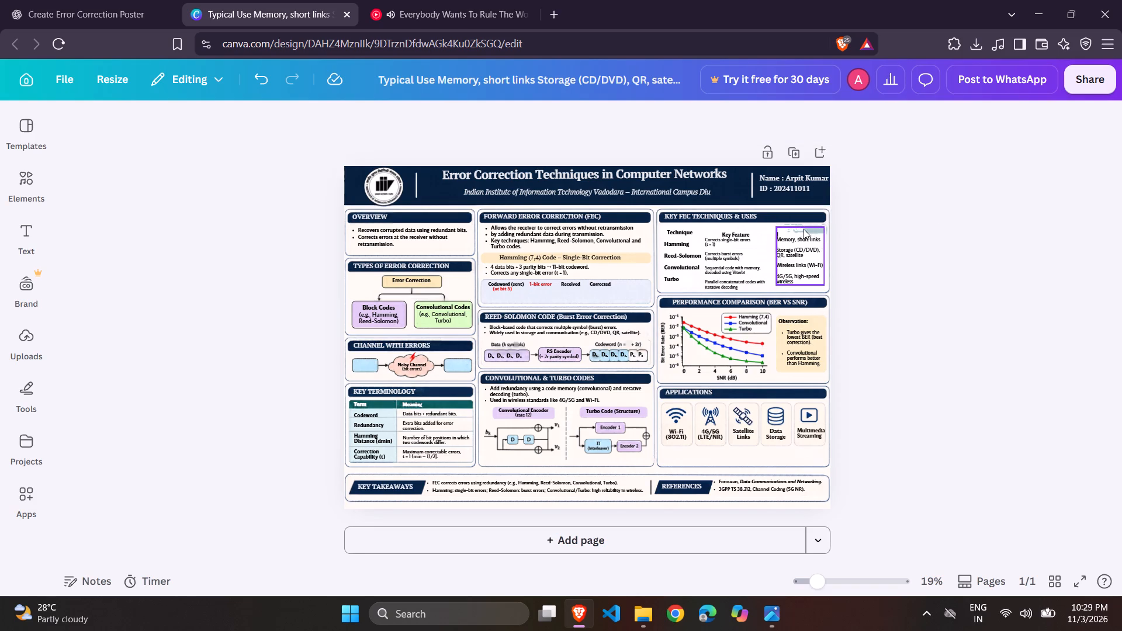
double_click(798, 228)
click(778, 229)
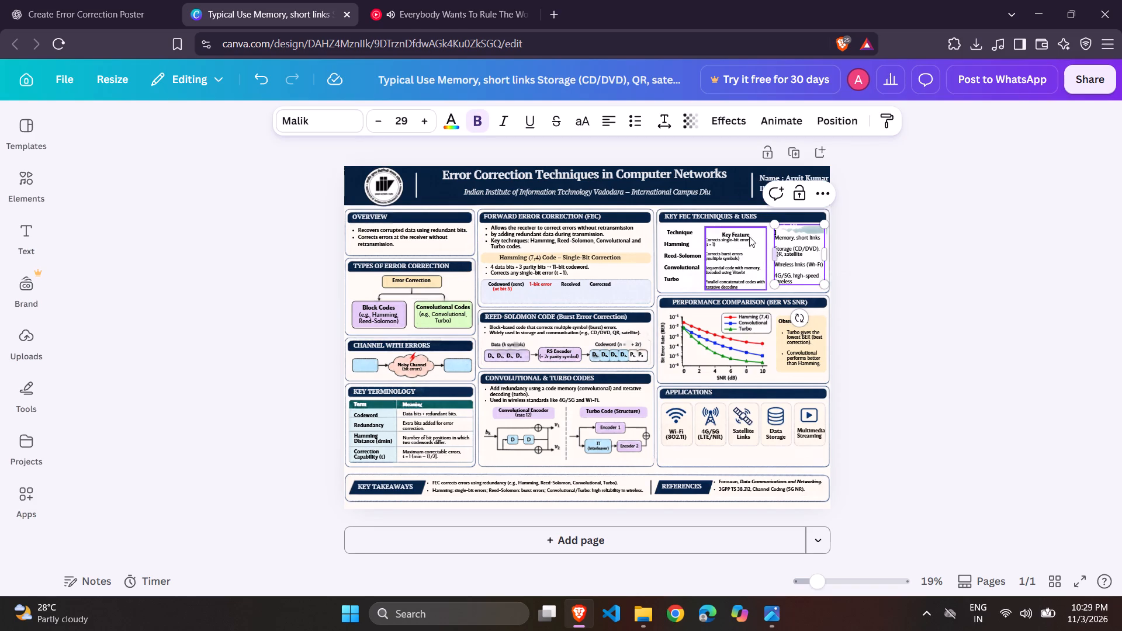
double_click(799, 230)
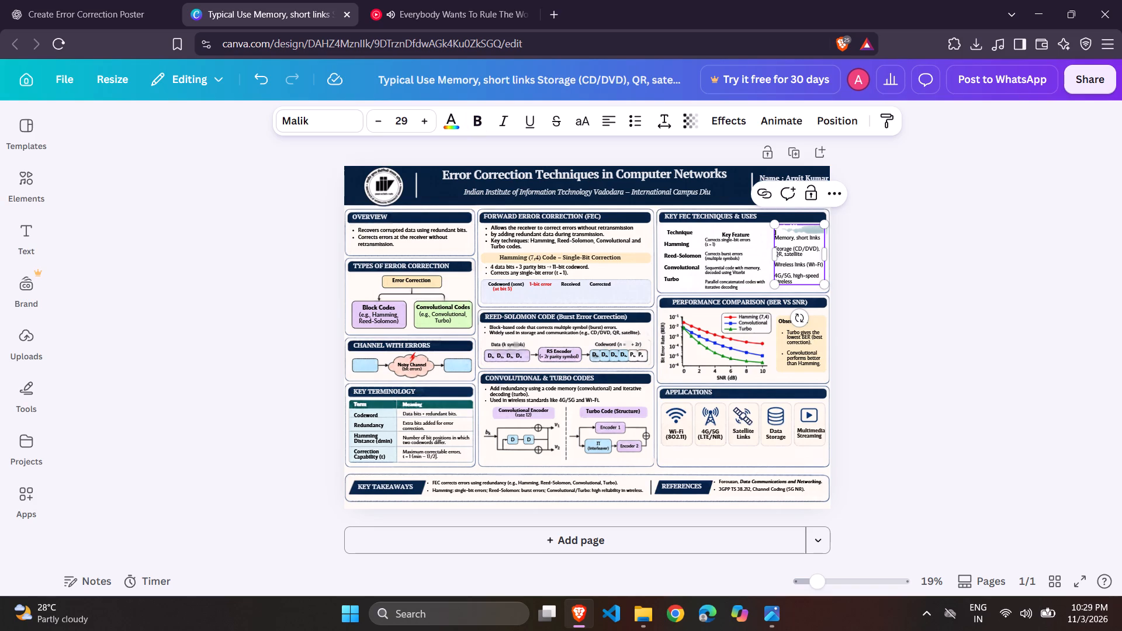
click(931, 223)
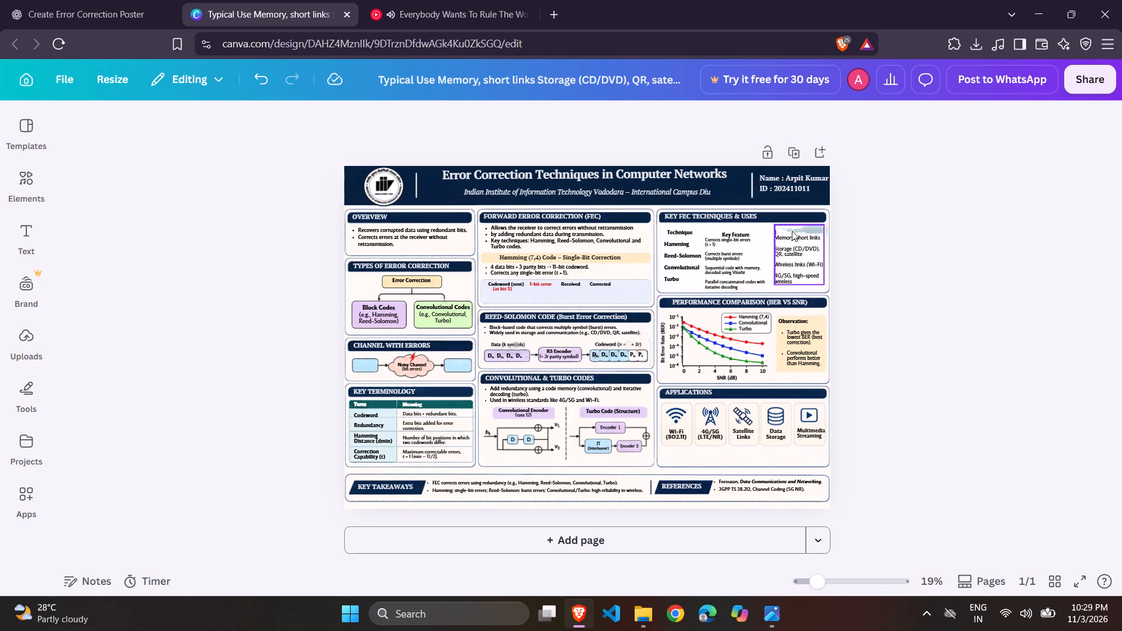
double_click(791, 225)
double_click(791, 227)
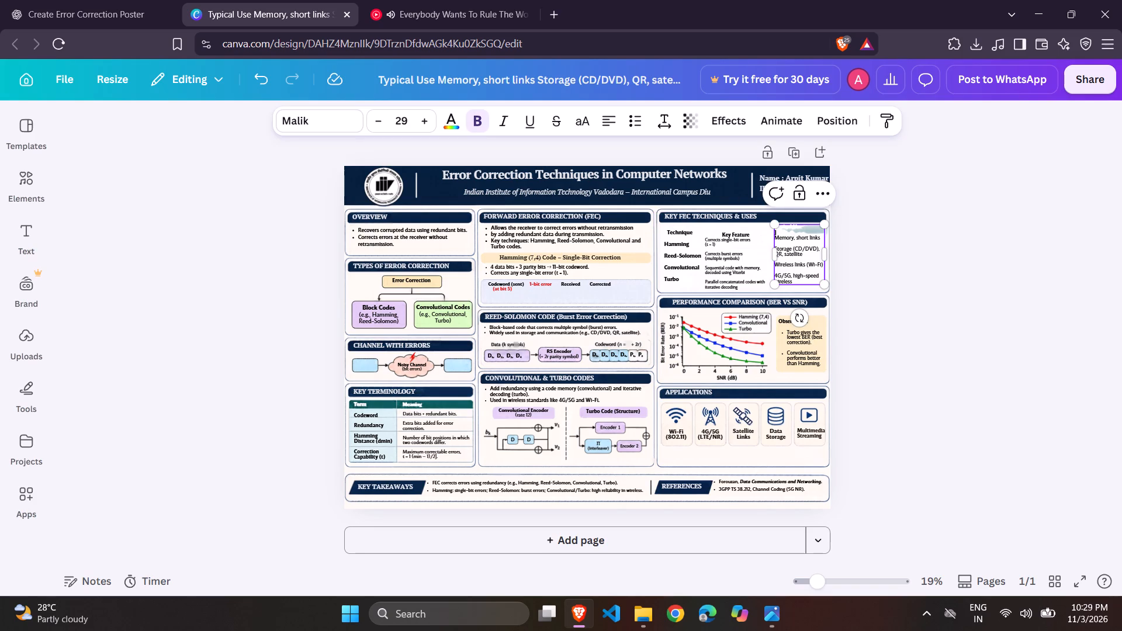
key(Right)
key(Right)
key(Right)
key(BackSpace)
key(BackSpace)
key(BackSpace)
key(BackSpace)
key(BackSpace)
key(BackSpace)
key(BackSpace)
key(BackSpace)
key(BackSpace)
key(BackSpace)
key(BackSpace)
Remove the emptied header line so the third column's text starts with "Memory, short links".
key(Down)
key(Right)
key(BackSpace)
key(BackSpace)
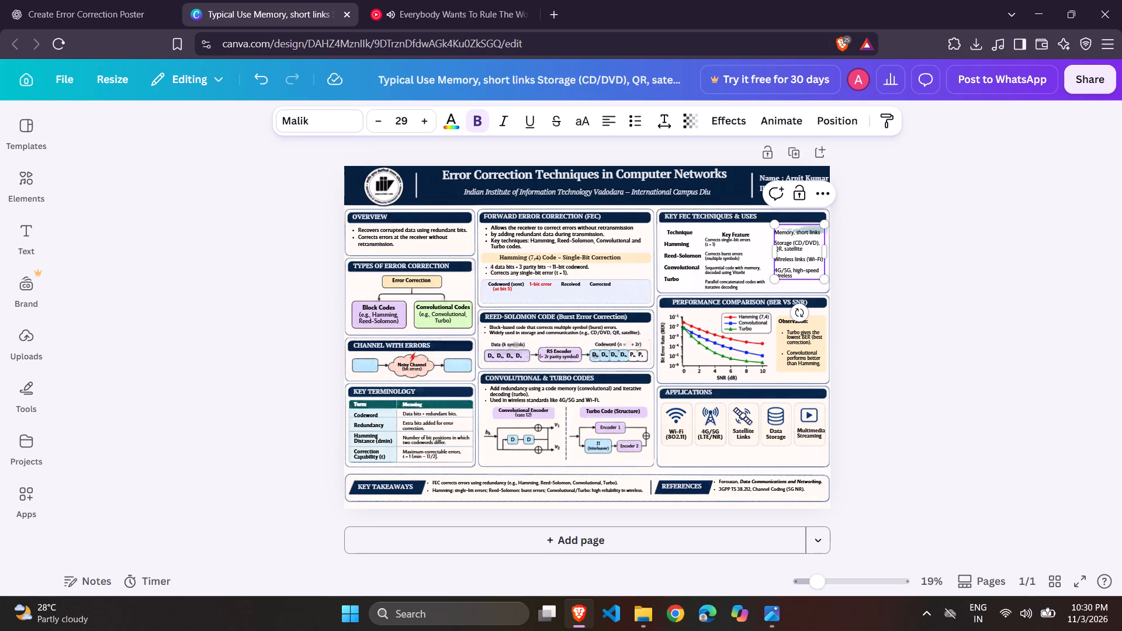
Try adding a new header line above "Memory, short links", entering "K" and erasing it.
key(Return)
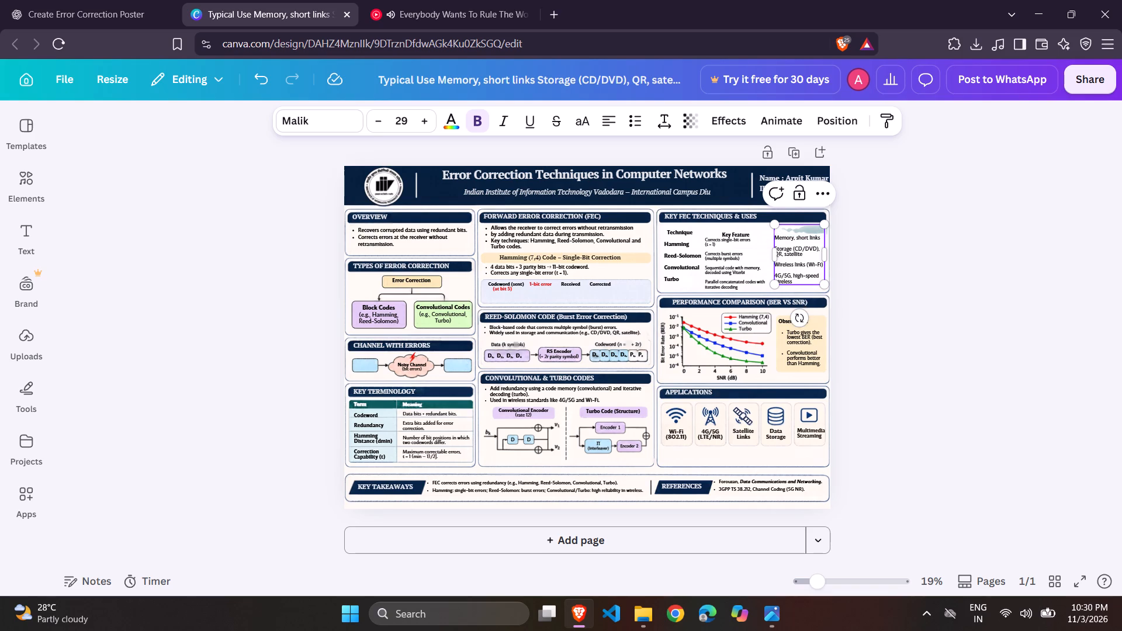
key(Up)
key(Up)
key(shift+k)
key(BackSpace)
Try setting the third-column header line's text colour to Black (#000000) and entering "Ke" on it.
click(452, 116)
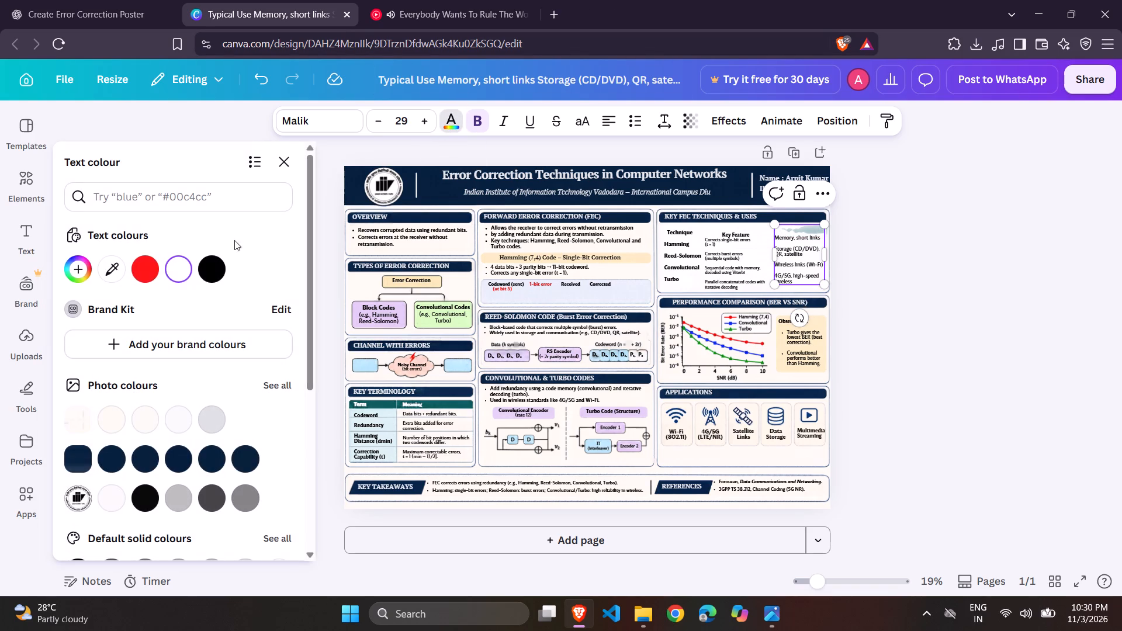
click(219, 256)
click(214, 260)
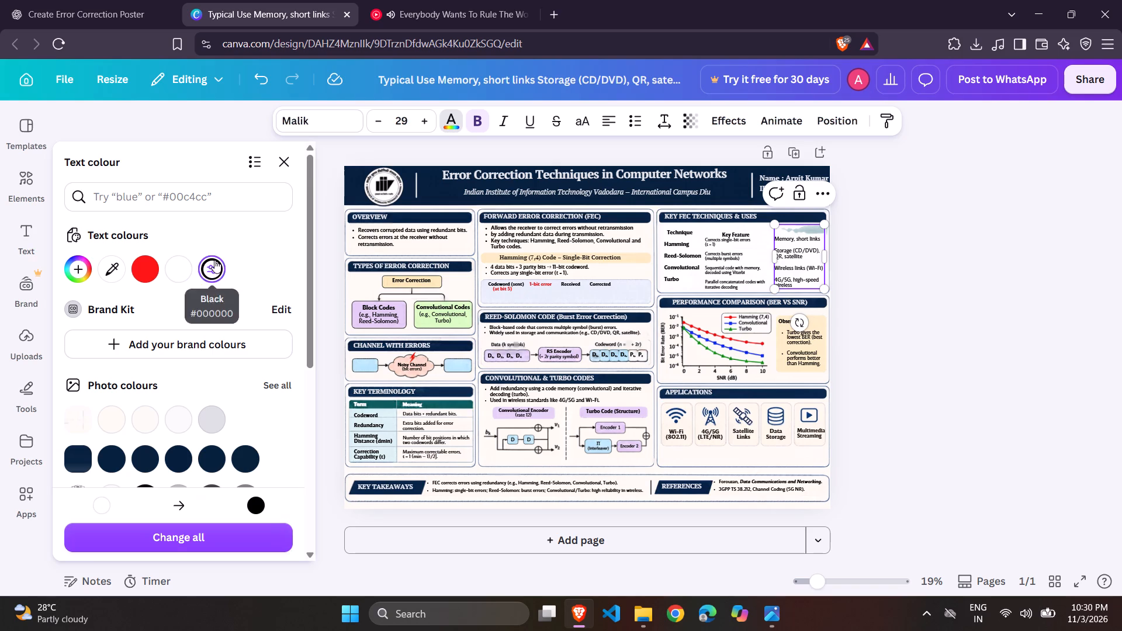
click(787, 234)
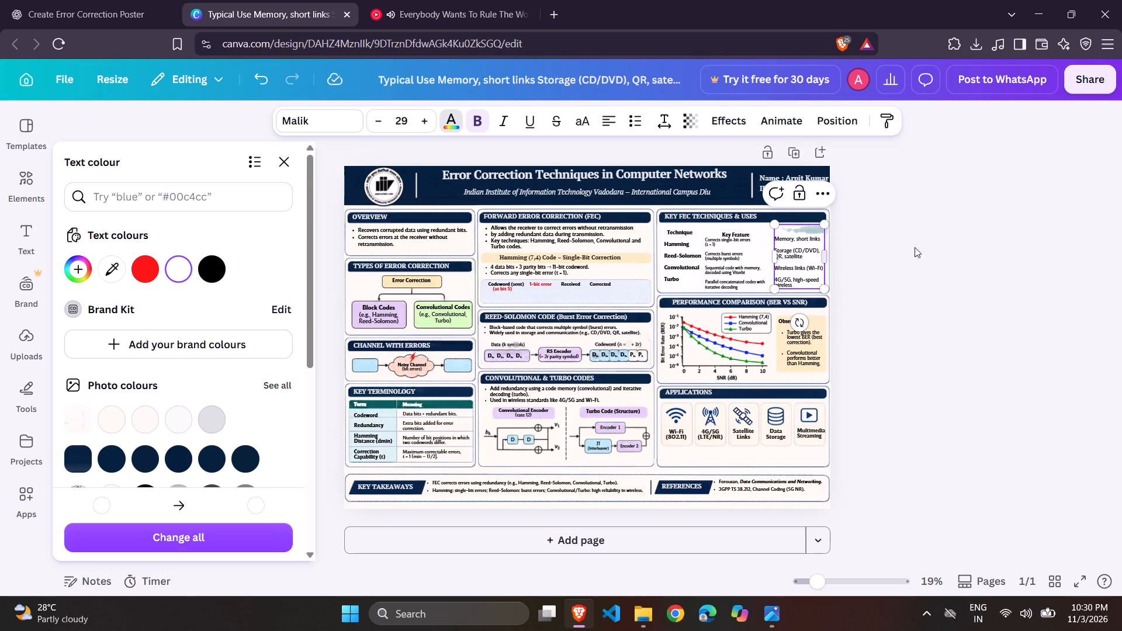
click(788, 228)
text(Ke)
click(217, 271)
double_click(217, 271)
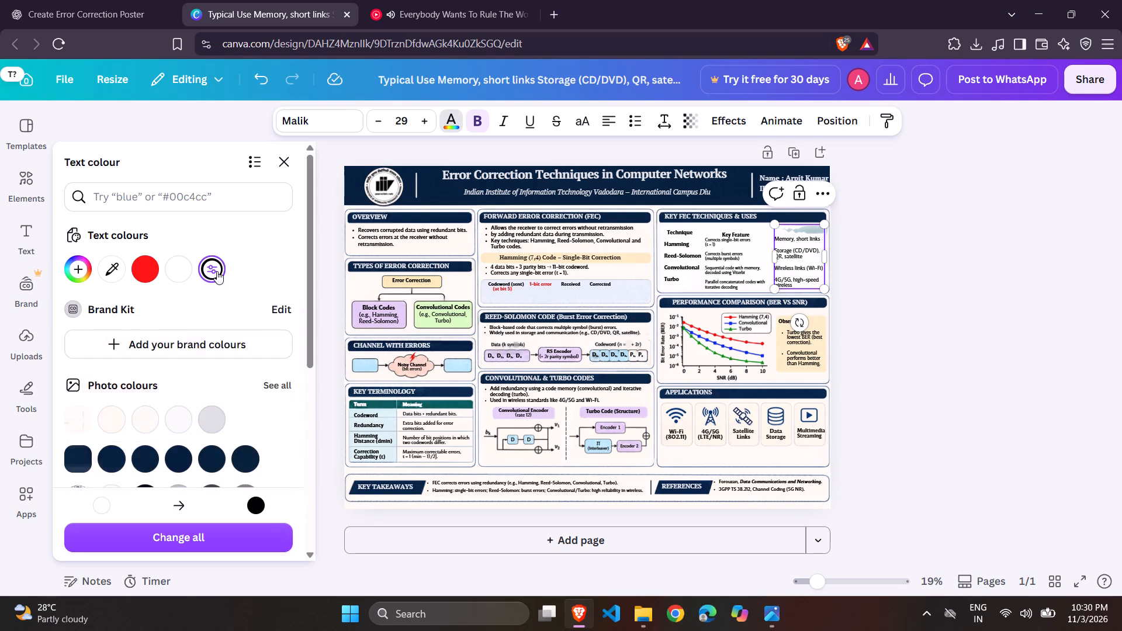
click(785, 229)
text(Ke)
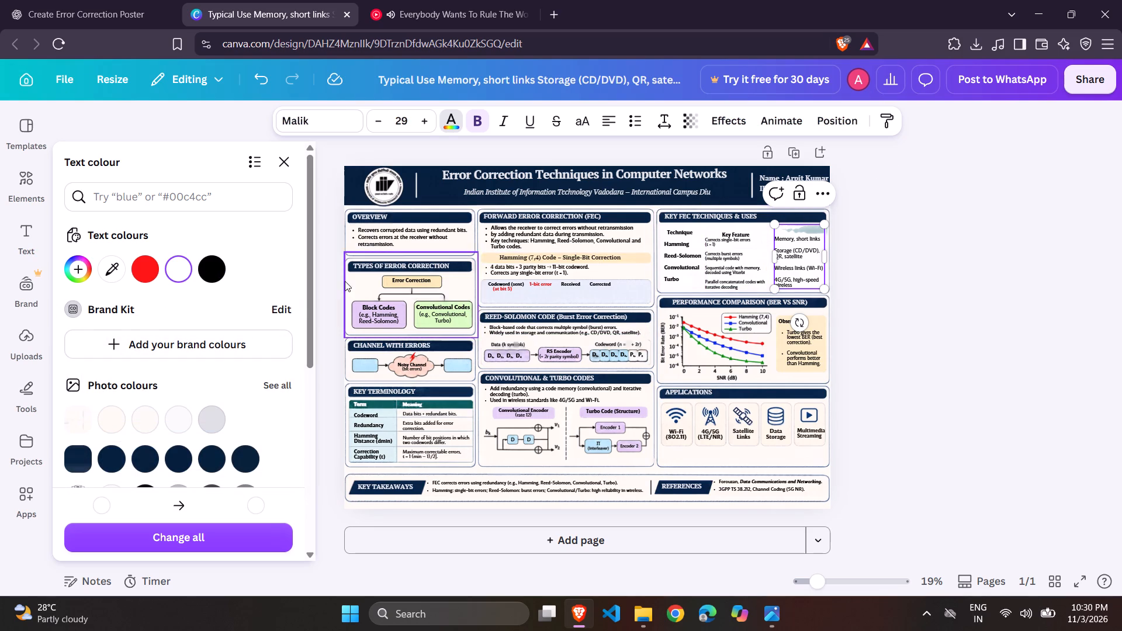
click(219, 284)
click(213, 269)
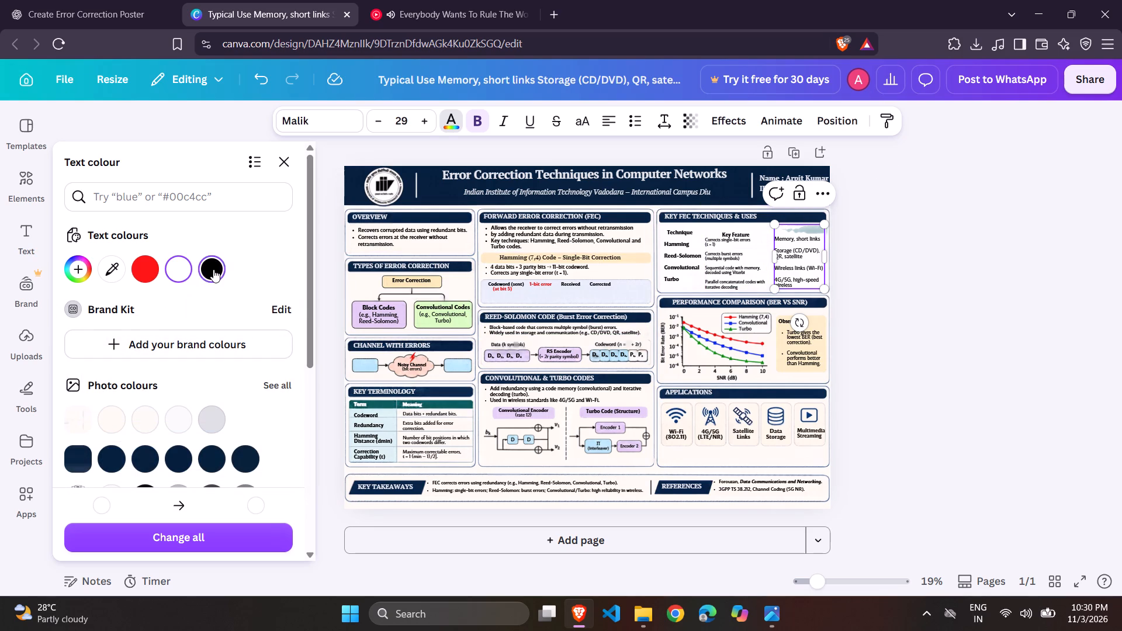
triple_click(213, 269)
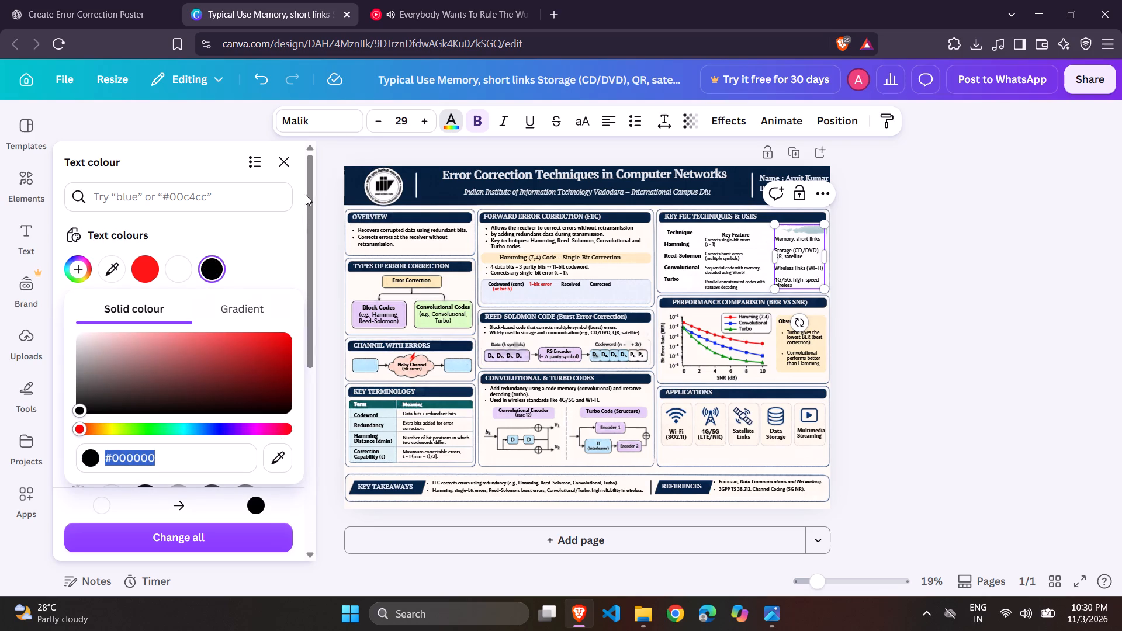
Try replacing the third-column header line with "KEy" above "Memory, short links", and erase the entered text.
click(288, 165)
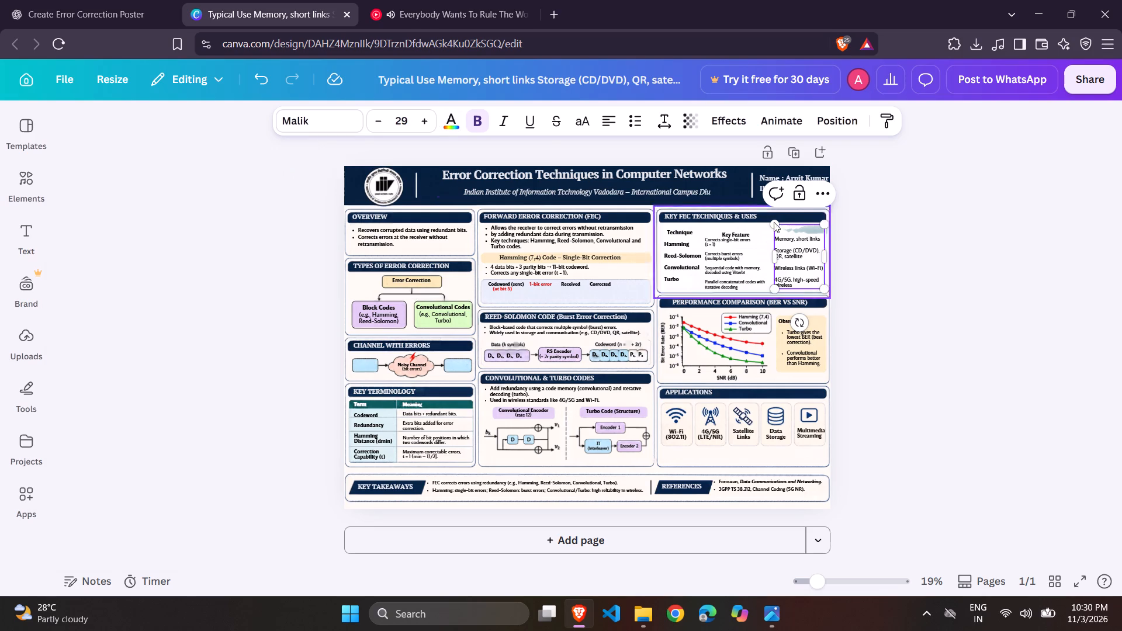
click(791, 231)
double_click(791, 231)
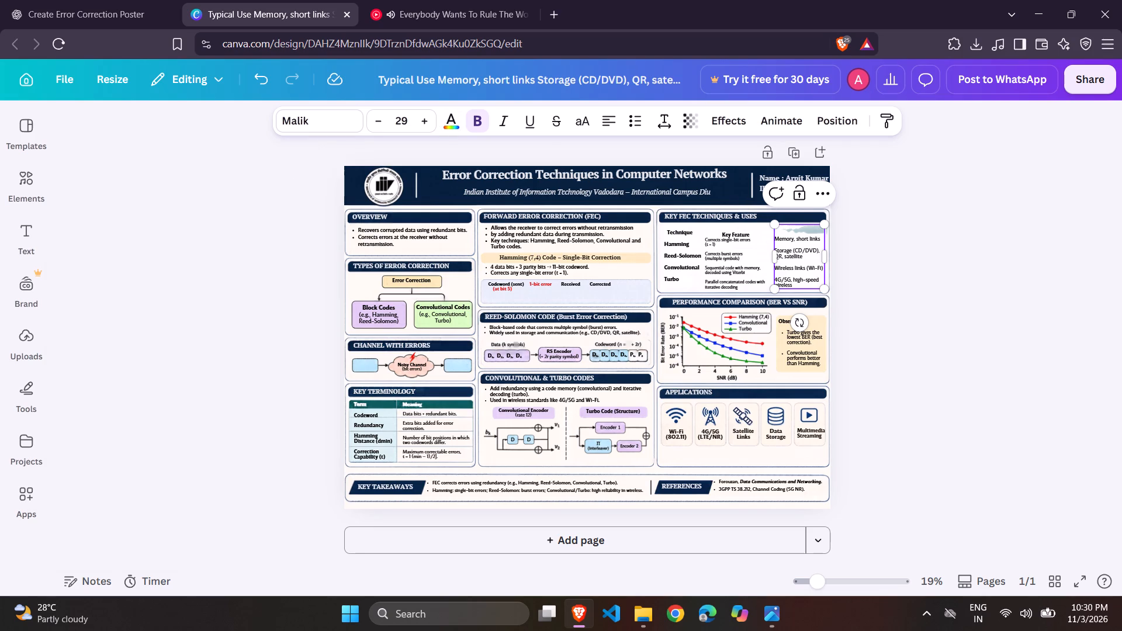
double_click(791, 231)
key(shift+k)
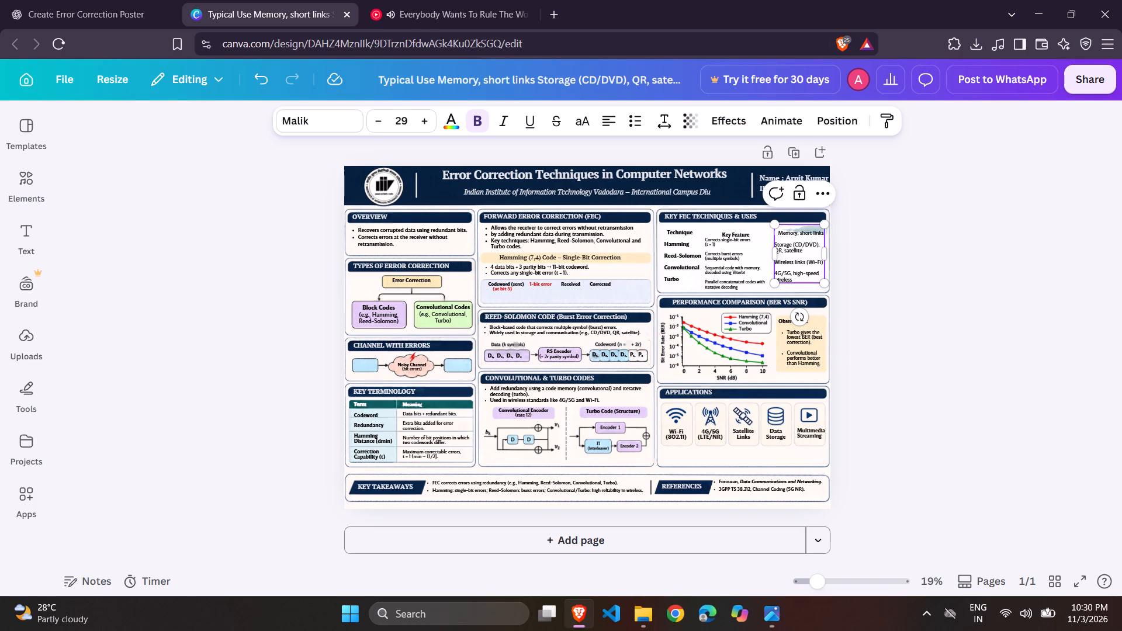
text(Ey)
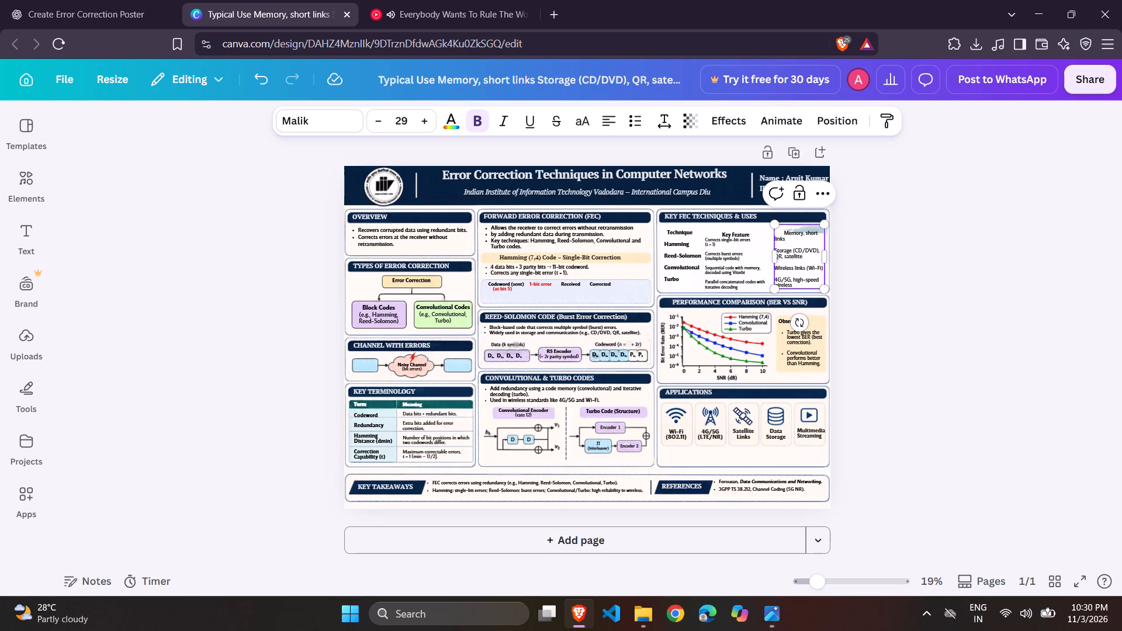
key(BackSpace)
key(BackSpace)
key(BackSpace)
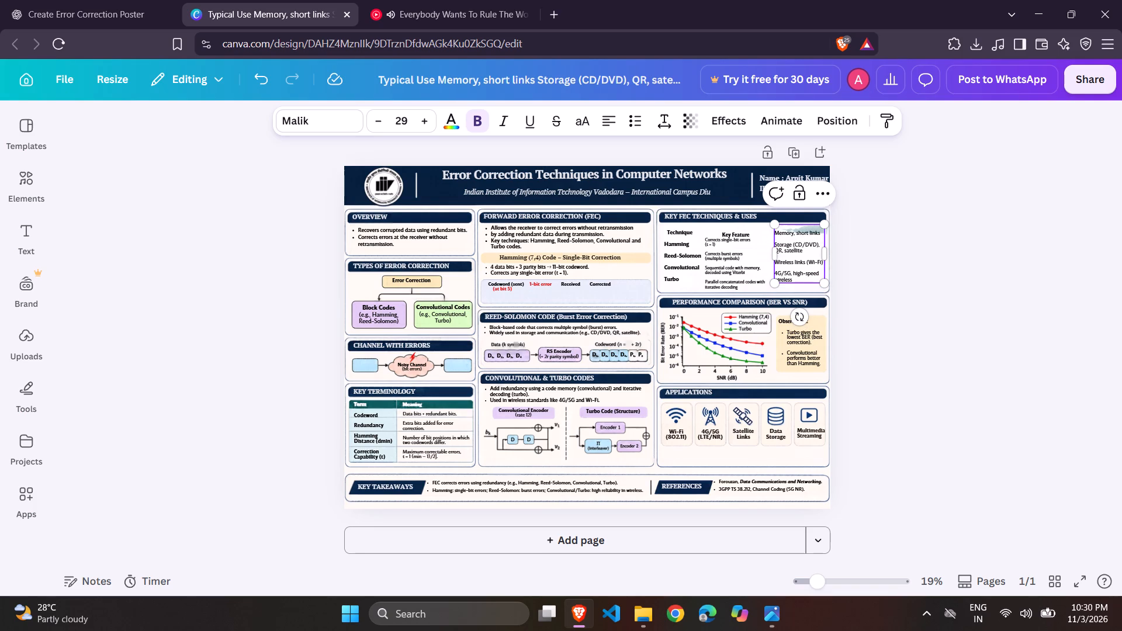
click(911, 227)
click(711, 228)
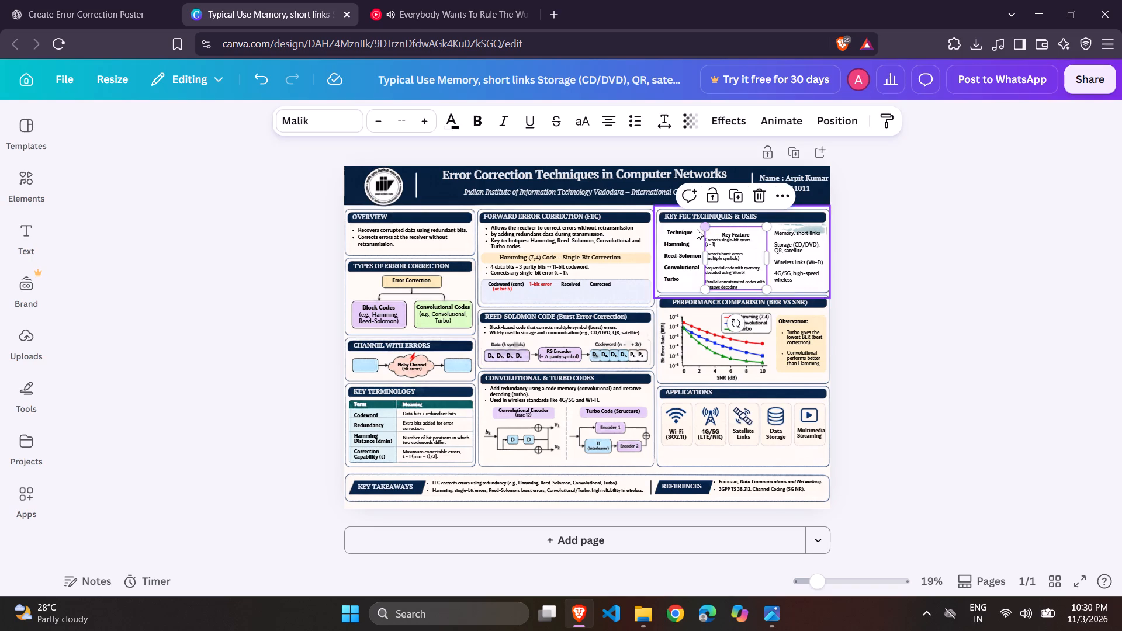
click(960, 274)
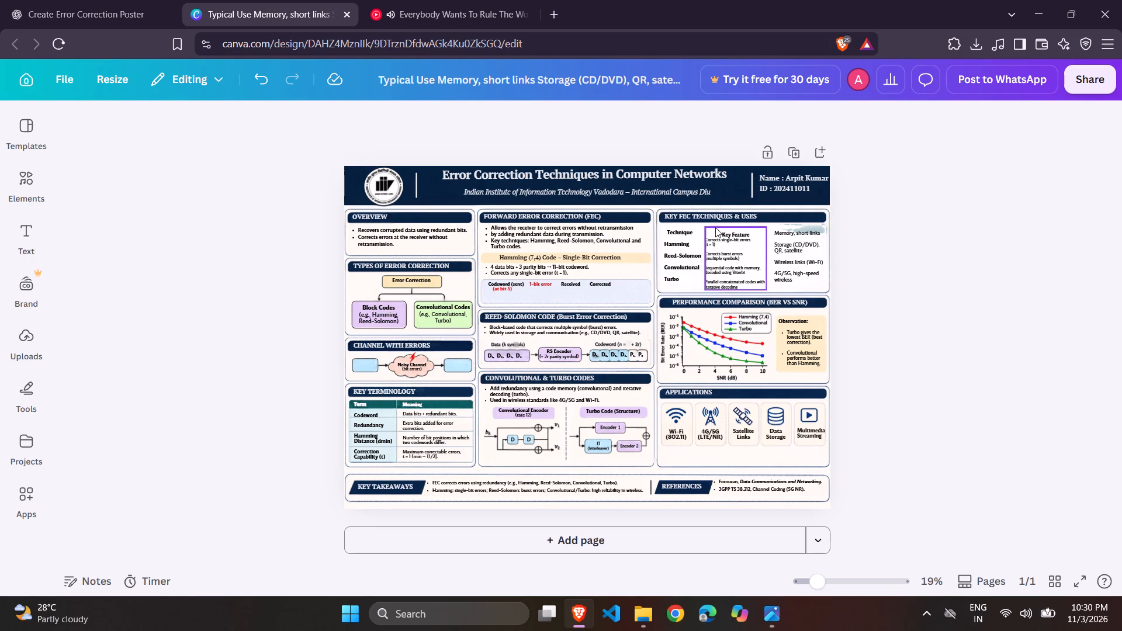
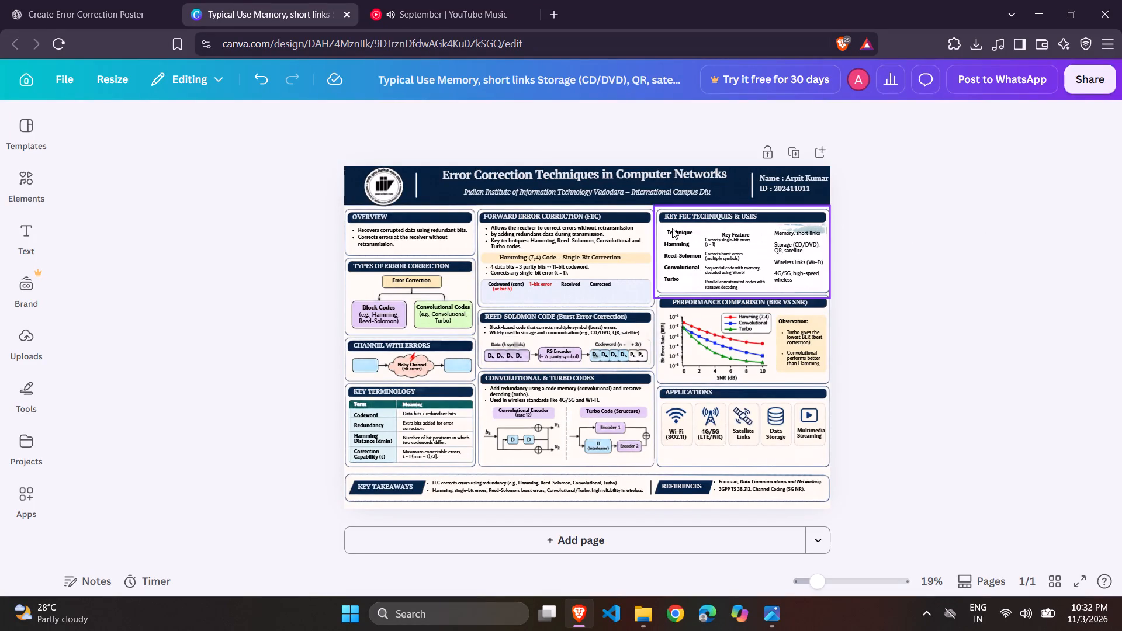
Search the elements library for "table" and look through the results.
click(26, 168)
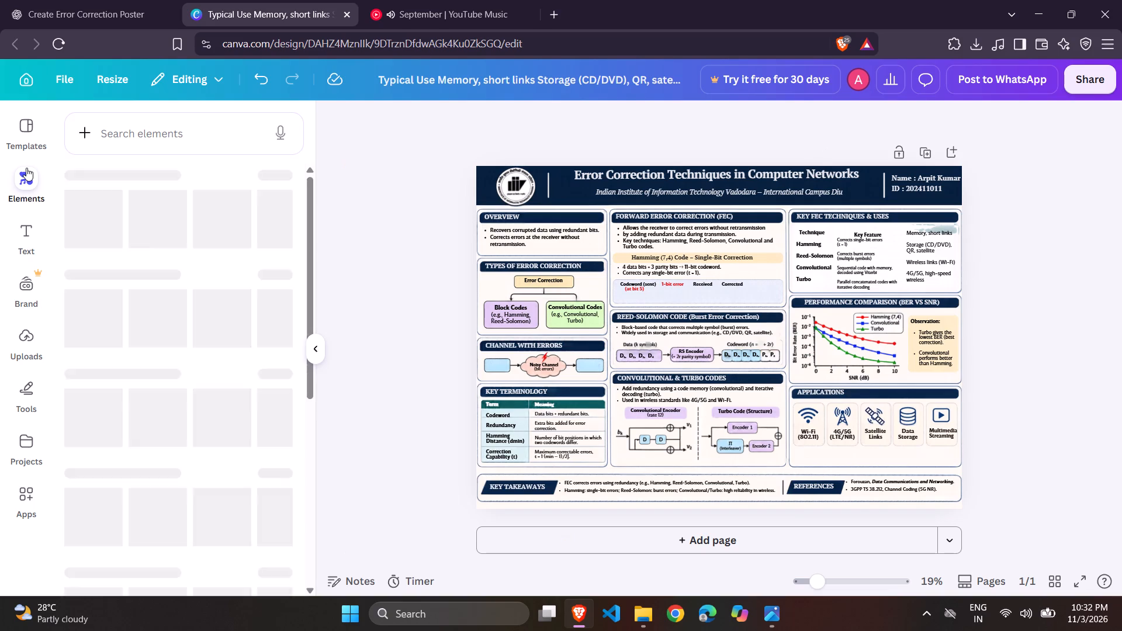
click(129, 142)
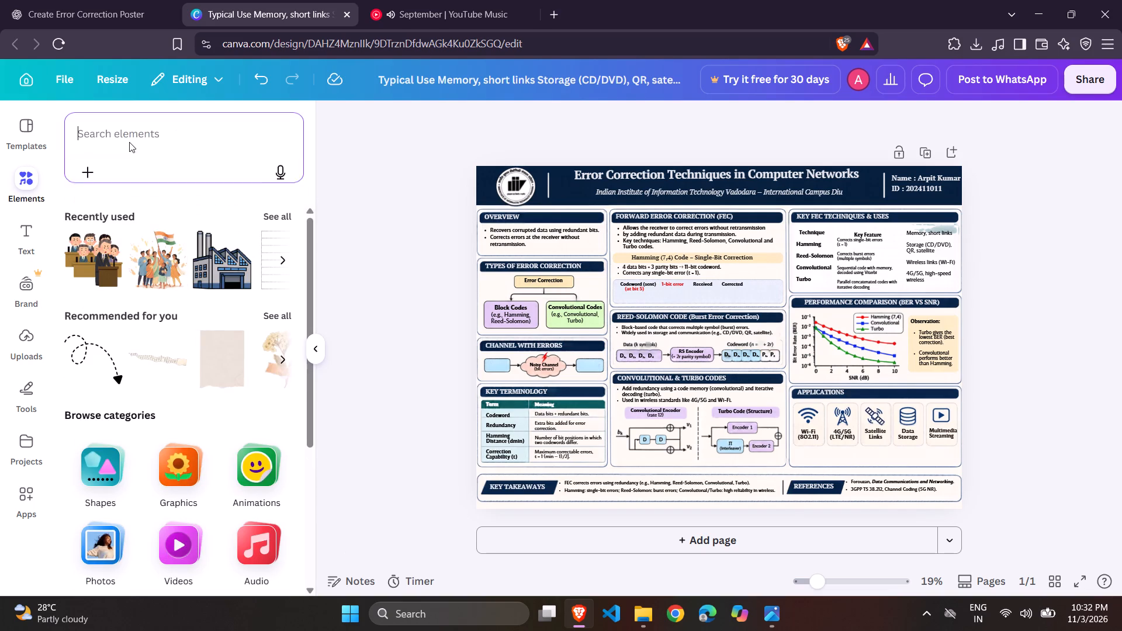
key(y)
key(BackSpace)
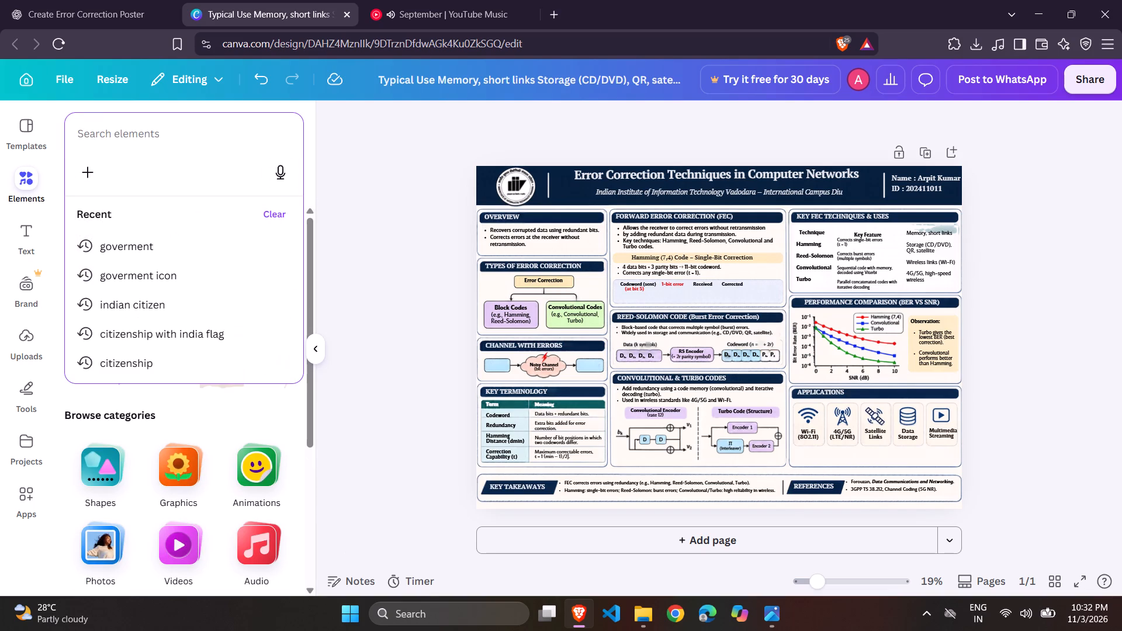
text(tav)
key(BackSpace)
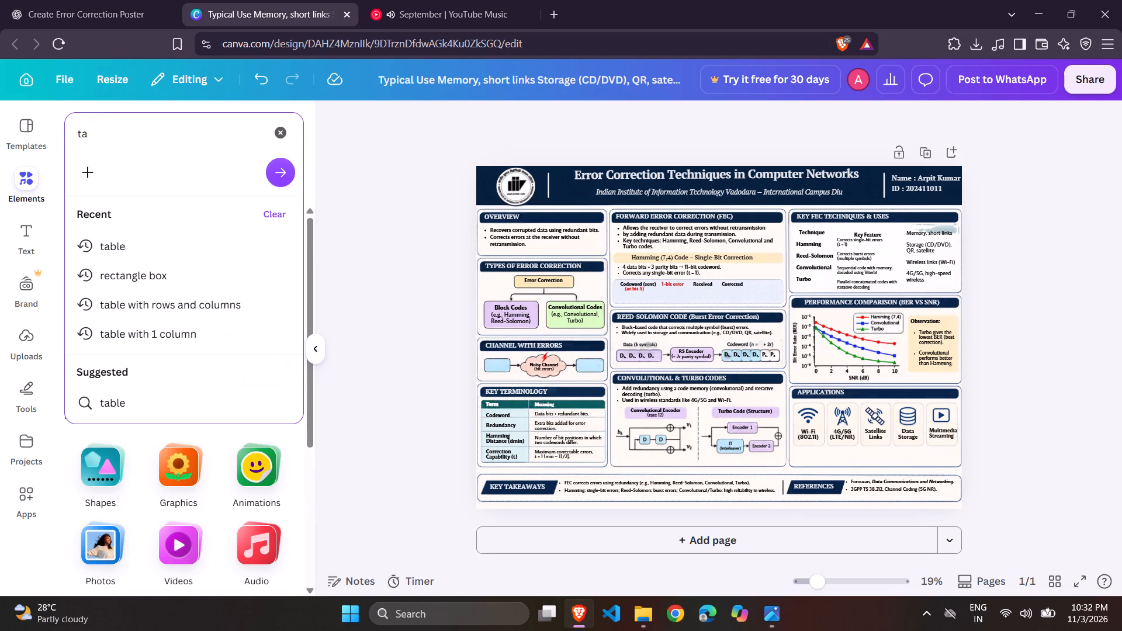
text(ble)
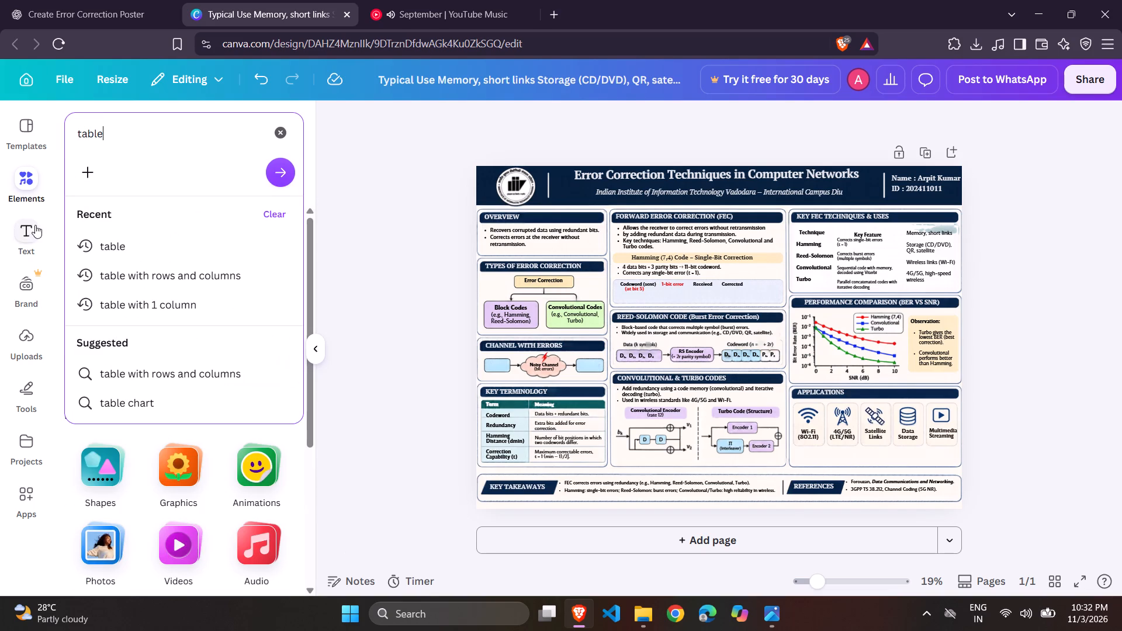
click(106, 248)
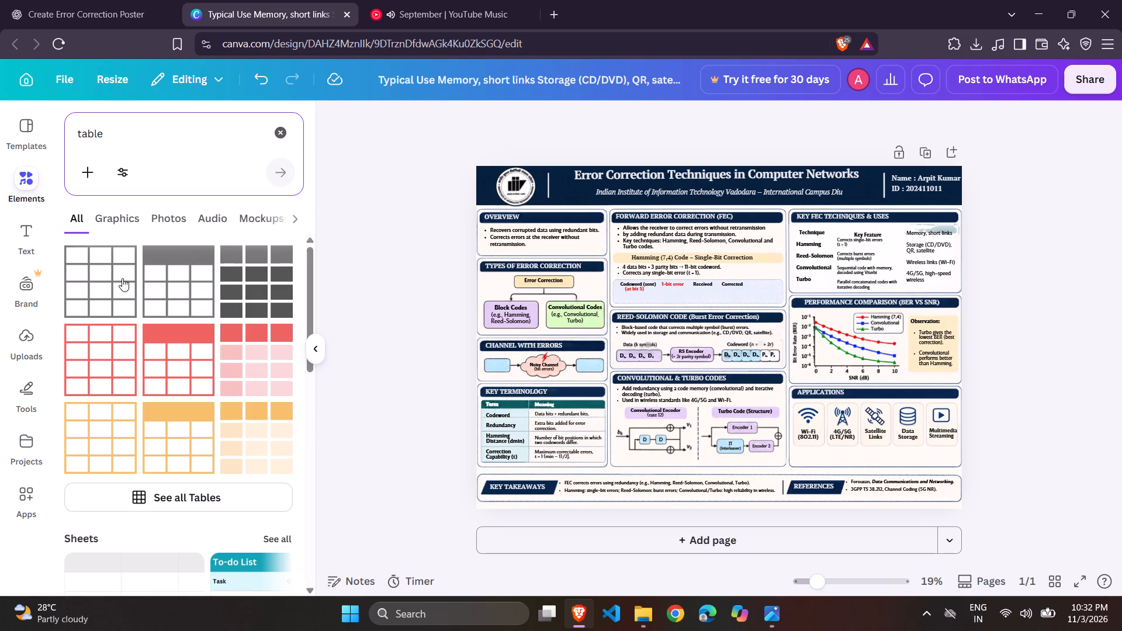
scroll(196, 353, down, 3)
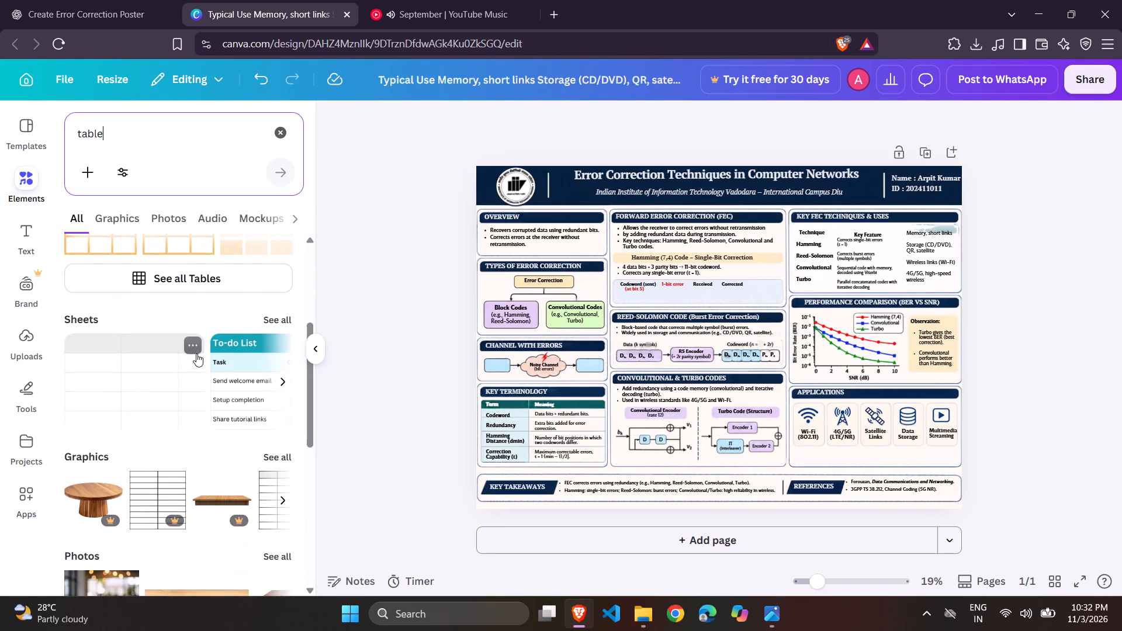
scroll(196, 353, down, 1)
scroll(188, 430, down, 2)
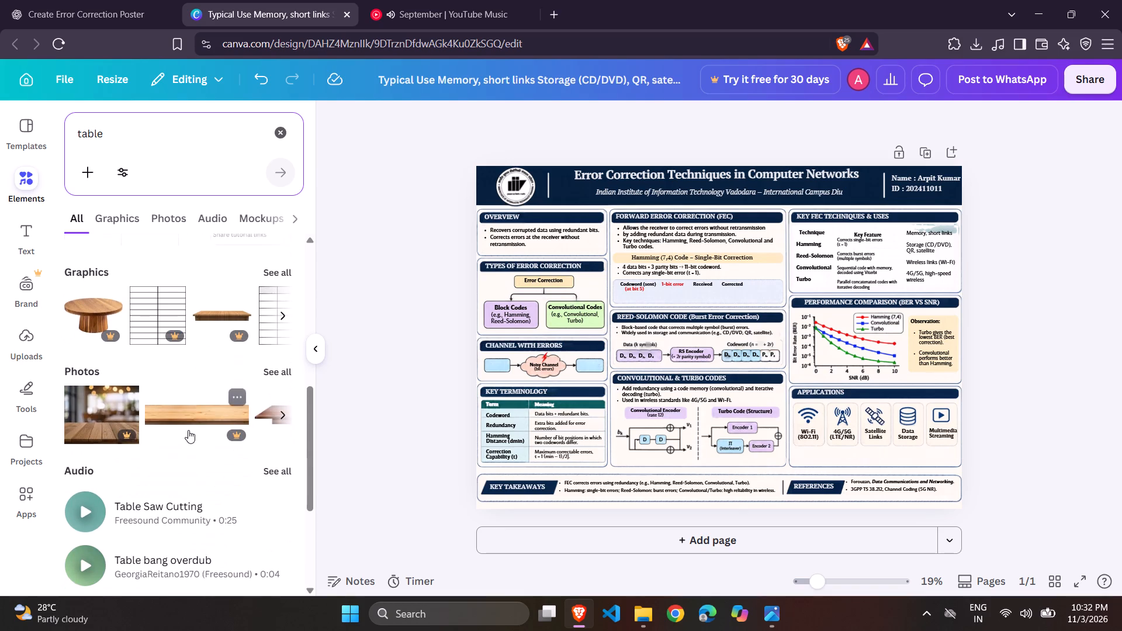
scroll(188, 430, down, 1)
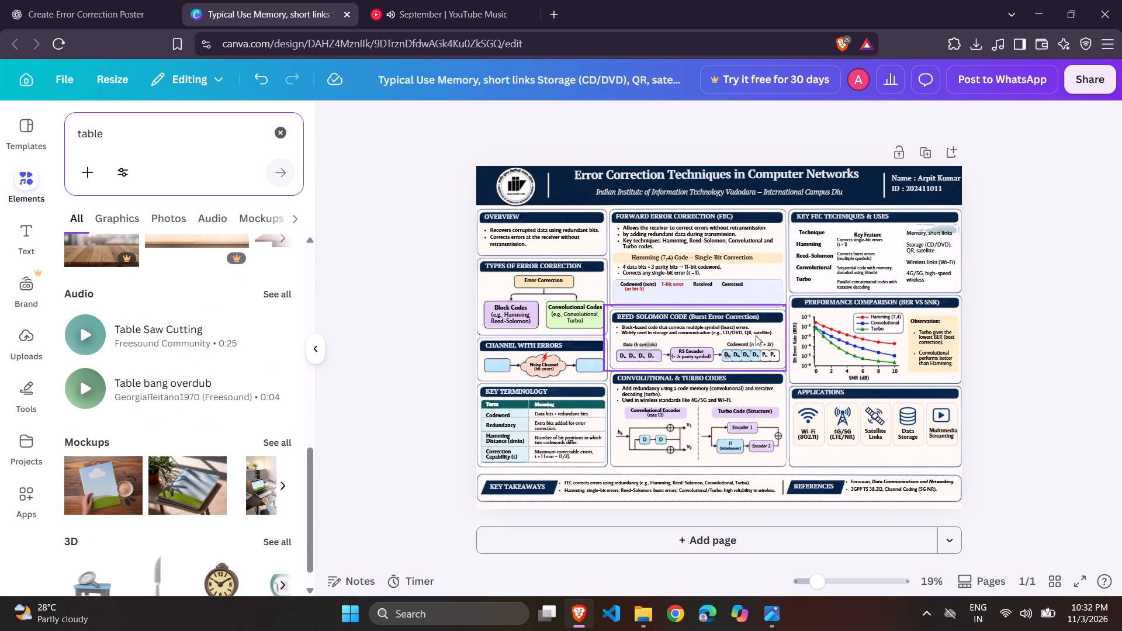
Delete the "Key Feature" header text from the second column of the Key FEC Techniques & Uses table.
click(868, 232)
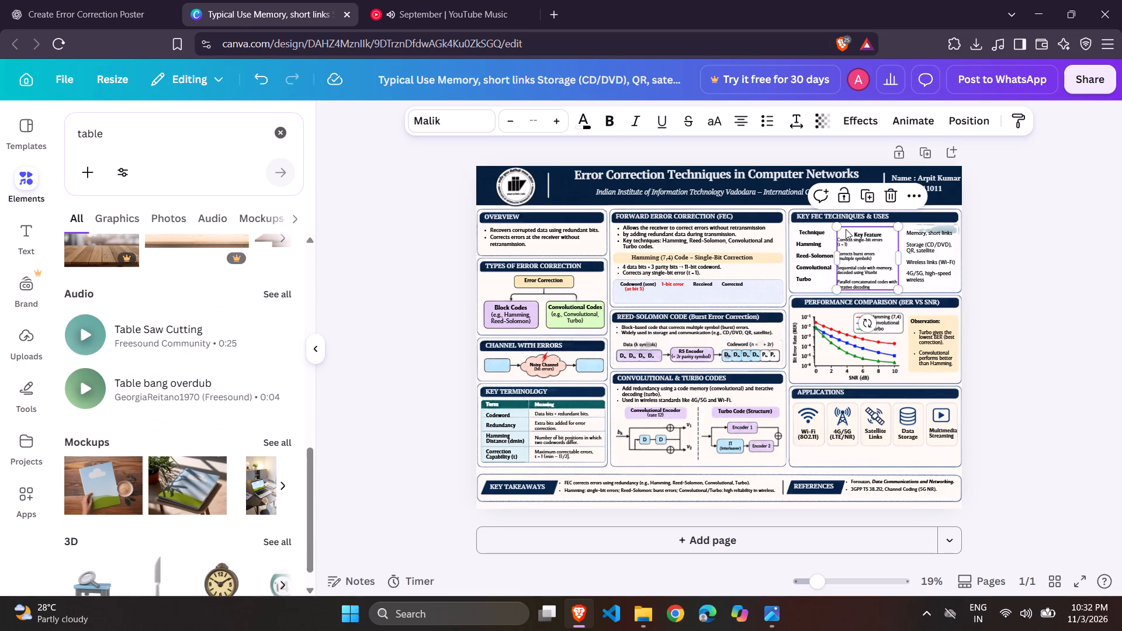
double_click(846, 229)
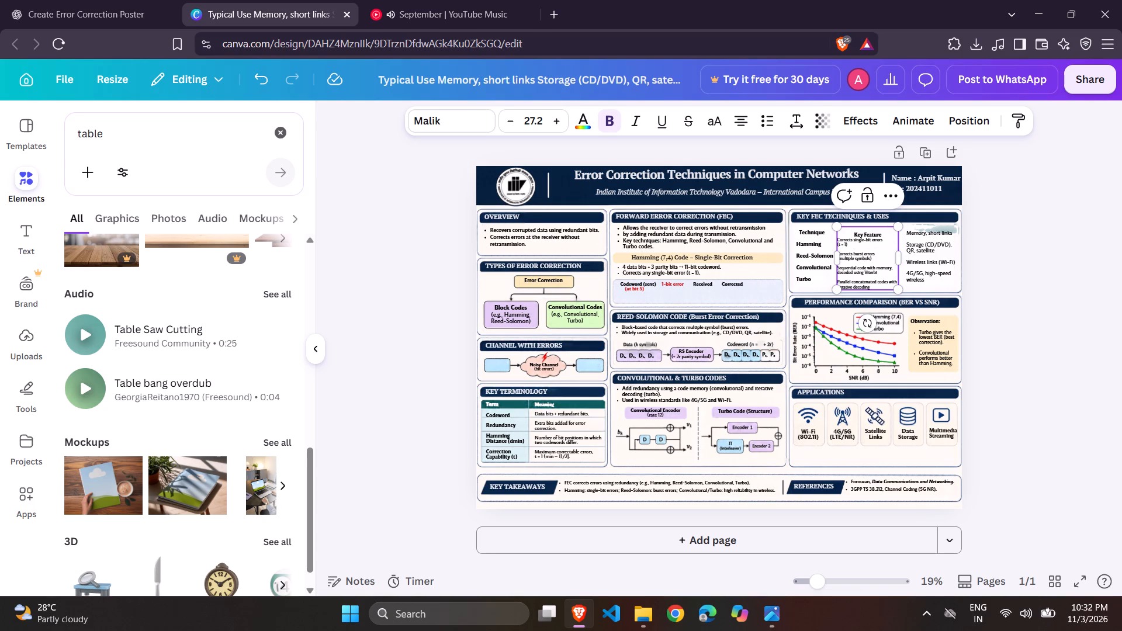
drag(887, 230, 877, 233)
drag(877, 233, 875, 235)
key(BackSpace)
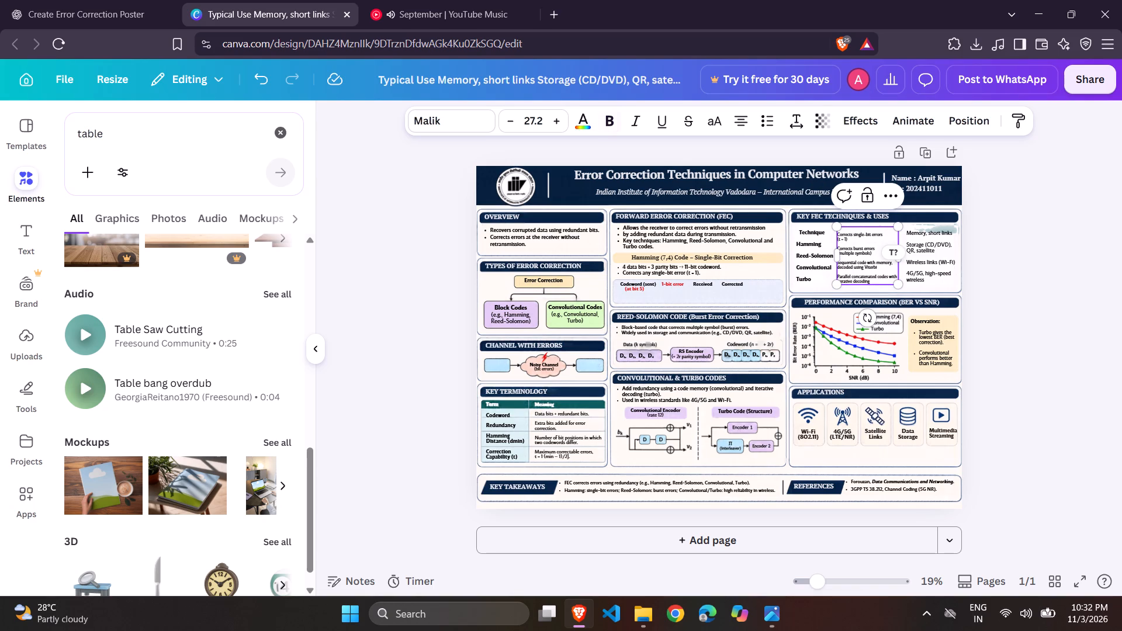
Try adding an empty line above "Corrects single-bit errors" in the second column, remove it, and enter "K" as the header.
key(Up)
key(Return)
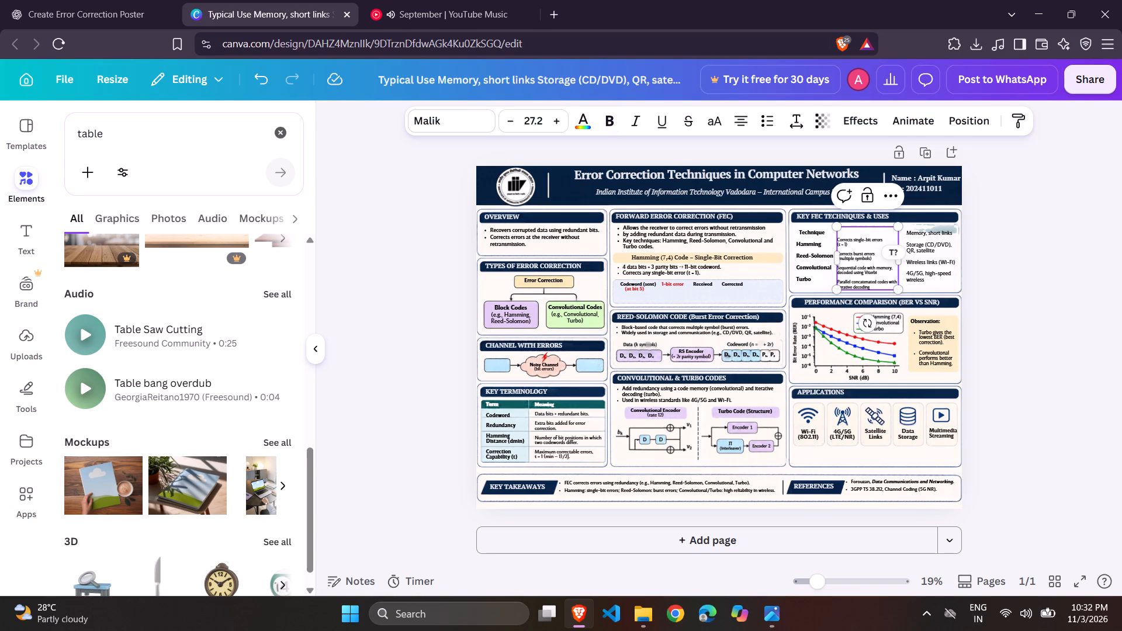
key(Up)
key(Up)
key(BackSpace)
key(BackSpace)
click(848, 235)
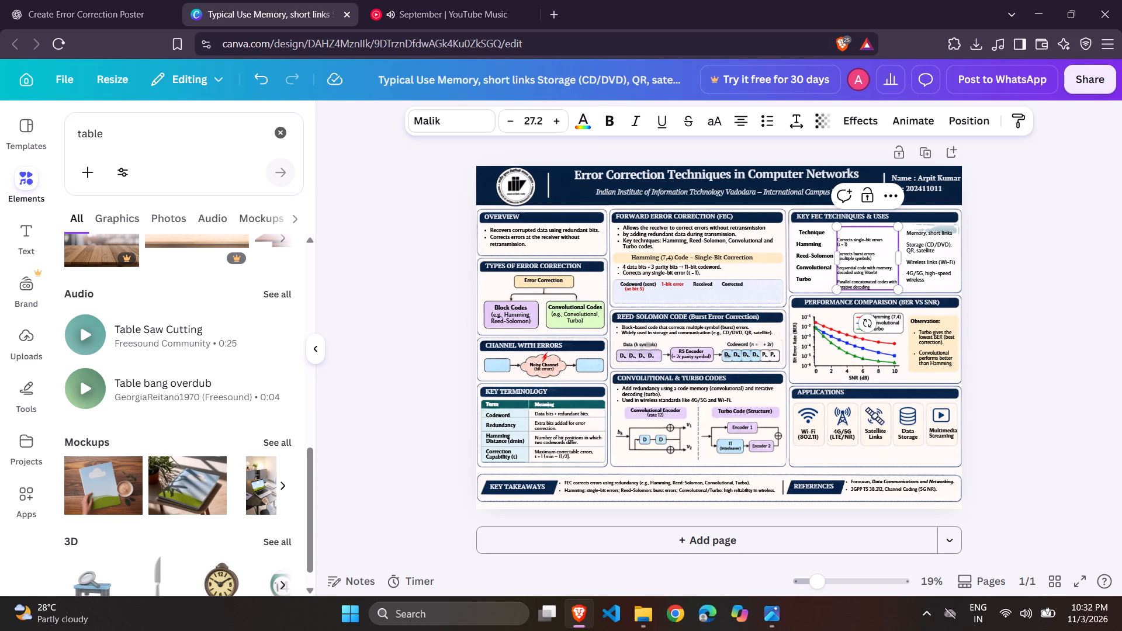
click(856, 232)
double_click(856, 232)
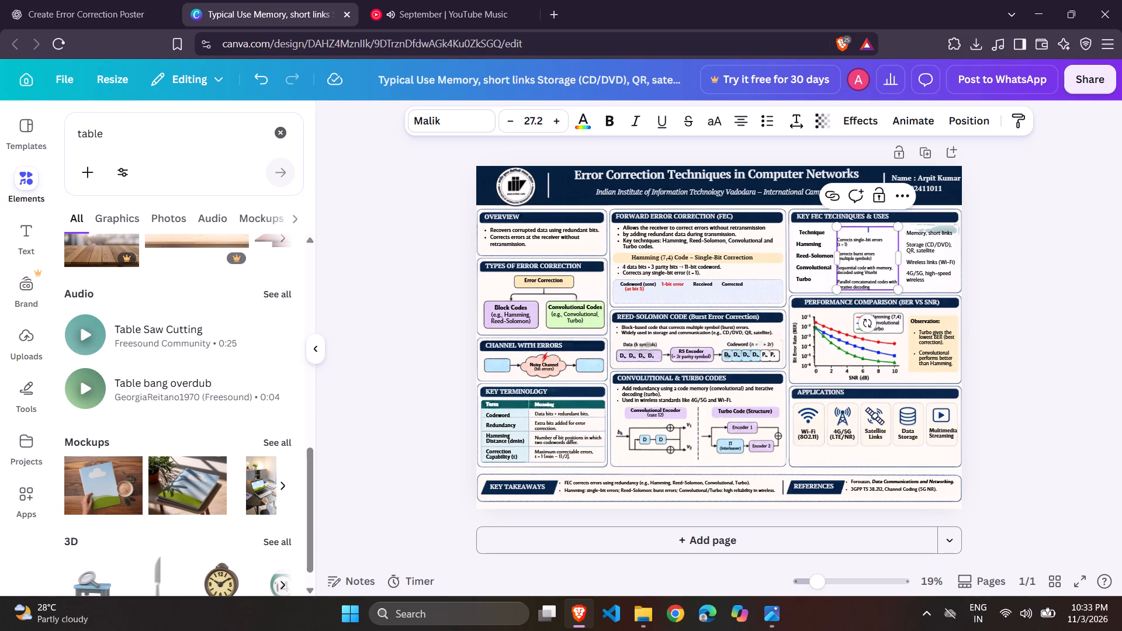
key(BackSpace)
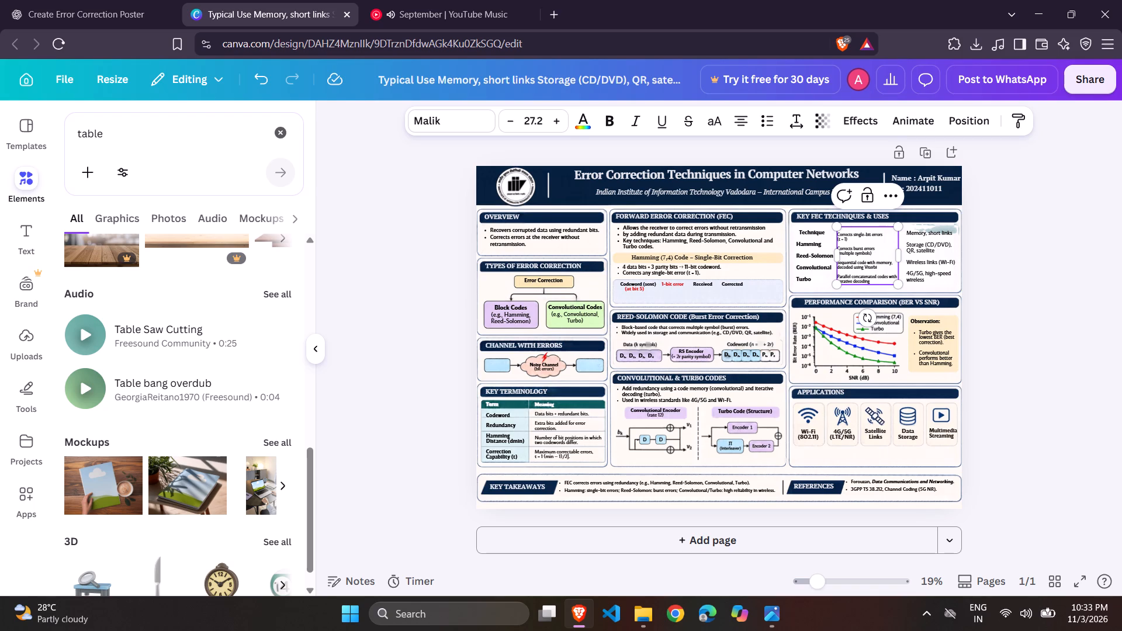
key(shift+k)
Clear the "table" element search, close the elements library and deselect the second-column text.
click(282, 133)
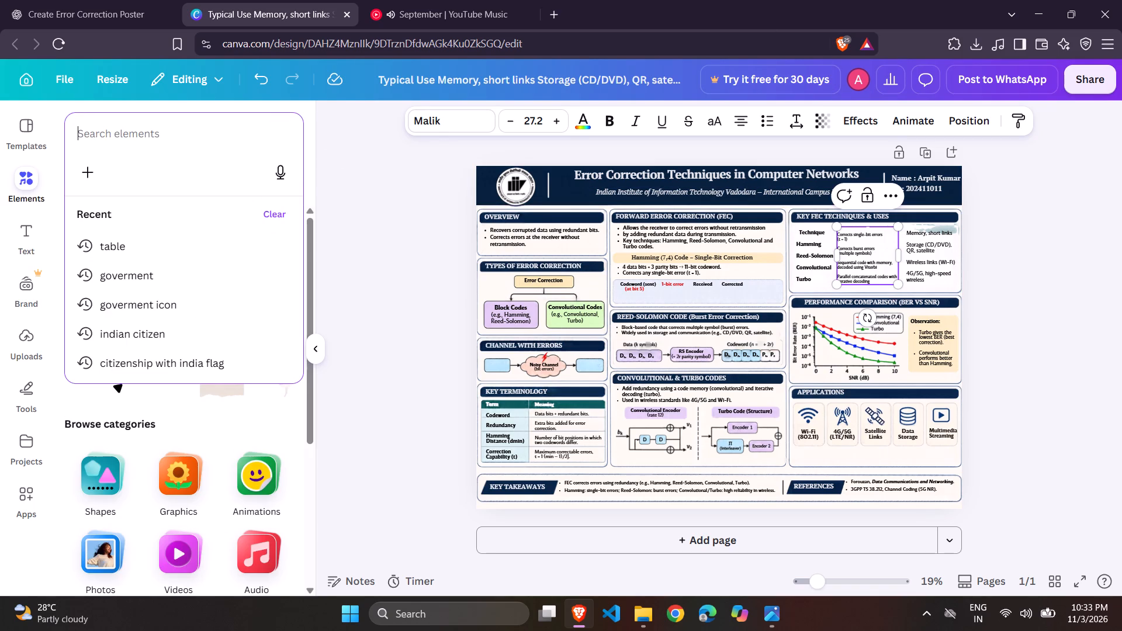
click(856, 232)
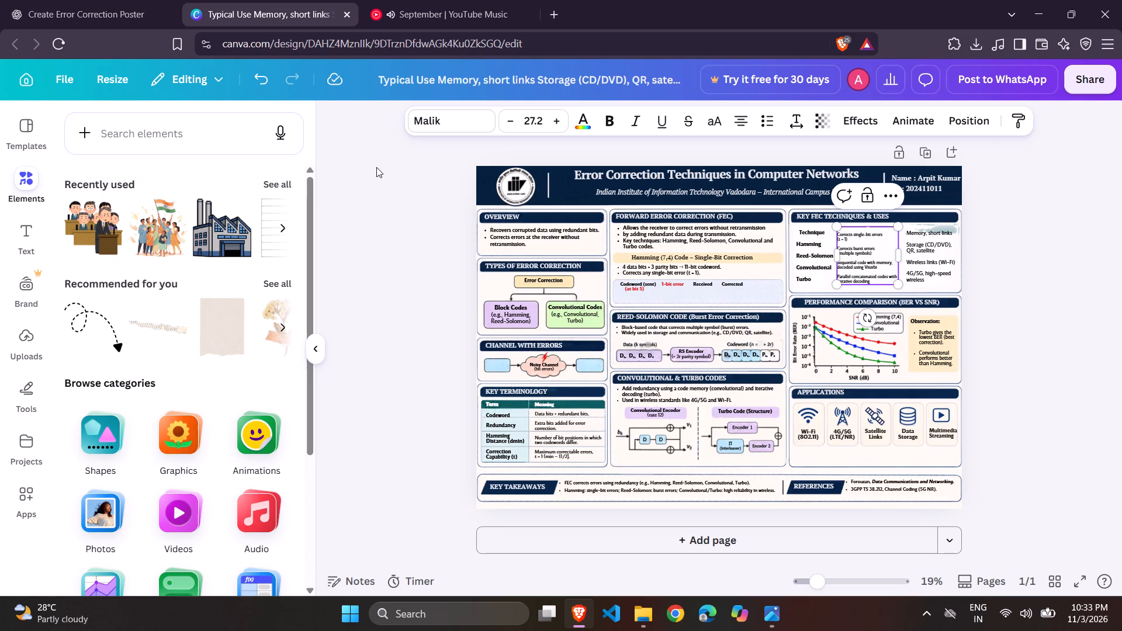
click(32, 183)
click(868, 274)
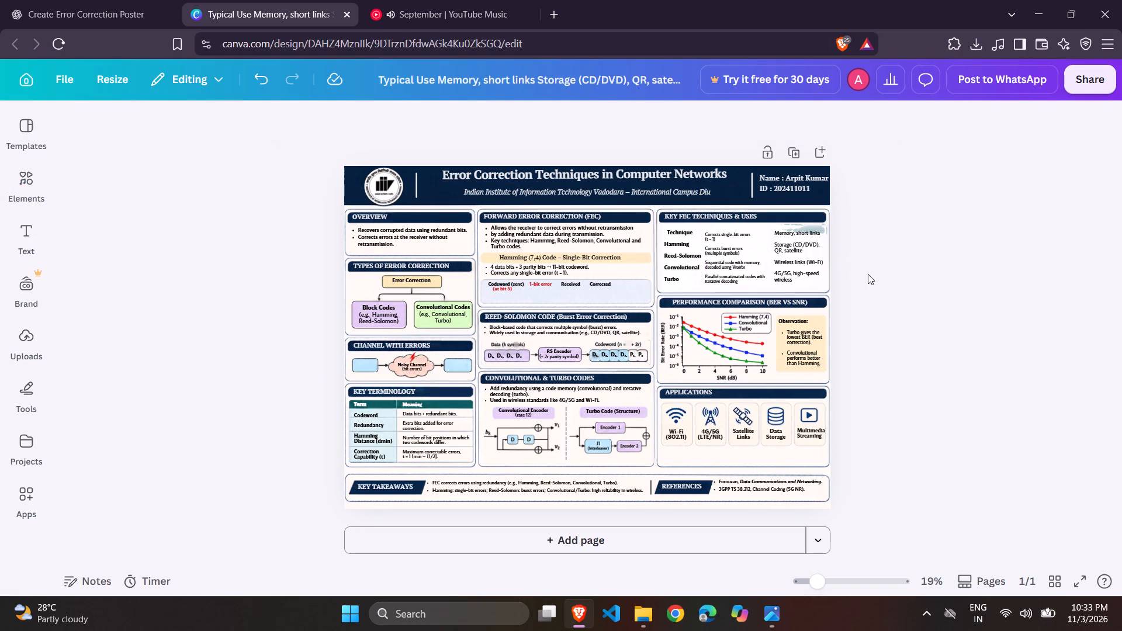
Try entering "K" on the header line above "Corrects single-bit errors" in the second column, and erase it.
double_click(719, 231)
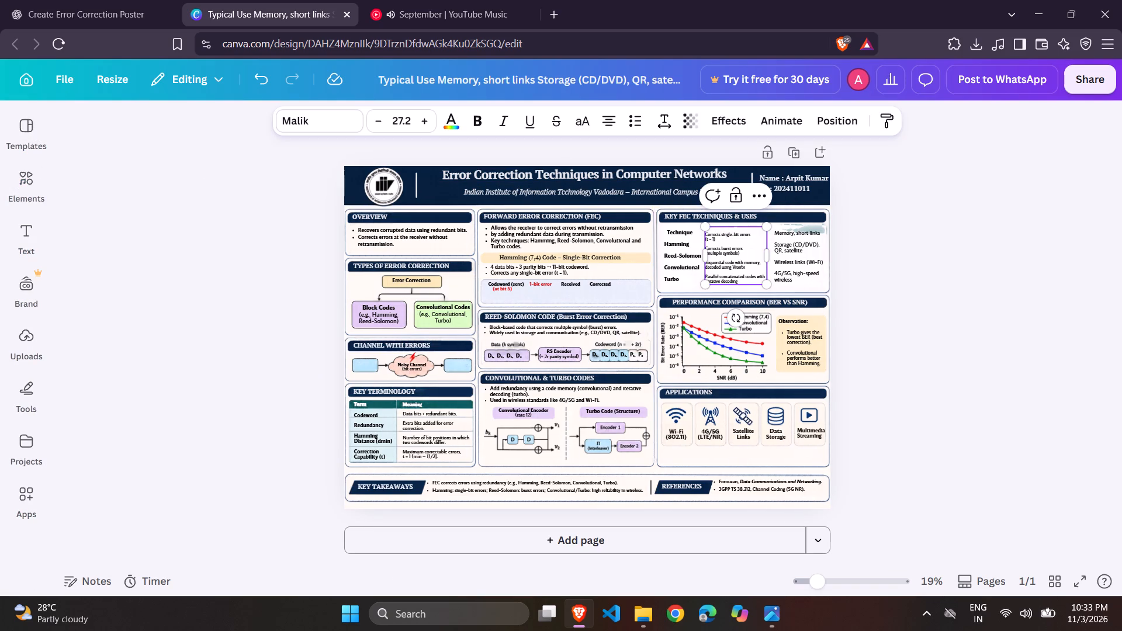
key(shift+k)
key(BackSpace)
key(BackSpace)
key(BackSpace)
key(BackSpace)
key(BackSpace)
Set the text colour of the second column's header line to black.
click(454, 117)
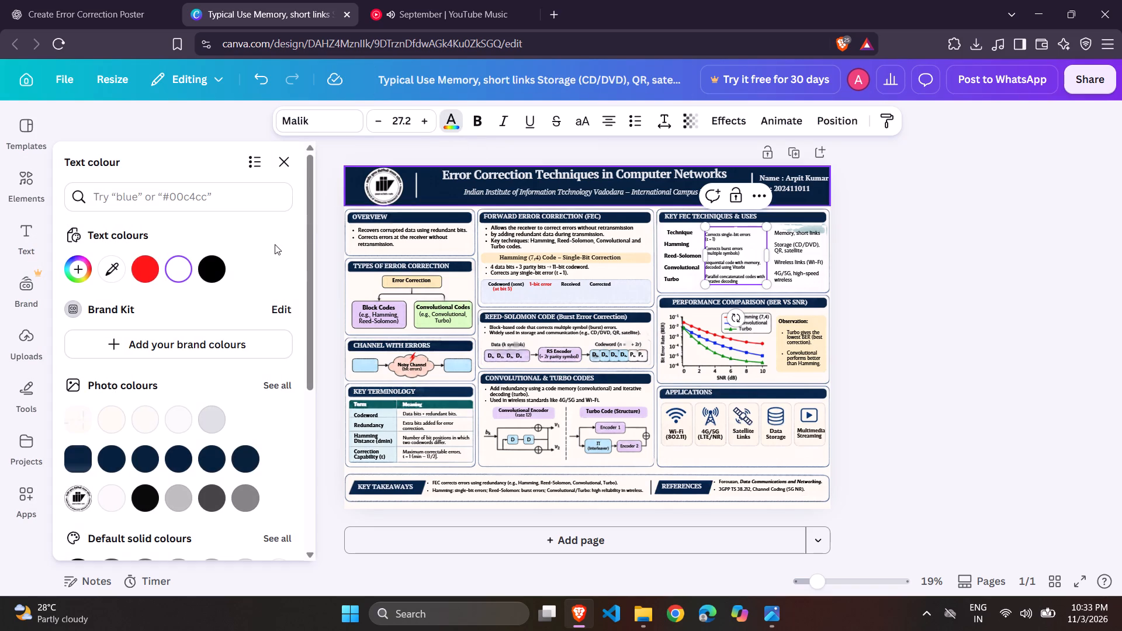
click(210, 266)
double_click(216, 262)
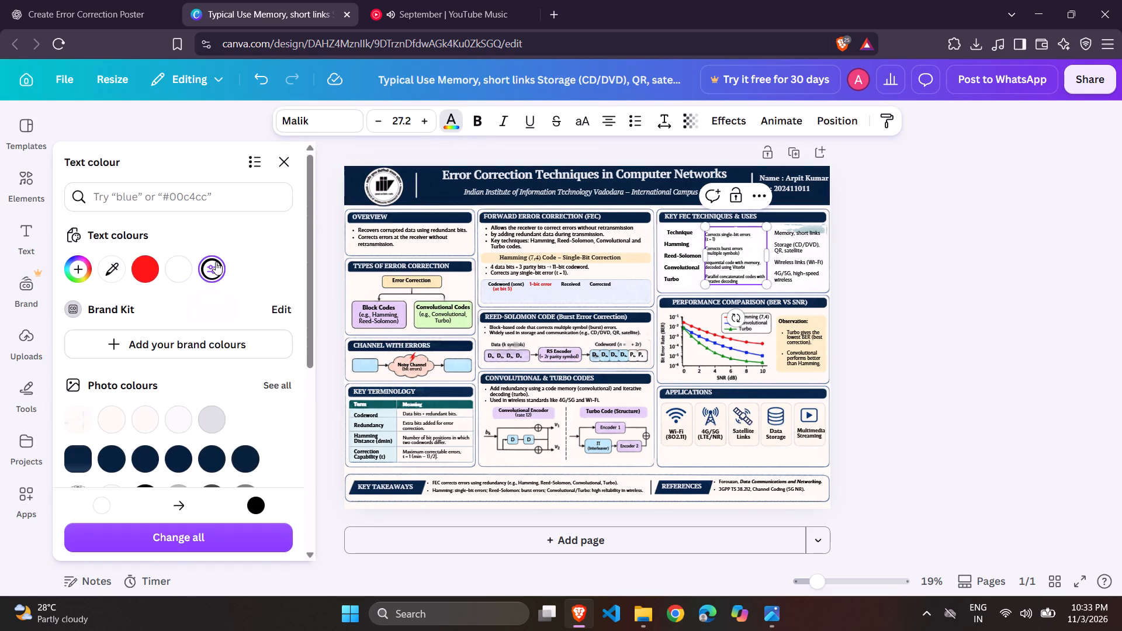
drag(216, 262, 892, 266)
drag(892, 266, 941, 268)
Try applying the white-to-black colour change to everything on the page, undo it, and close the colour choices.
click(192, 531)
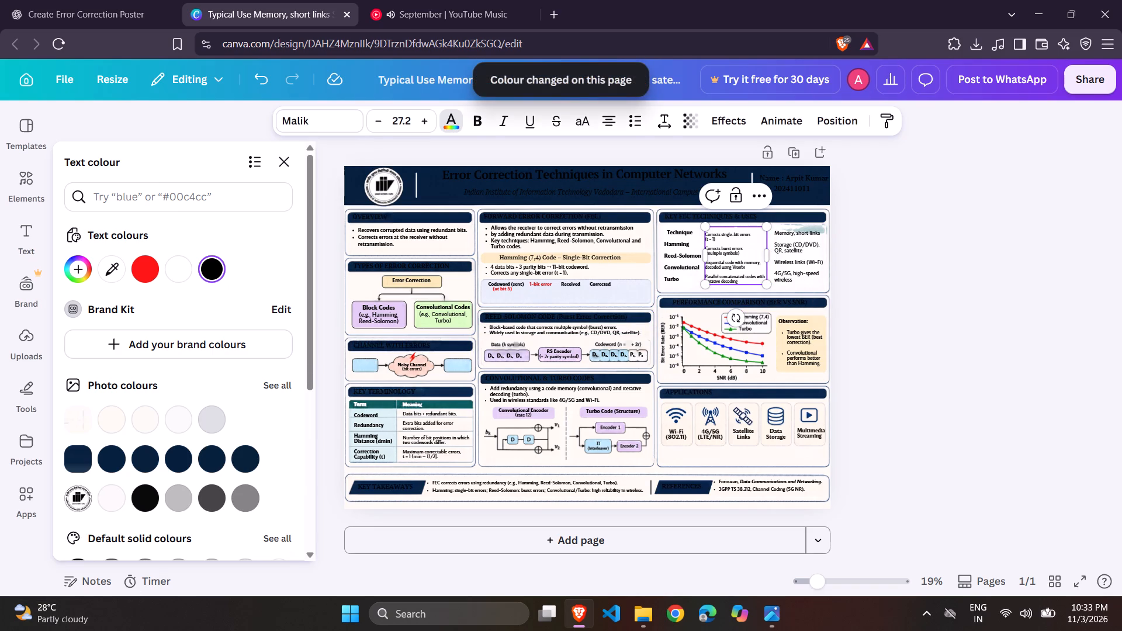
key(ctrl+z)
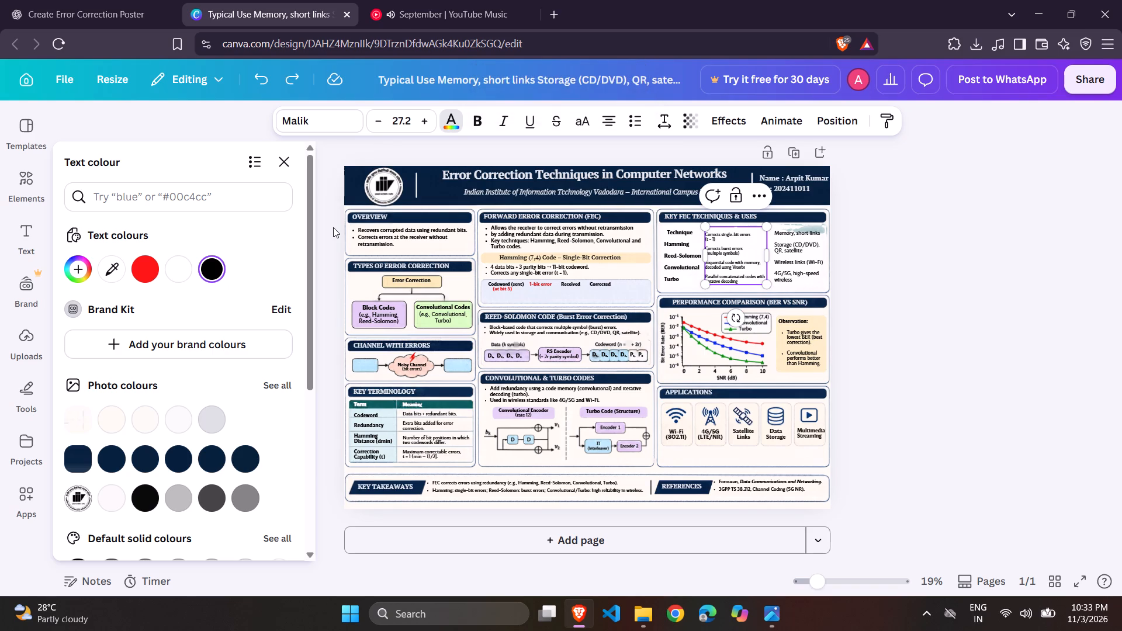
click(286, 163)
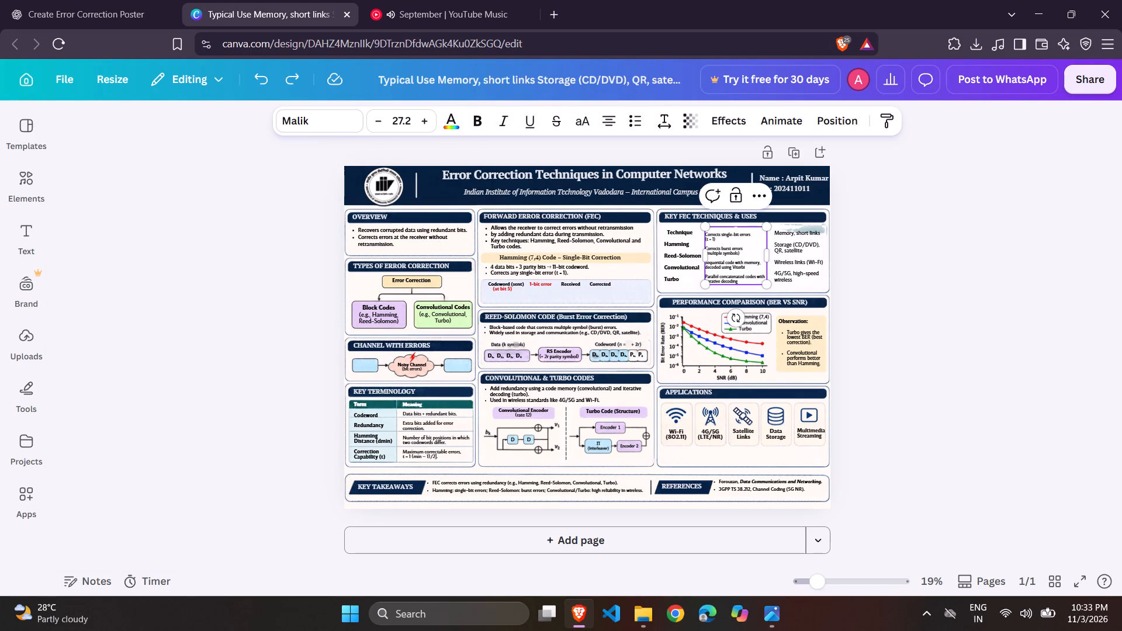
Enter "Key Features" on the header line above "Corrects single-bit errors" in the second column of the Key FEC table.
double_click(719, 231)
drag(741, 228, 714, 226)
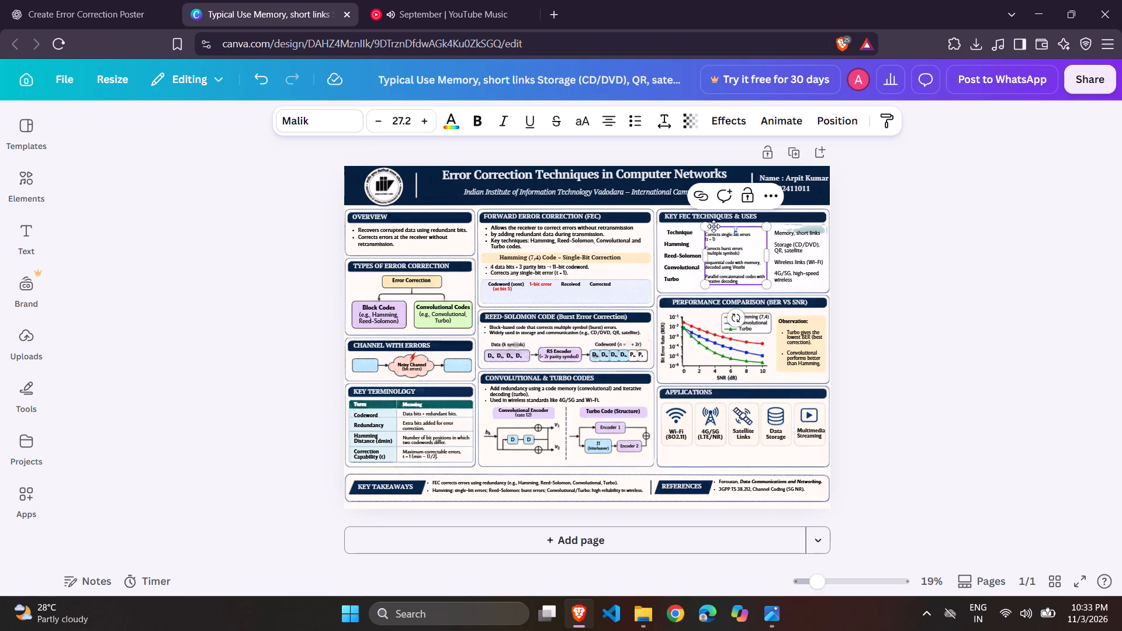
key(BackSpace)
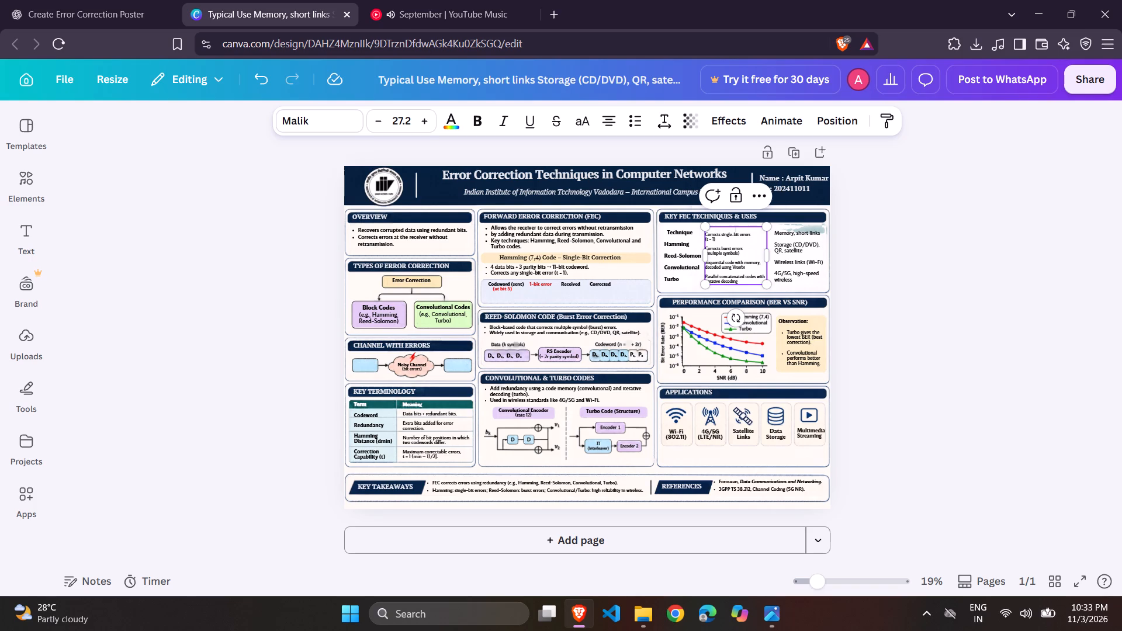
text(Ke)
text(y)
key(space)
text(Features)
Insert a line break after the "Key Features" header to separate it from the second column's entries.
drag(721, 230, 752, 233)
click(752, 233)
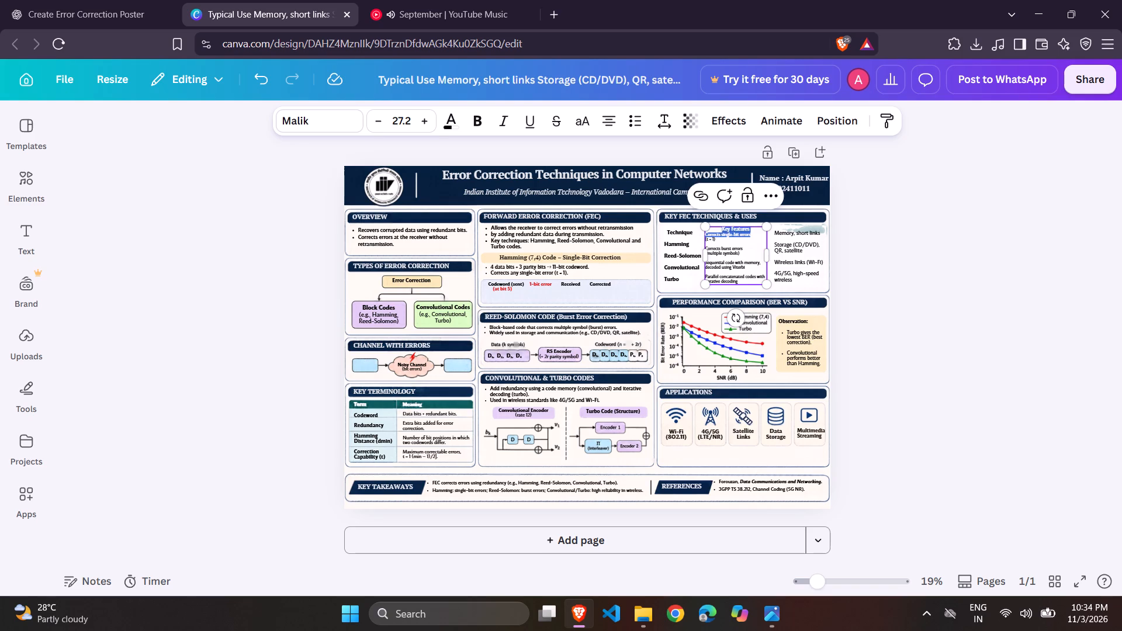
click(752, 229)
key(Return)
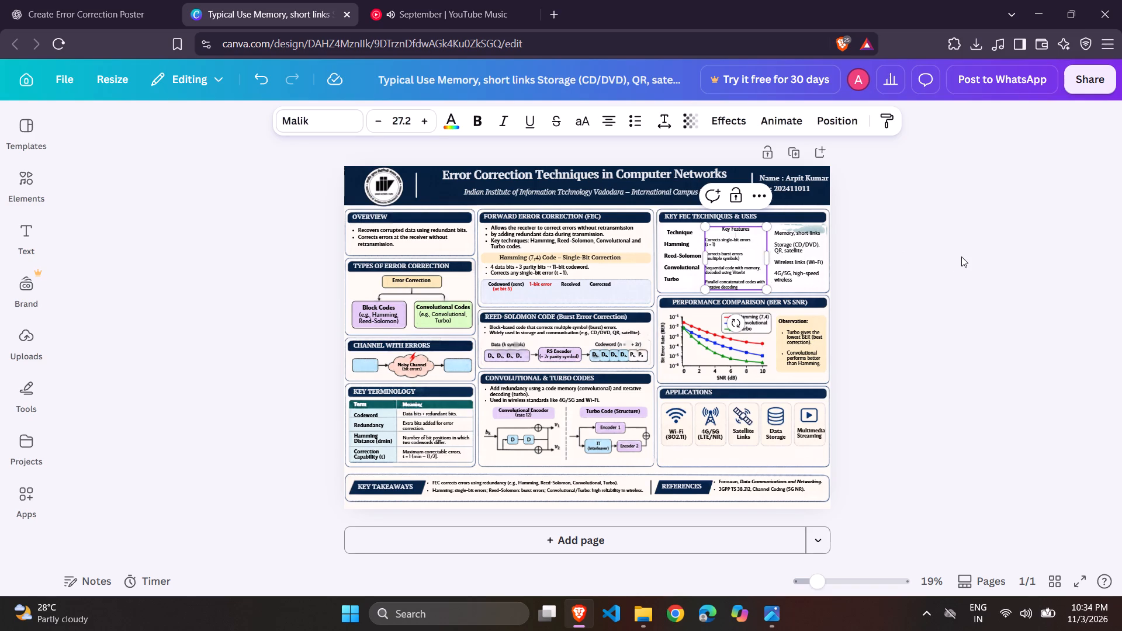
Scale up the Technique column's text box until its font size is 32.9, then deselect it.
click(676, 235)
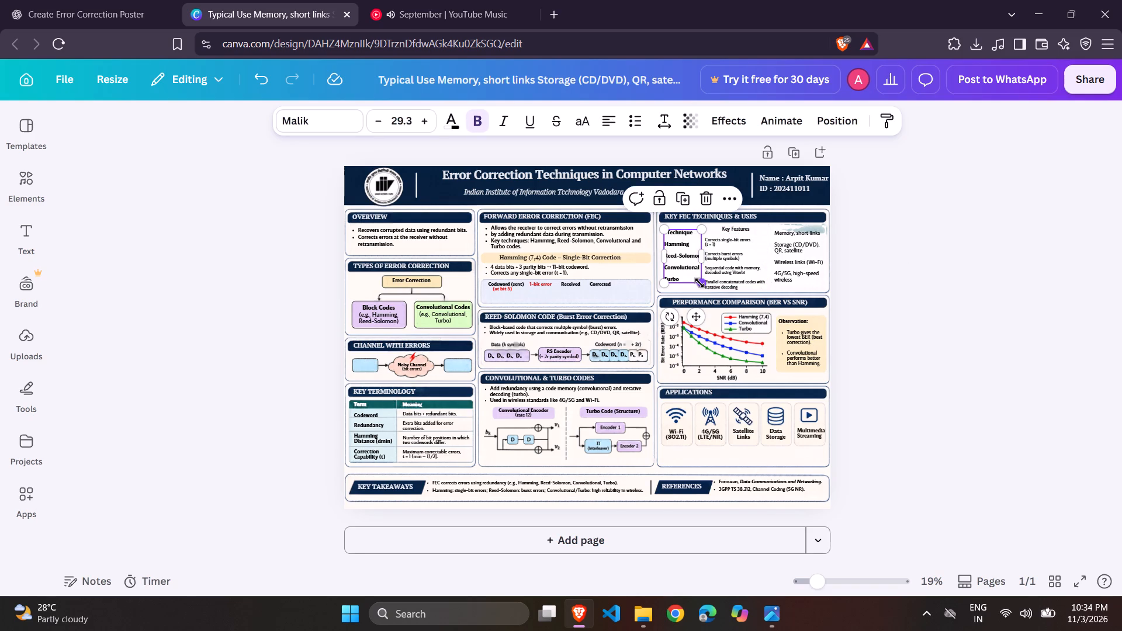
drag(700, 283, 699, 289)
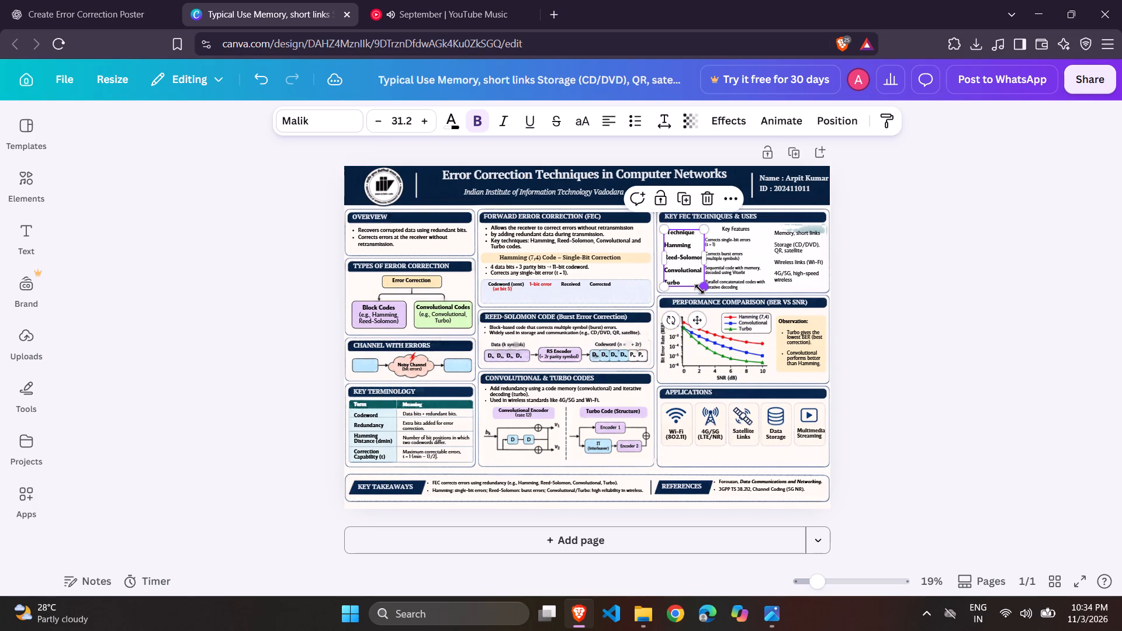
click(867, 256)
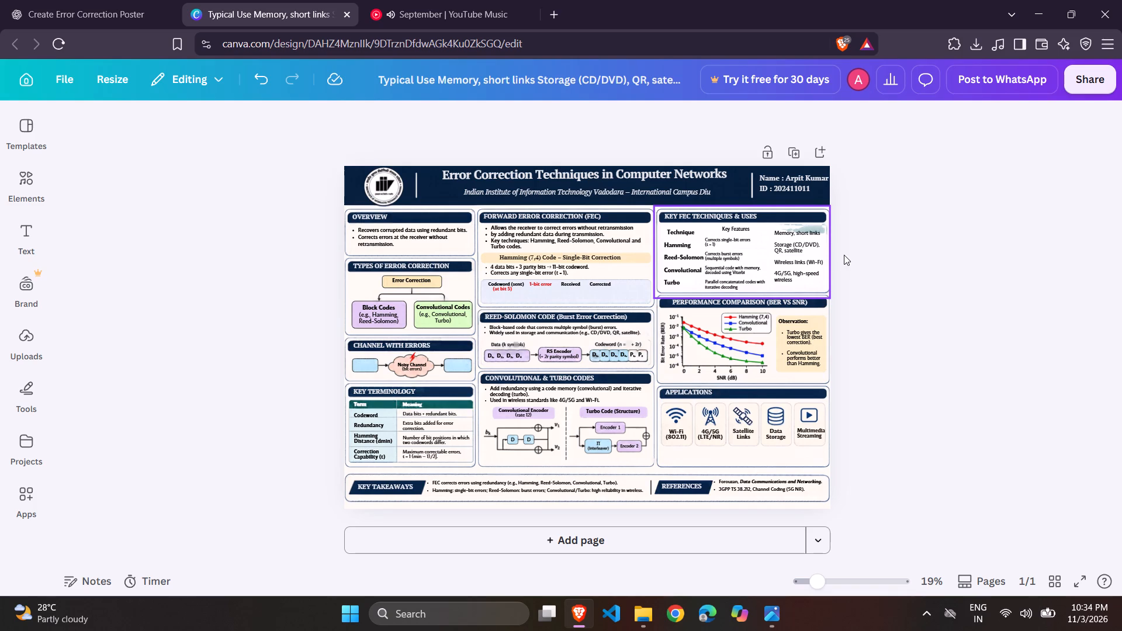
click(671, 231)
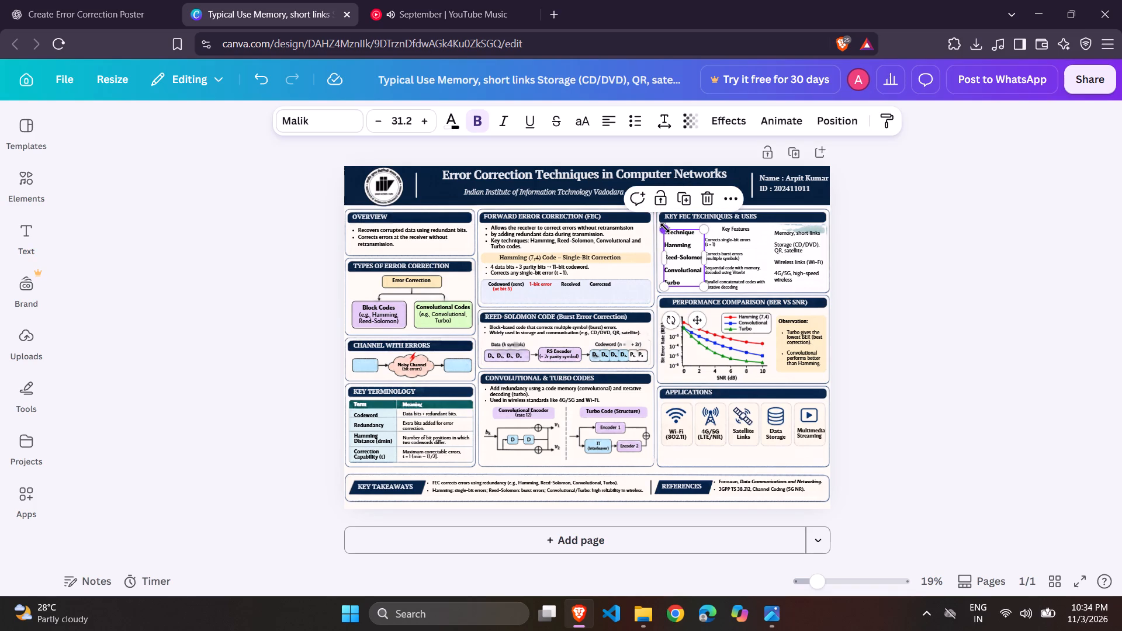
click(665, 228)
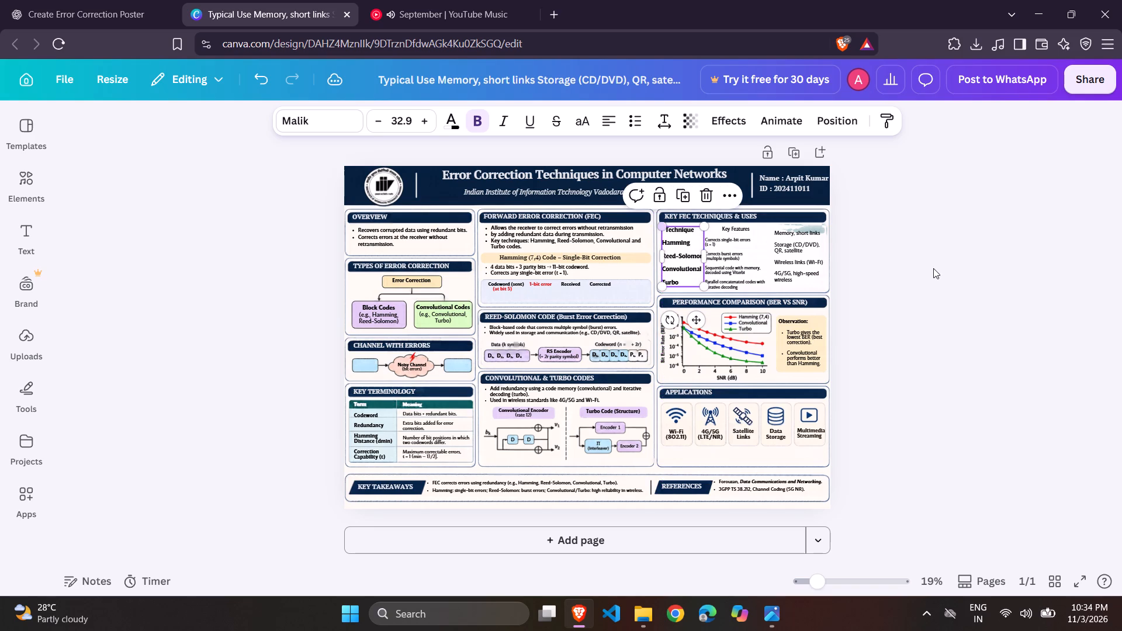
click(933, 268)
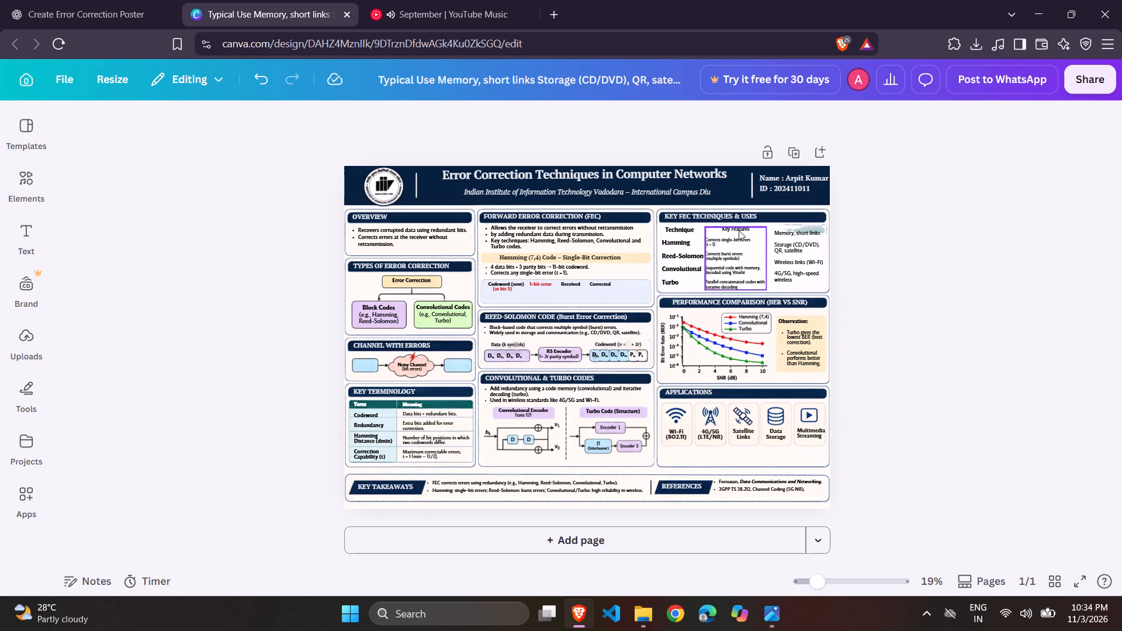
Set the "Key Features" header to font size 29.2 and make it bold.
double_click(736, 228)
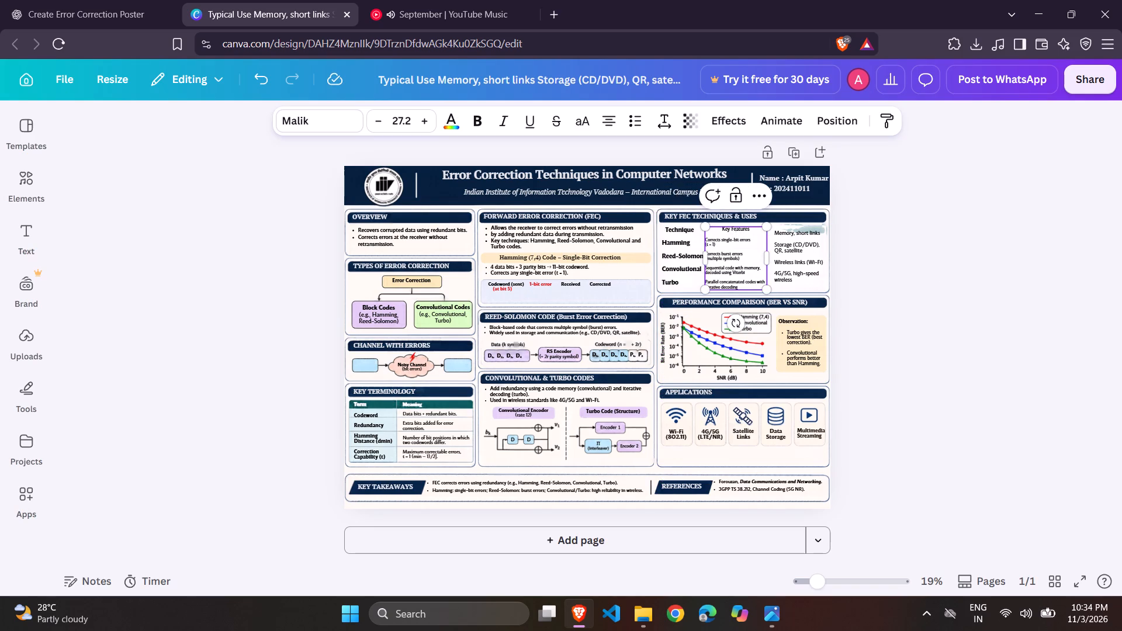
drag(749, 229, 721, 230)
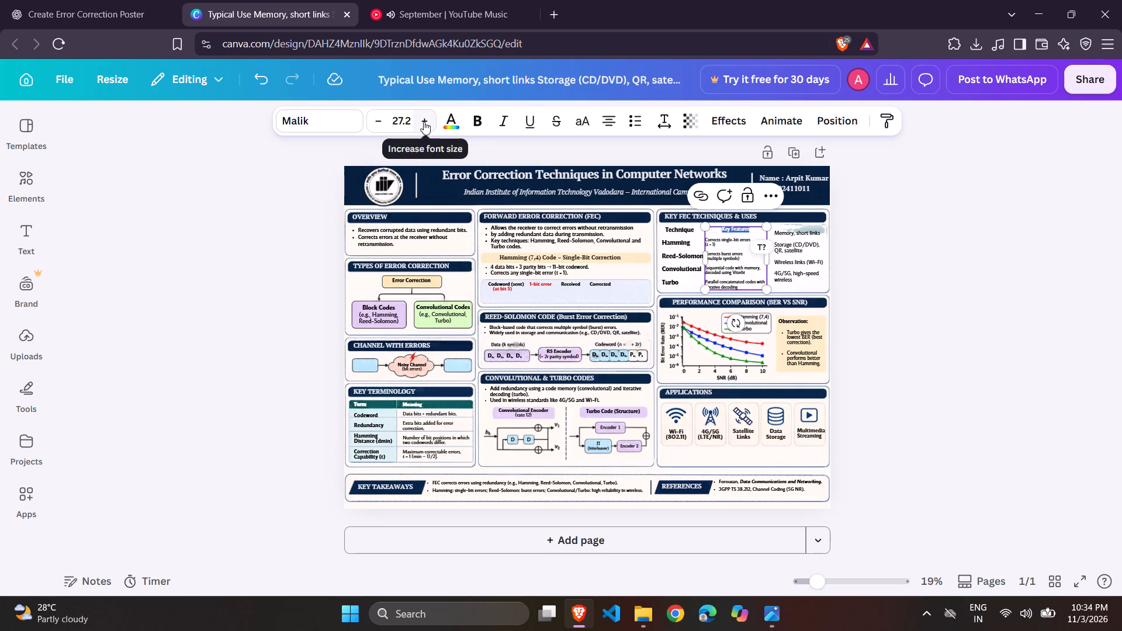
click(424, 122)
click(424, 122)
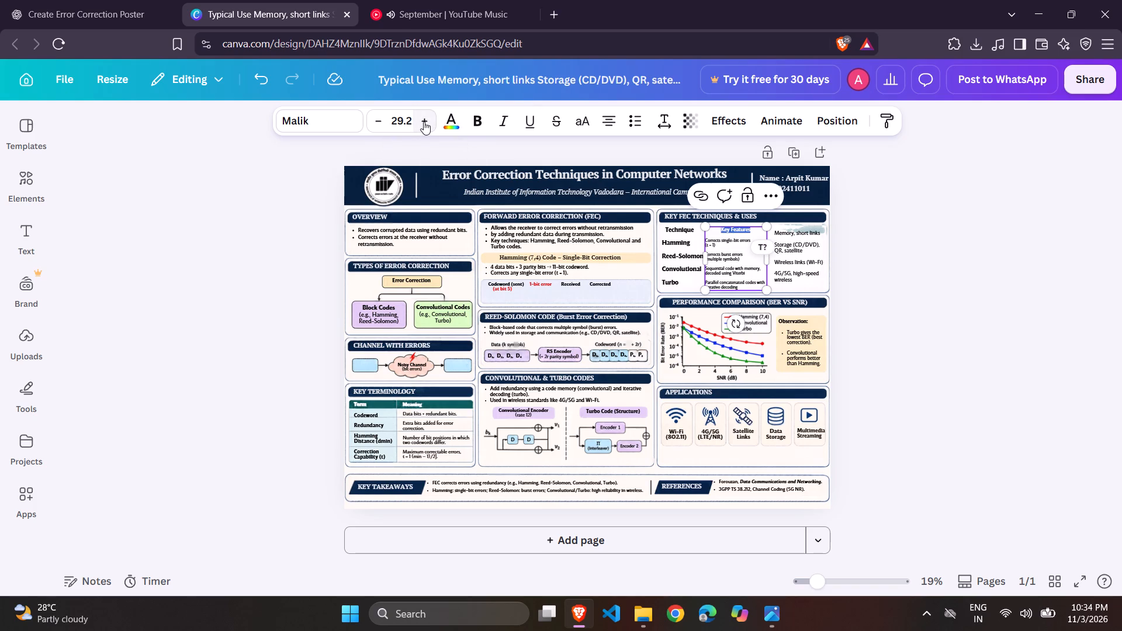
click(473, 115)
click(958, 199)
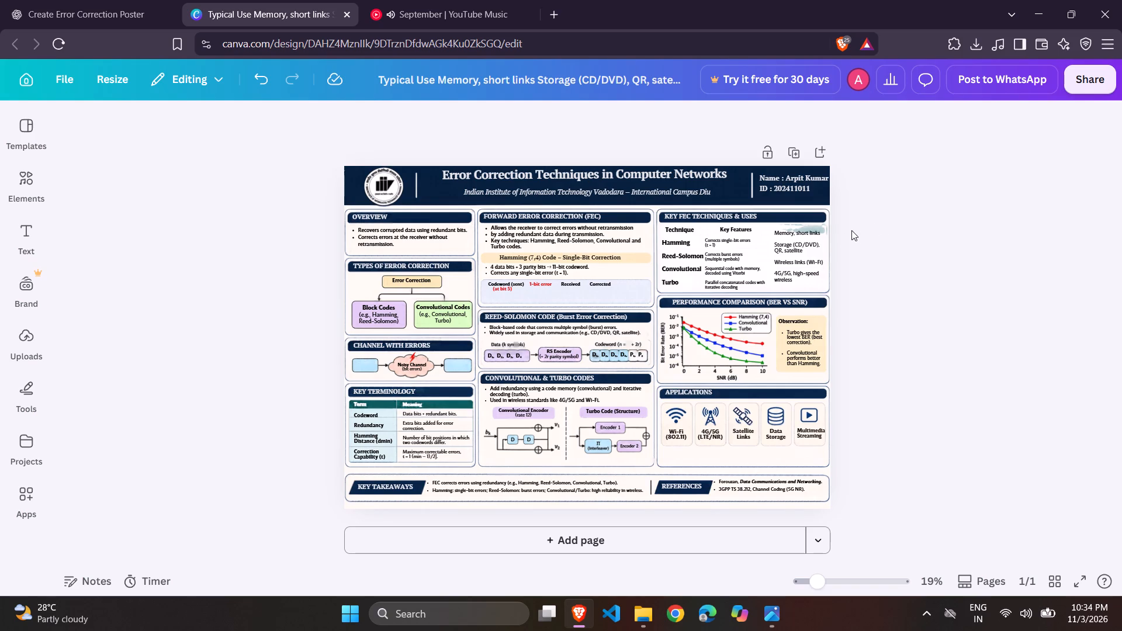
Nudge the Key Features column's text box slightly to the right, away from the Technique column.
click(751, 230)
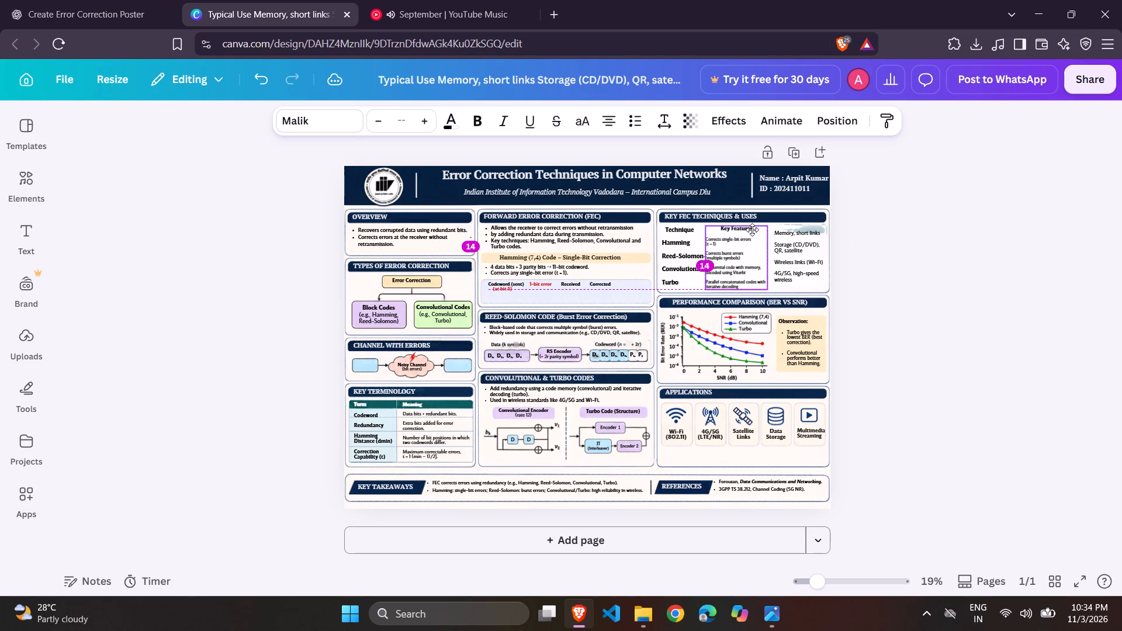
click(928, 204)
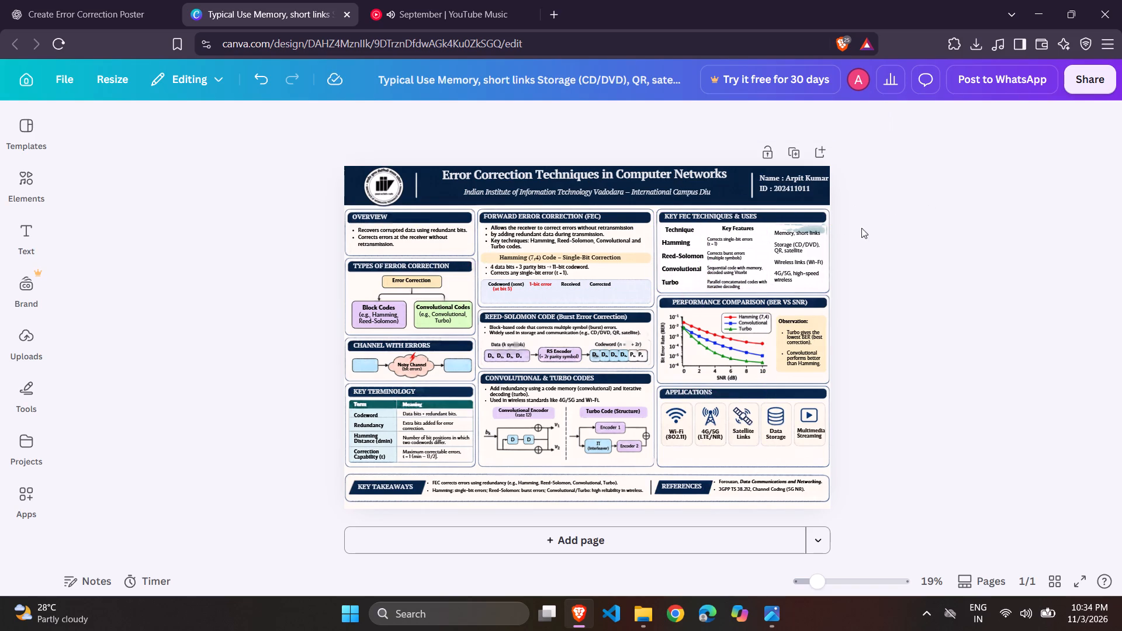
click(756, 230)
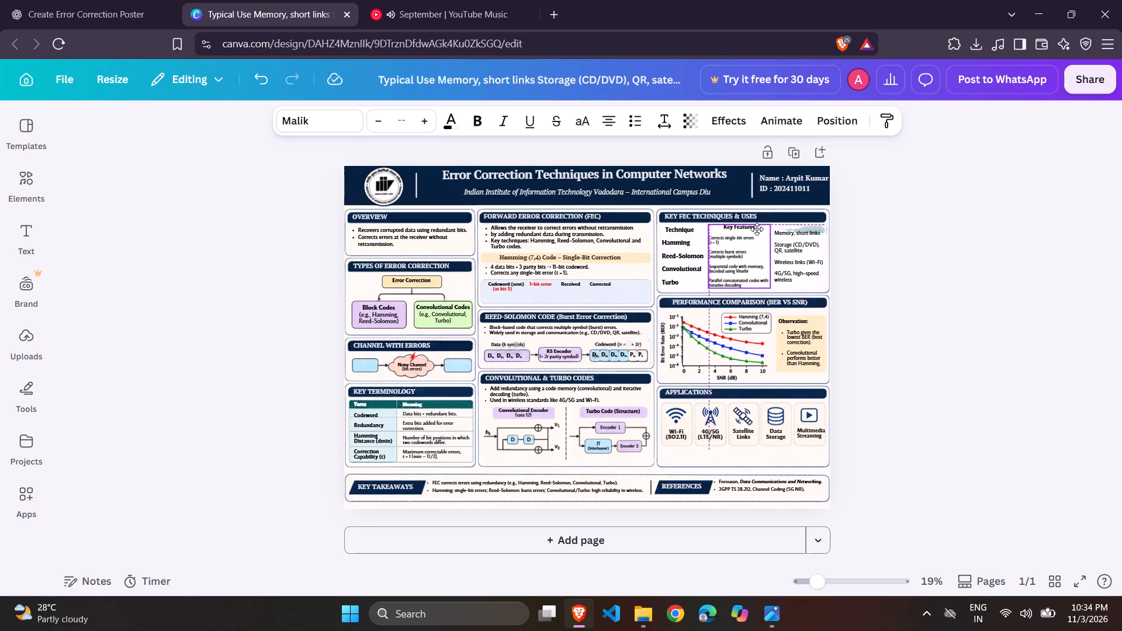
click(940, 208)
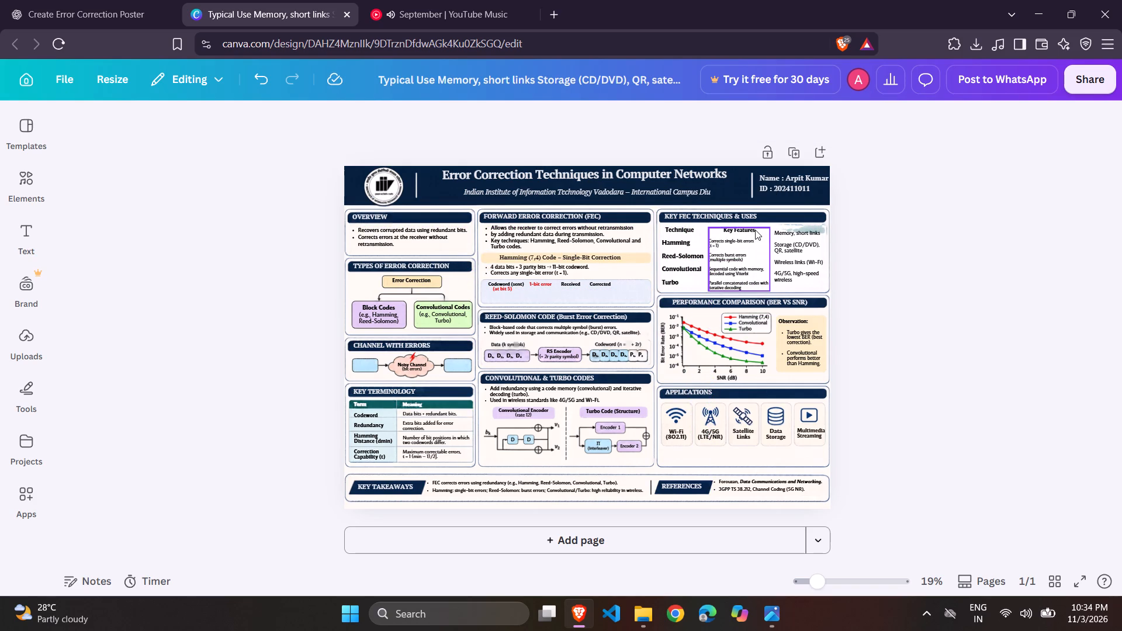
click(755, 230)
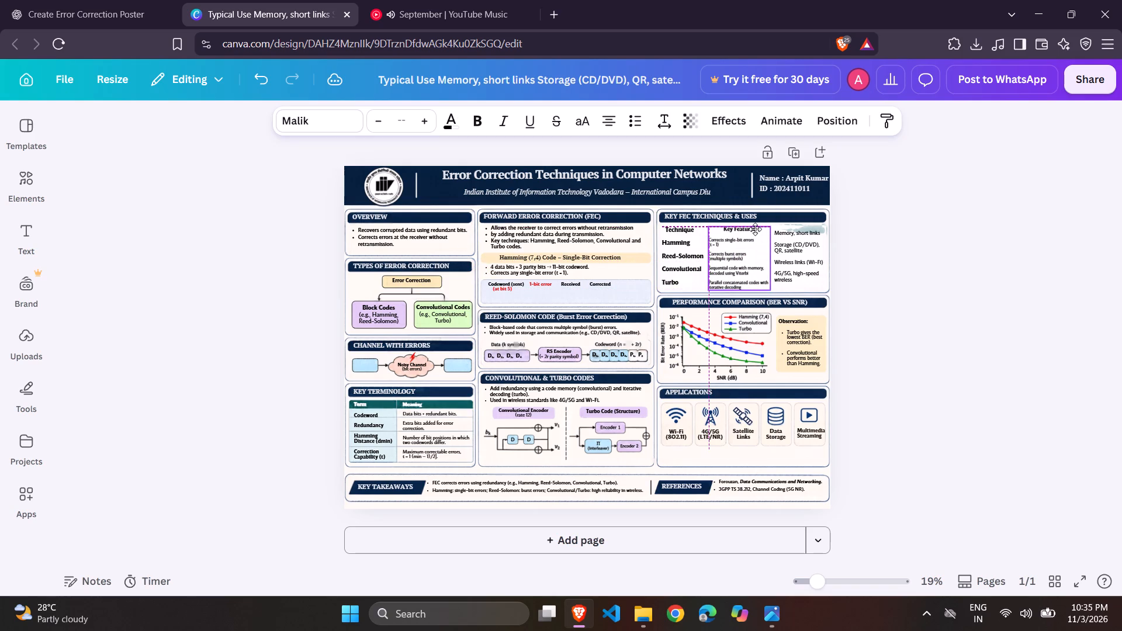
click(941, 223)
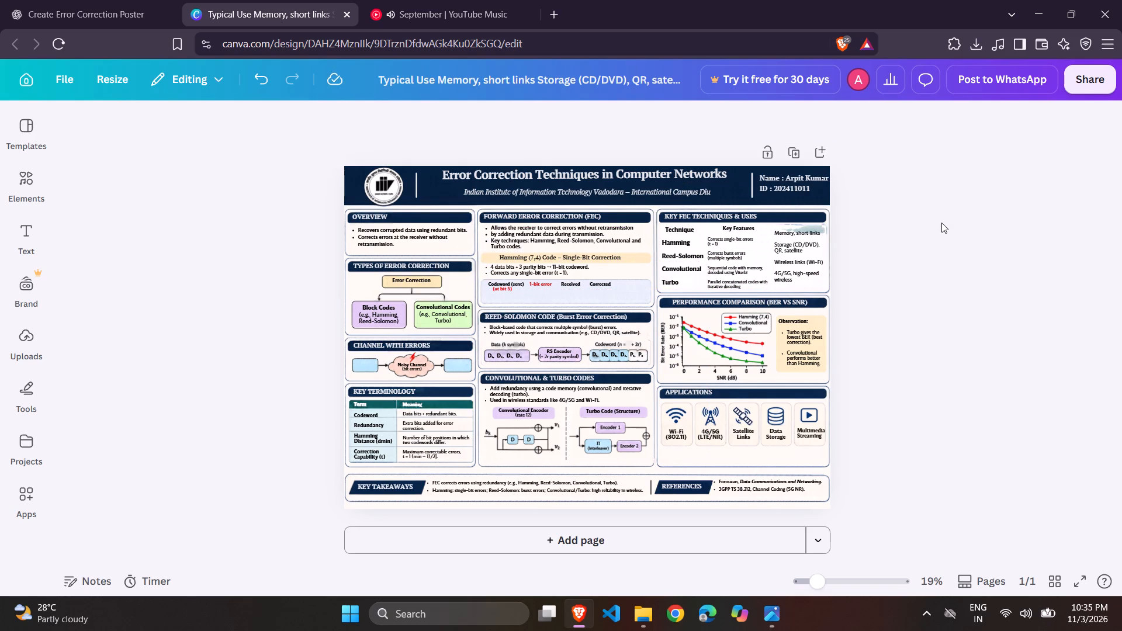
Set the "Key Features" header's font size to 31.2 and deselect the text.
double_click(742, 228)
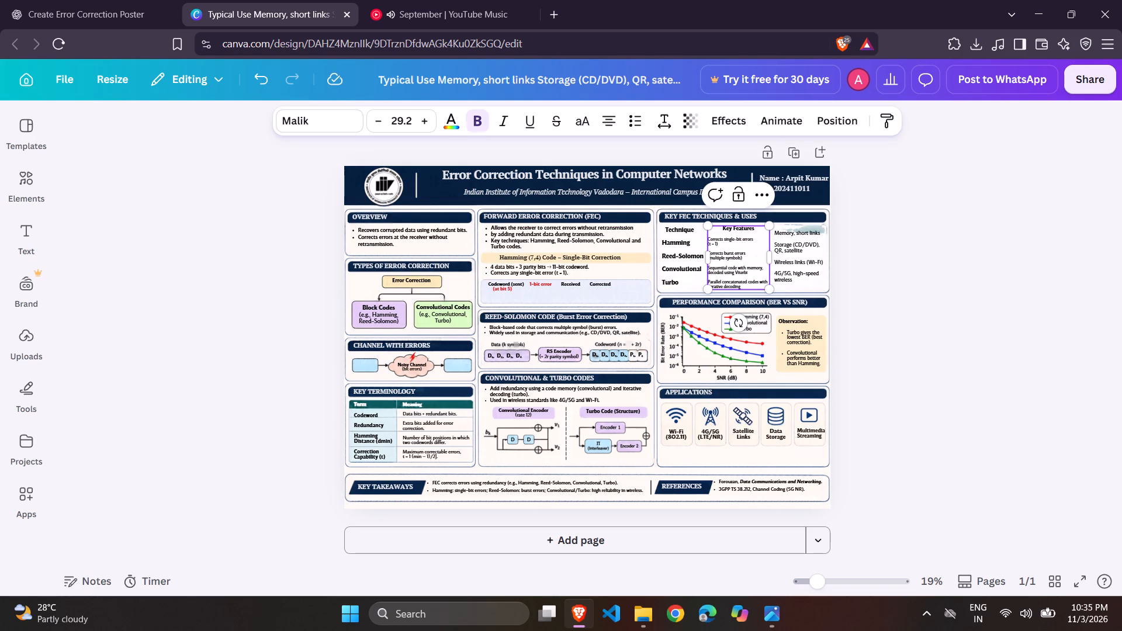
double_click(742, 228)
triple_click(742, 228)
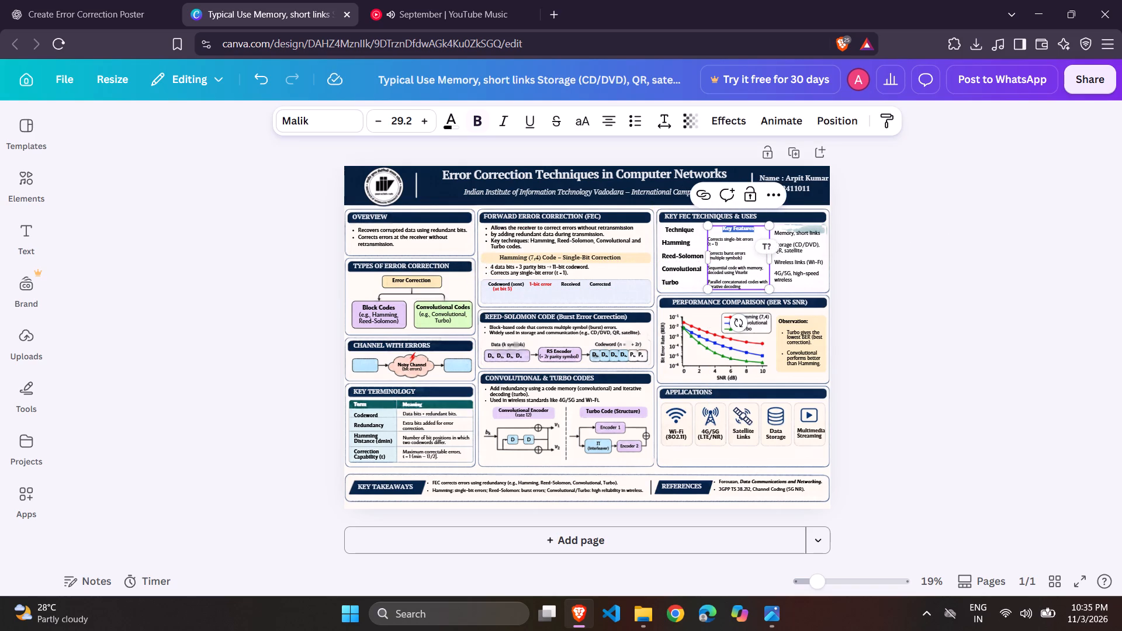
click(428, 119)
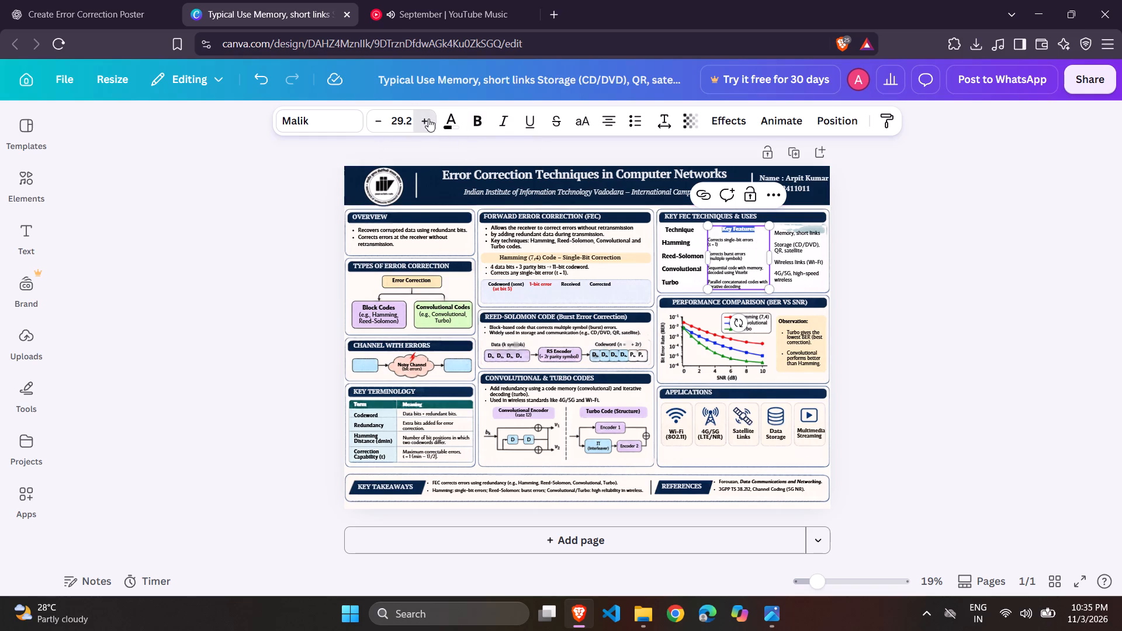
click(428, 119)
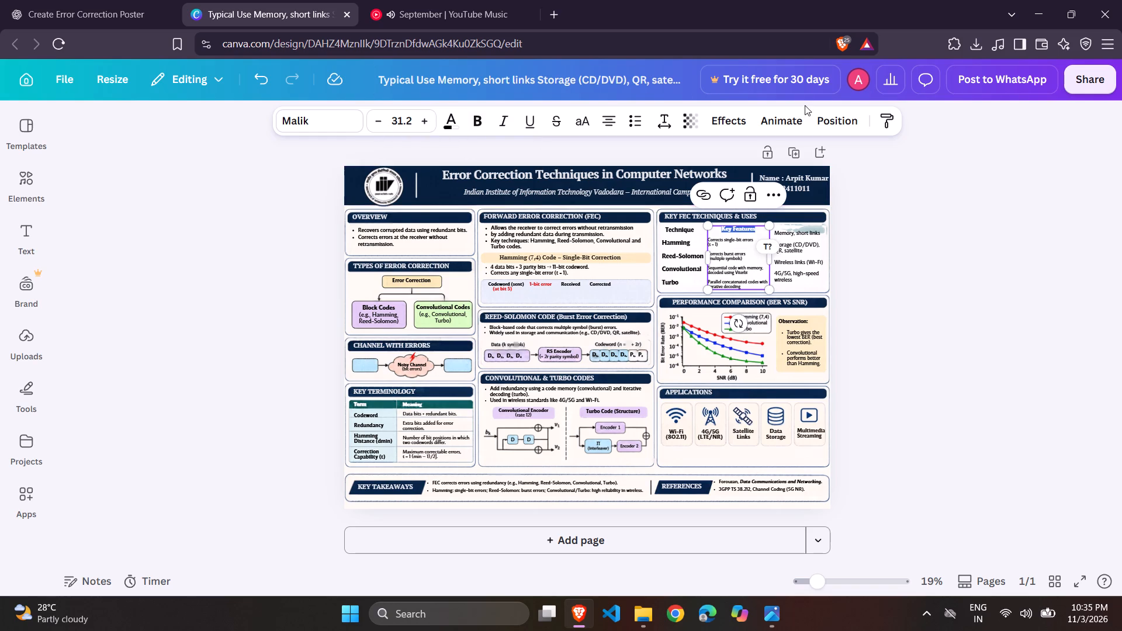
click(934, 213)
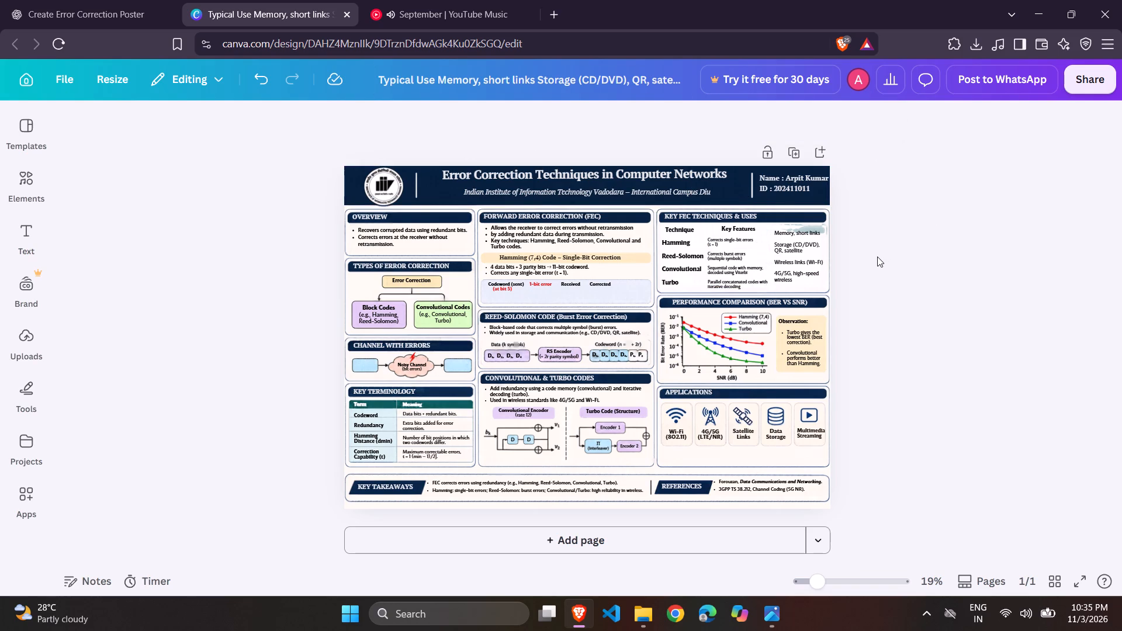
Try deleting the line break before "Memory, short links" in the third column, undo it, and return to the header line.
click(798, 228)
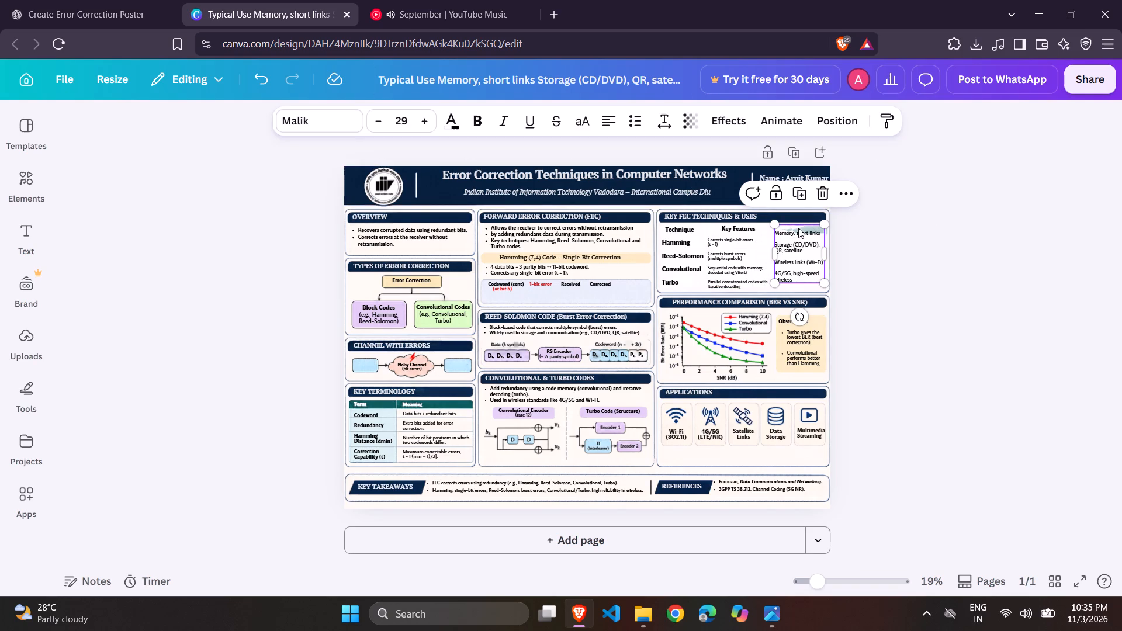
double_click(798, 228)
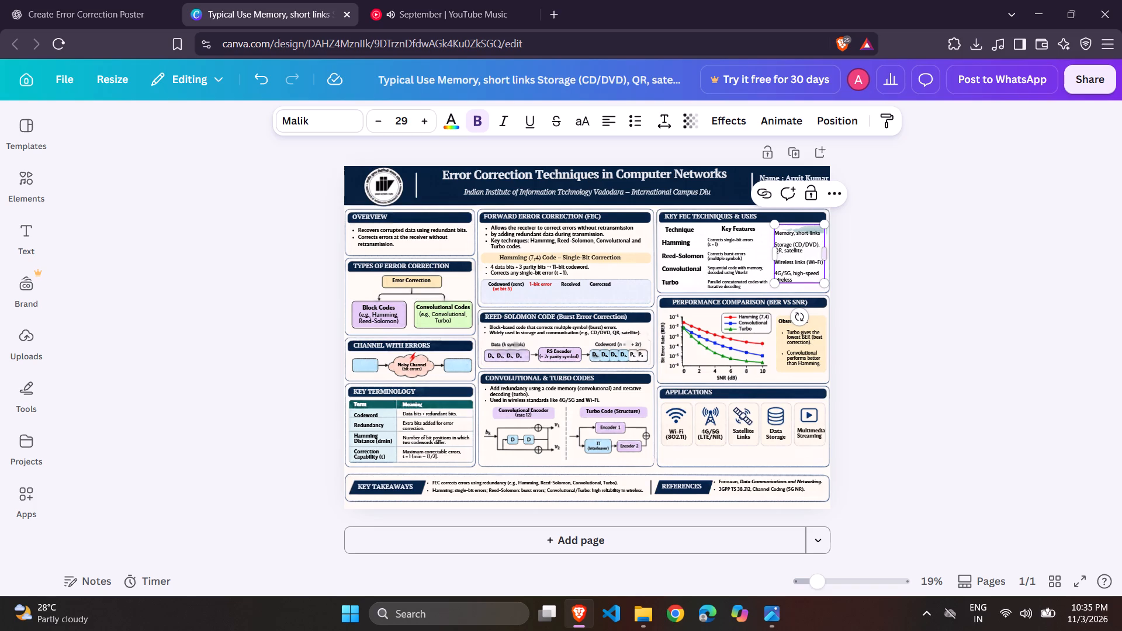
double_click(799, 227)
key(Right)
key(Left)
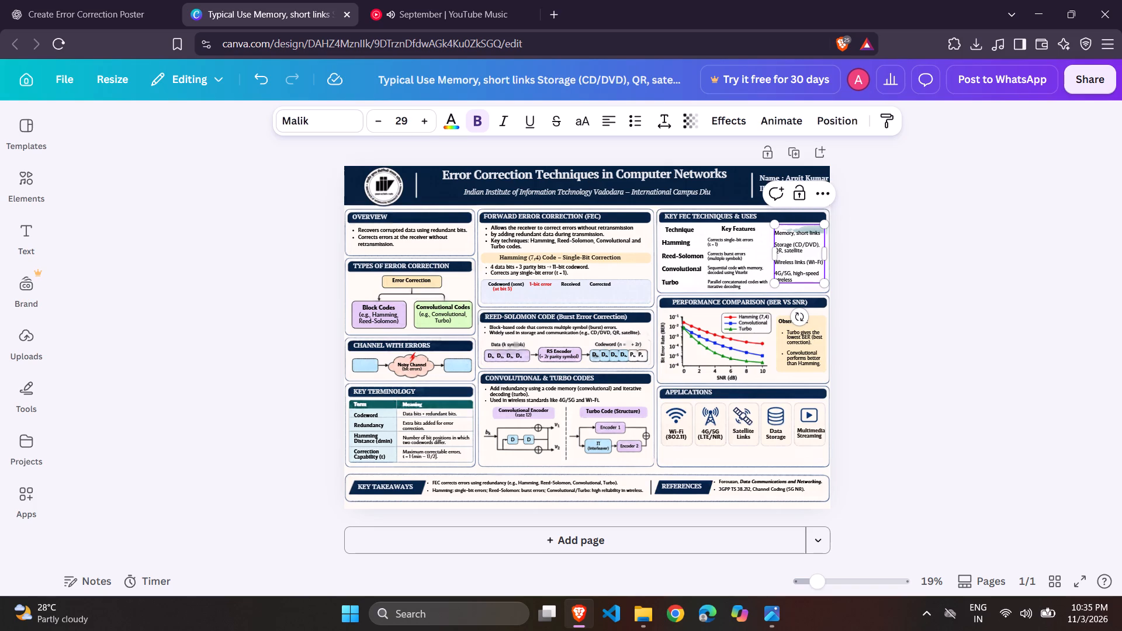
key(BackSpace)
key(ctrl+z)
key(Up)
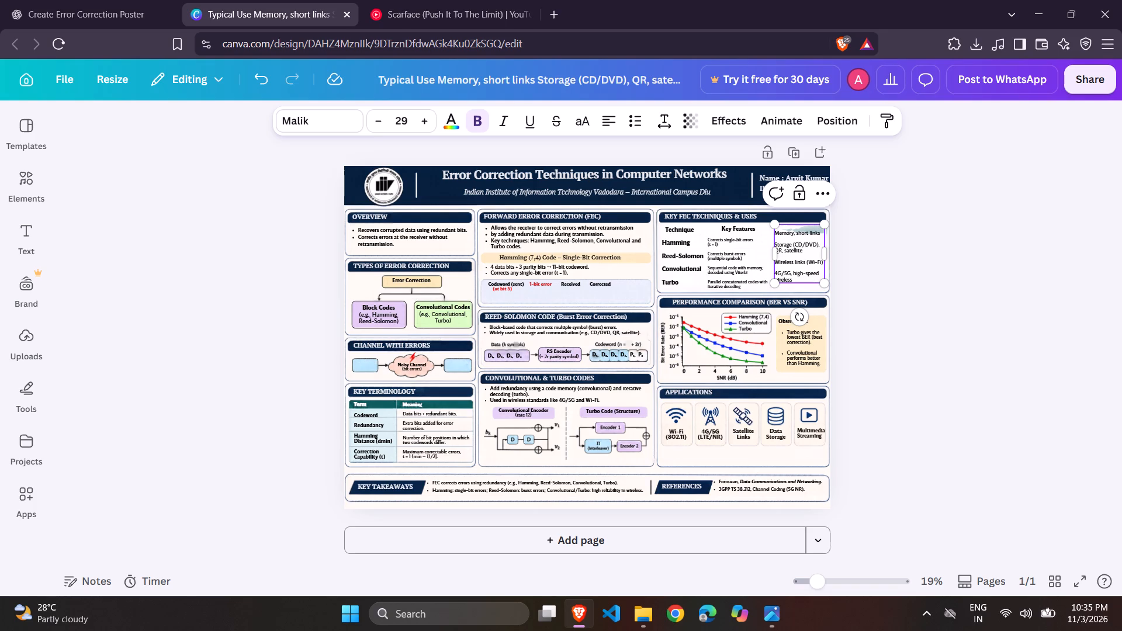
Retype the line break above "Memory, short links" in the third column and return to the header line.
key(Down)
key(Up)
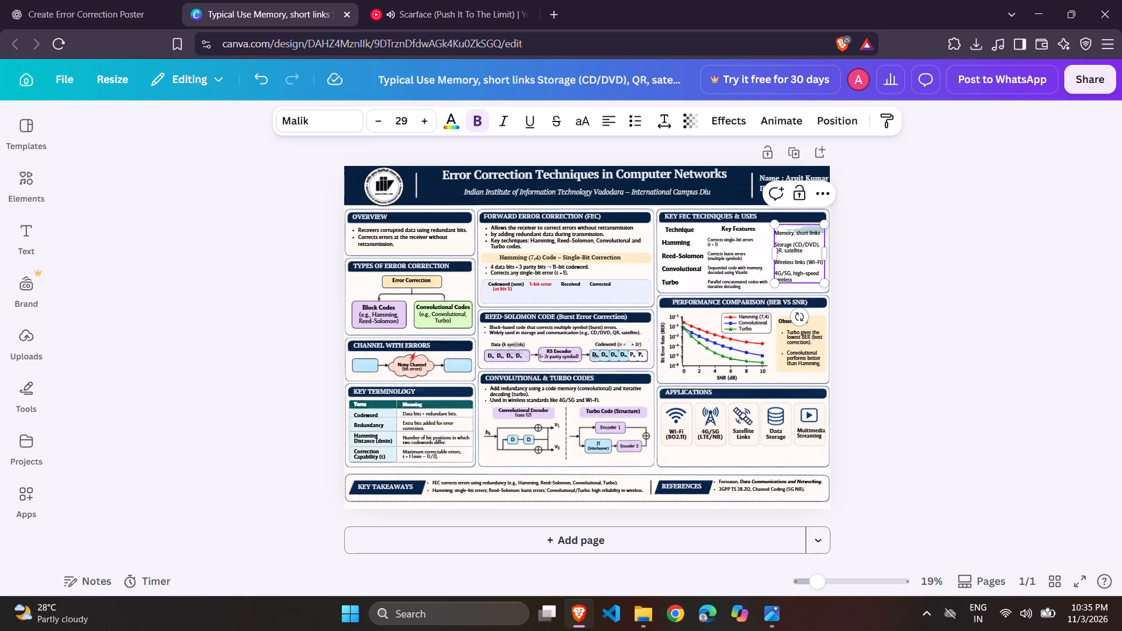
key(BackSpace)
key(Return)
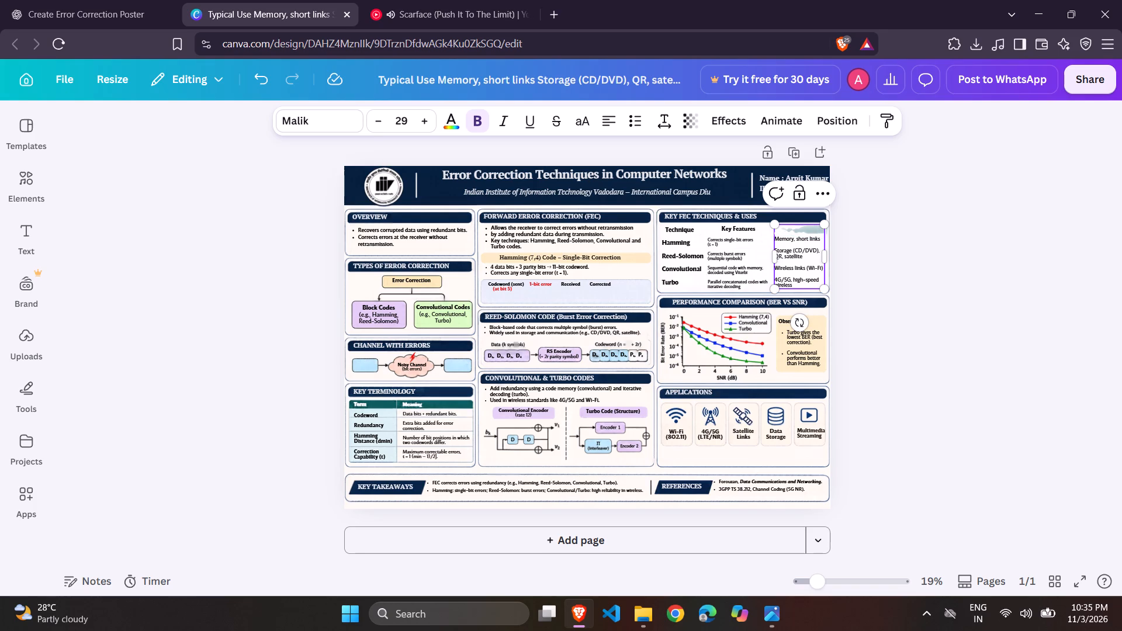
key(Up)
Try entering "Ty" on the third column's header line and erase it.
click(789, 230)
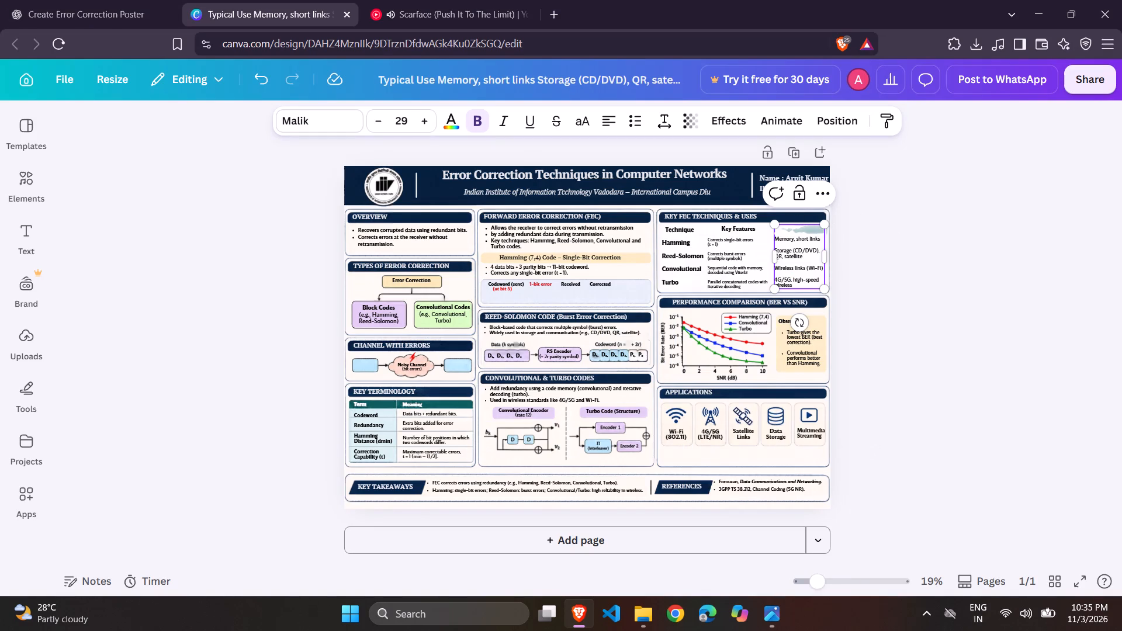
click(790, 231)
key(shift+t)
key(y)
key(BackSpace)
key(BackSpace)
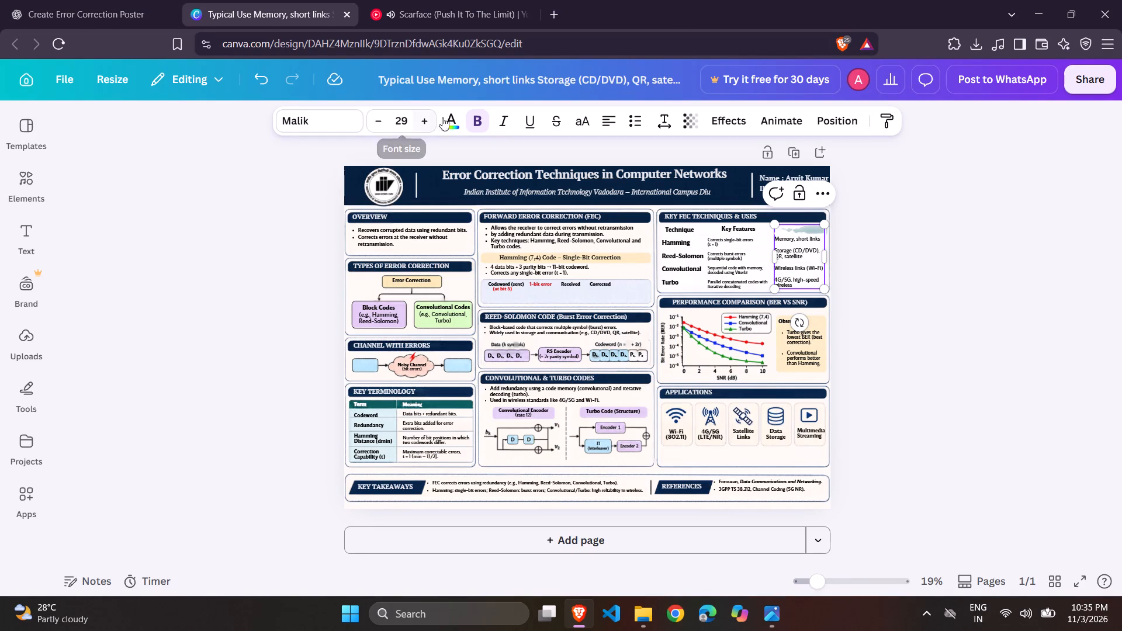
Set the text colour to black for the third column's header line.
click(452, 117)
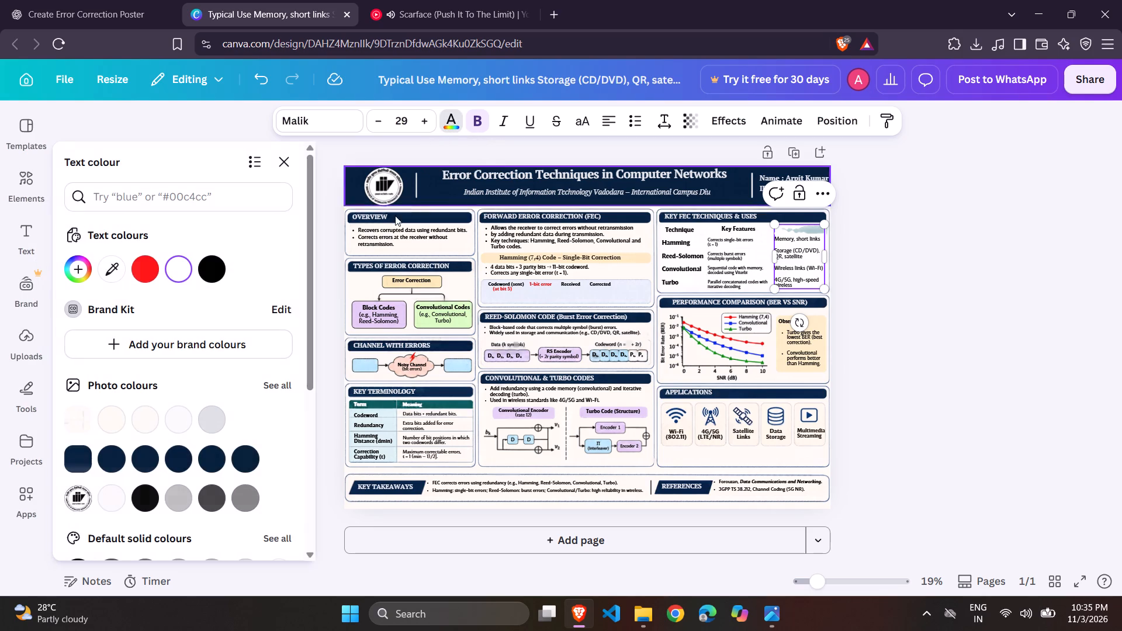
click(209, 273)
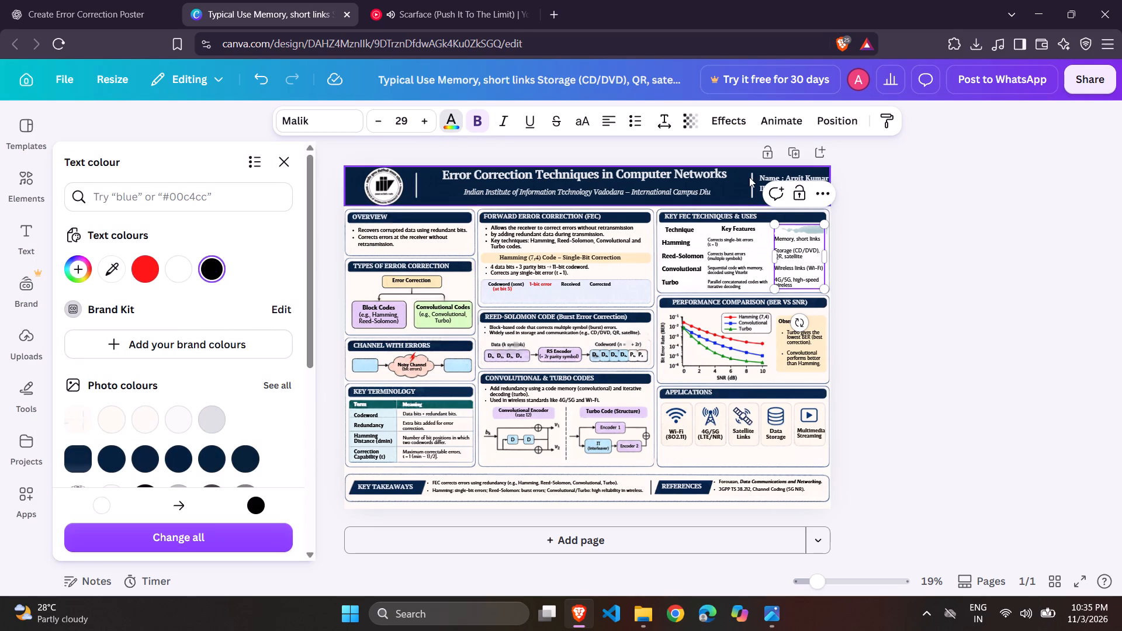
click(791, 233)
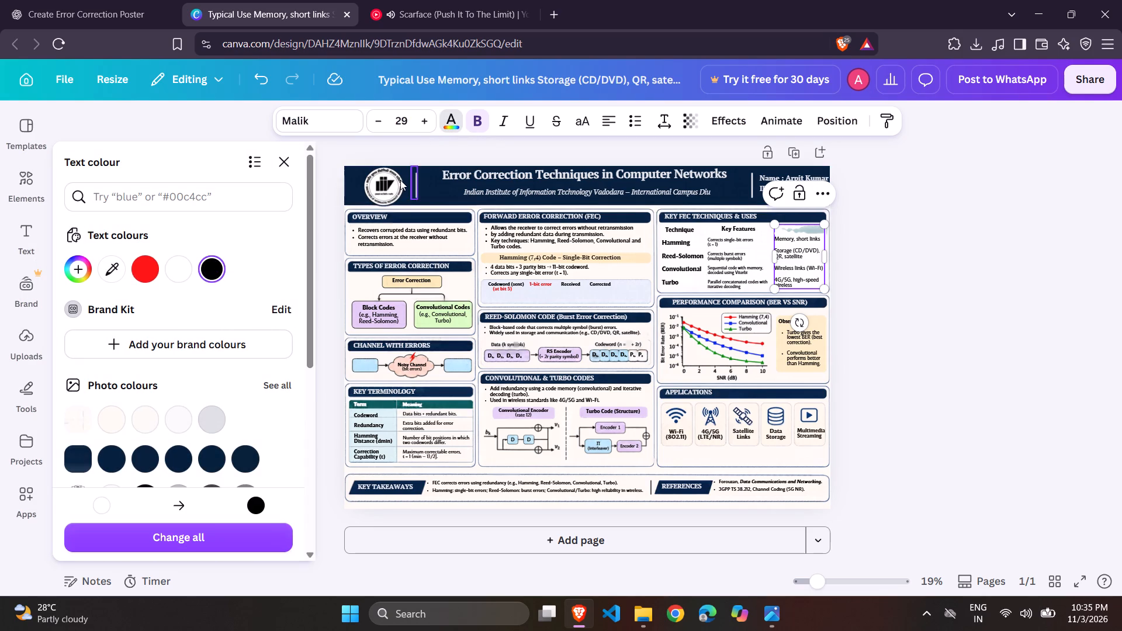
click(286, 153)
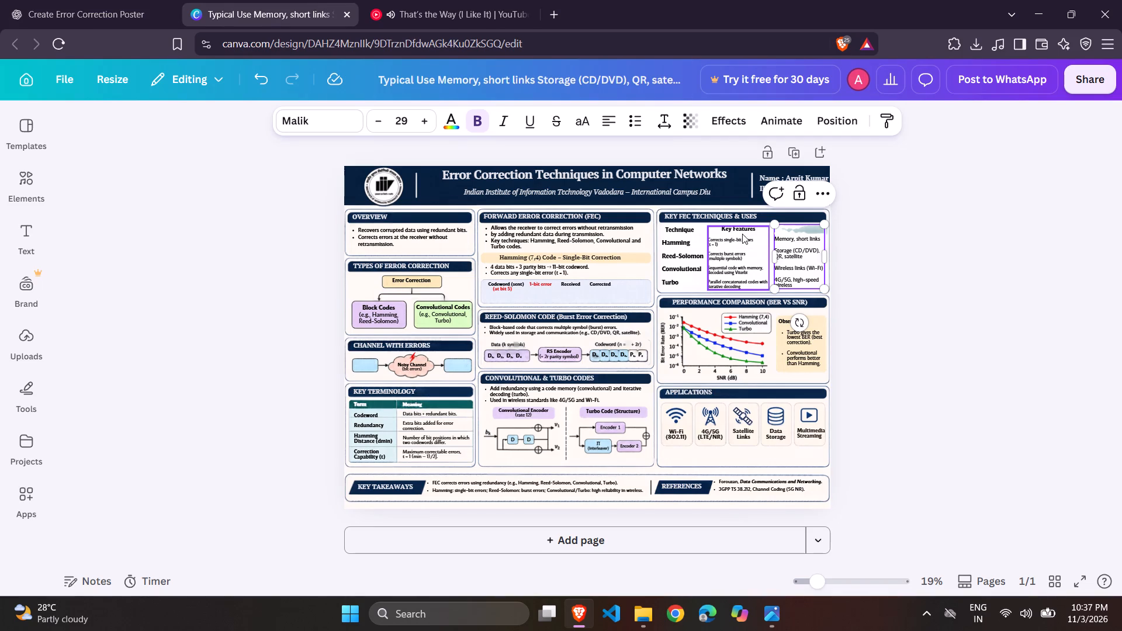
double_click(797, 233)
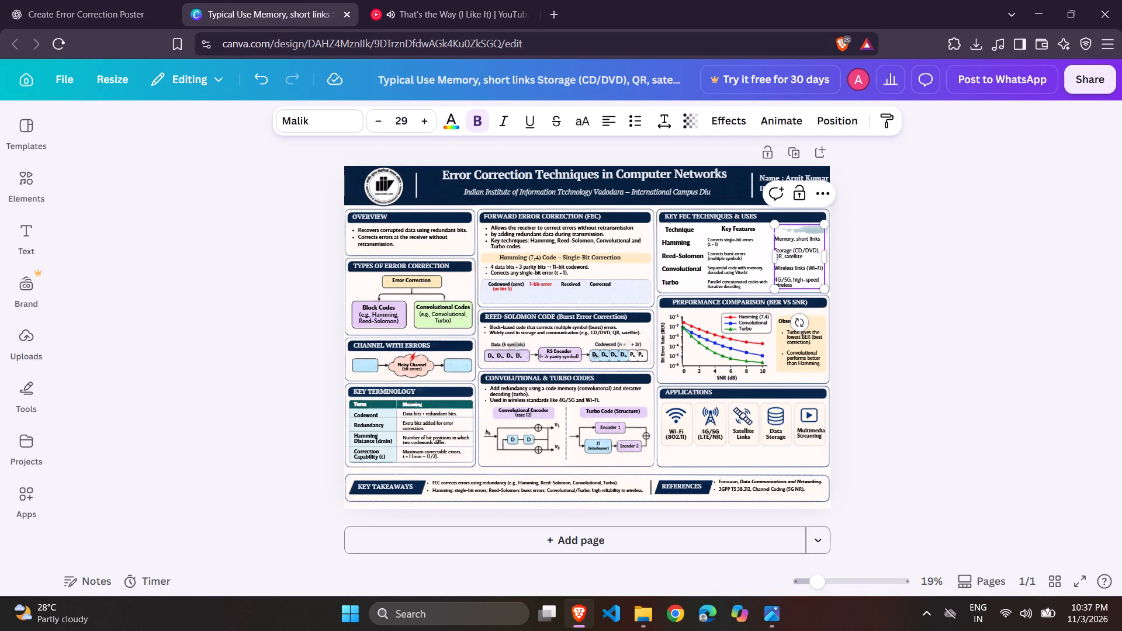
double_click(802, 227)
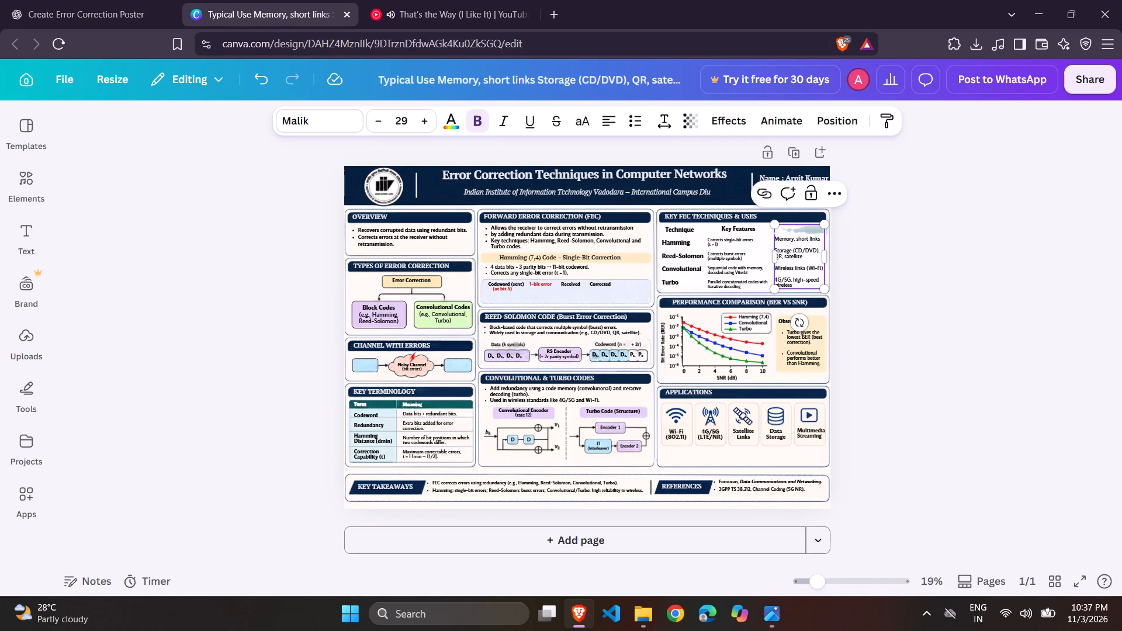
key(backslash)
key(Return)
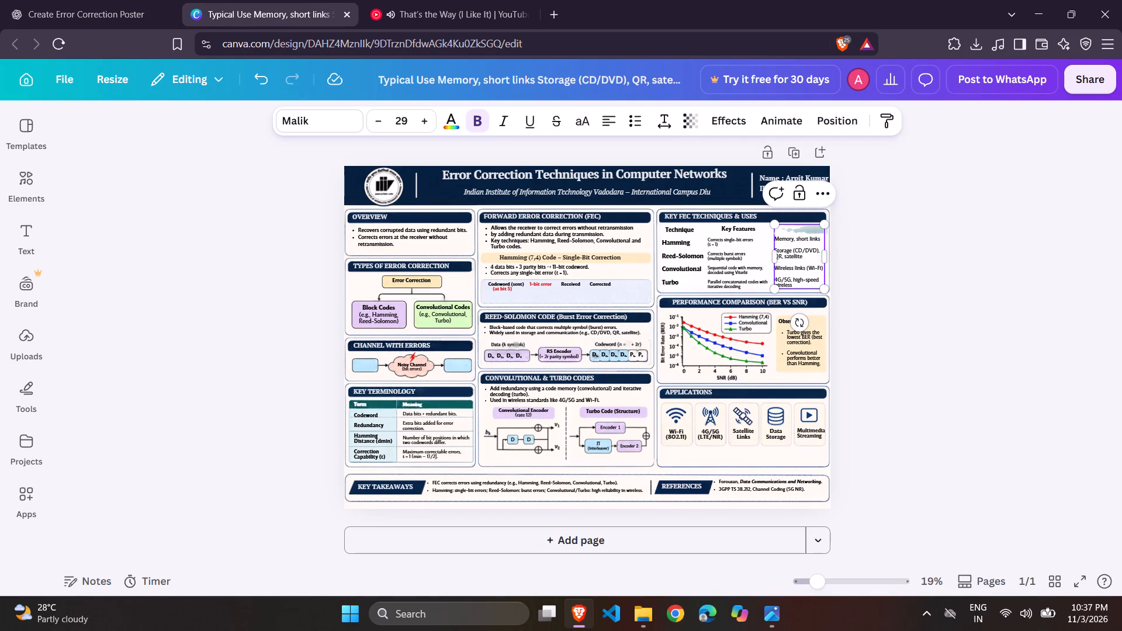
key(Up)
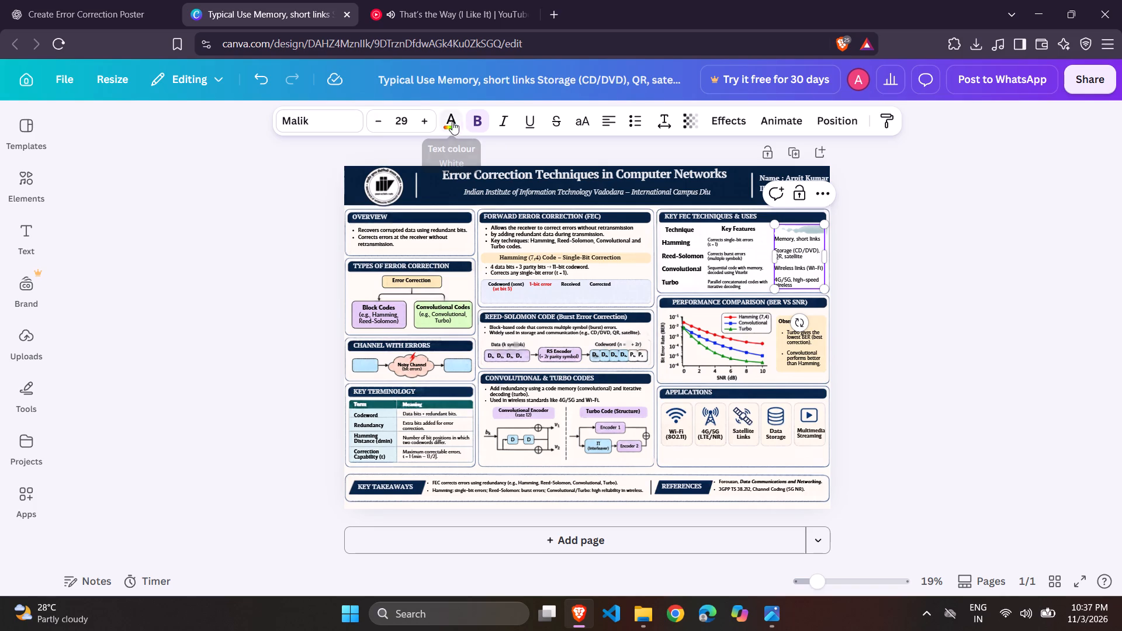
Set the third column's header line text colour to black, #000000.
click(323, 115)
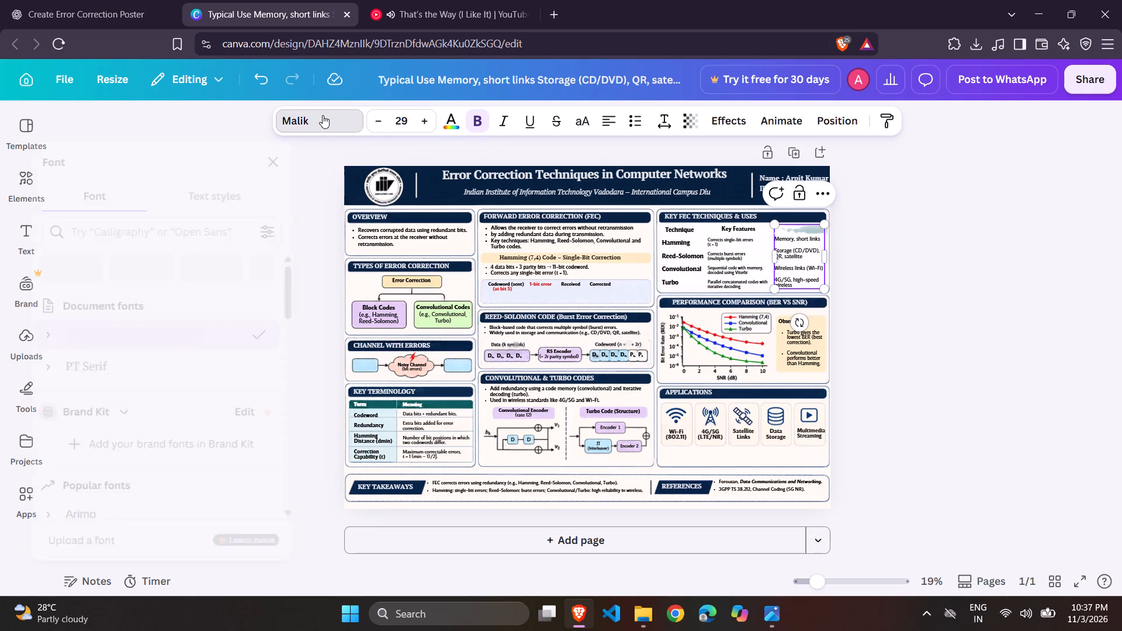
click(323, 115)
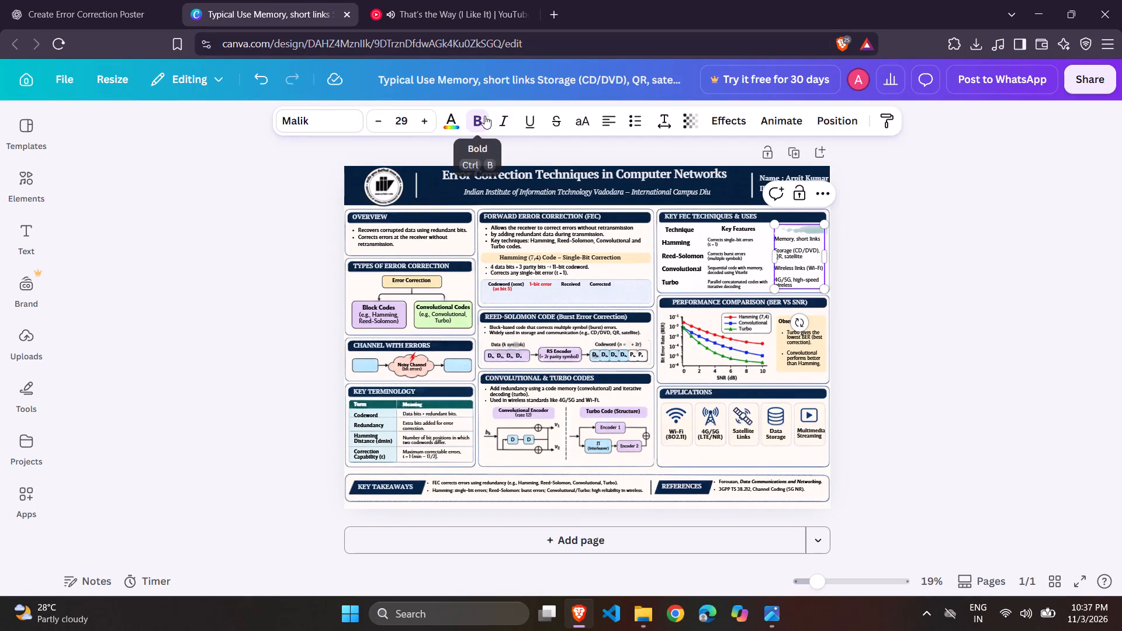
click(455, 120)
click(212, 276)
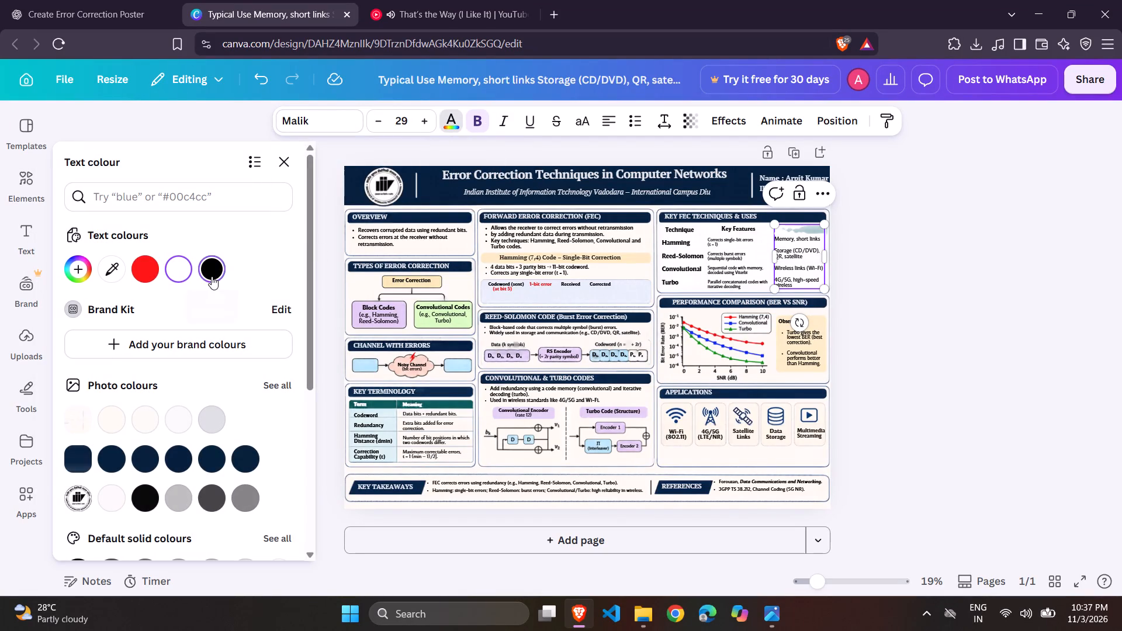
click(212, 276)
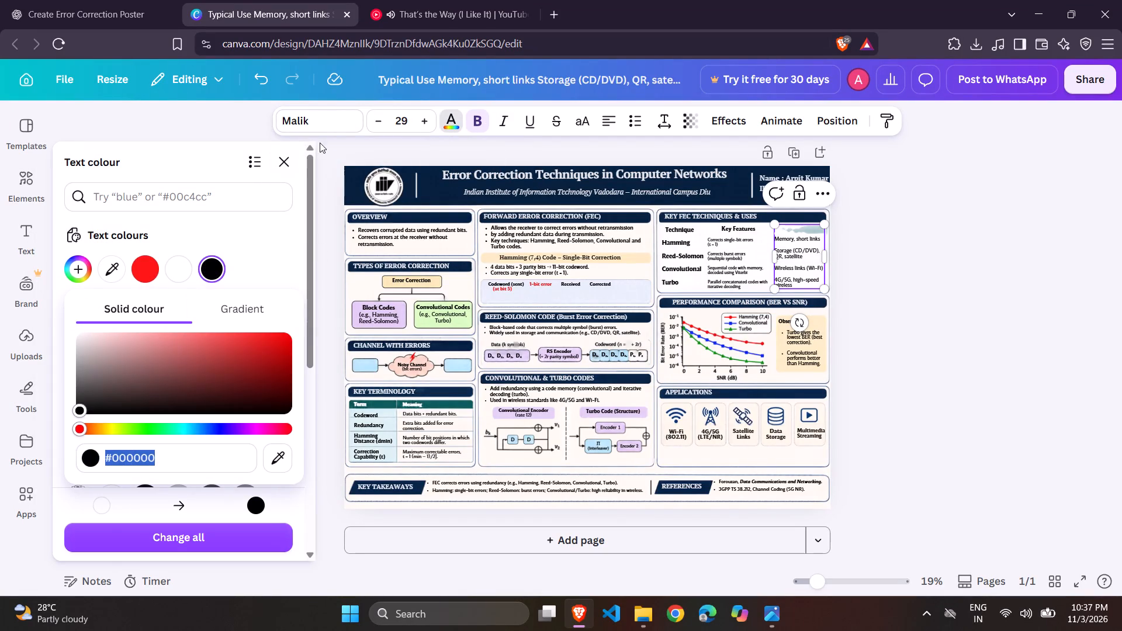
Close the text colour settings, check the reference poster image, and enter "Typical USe" on the third column's header line.
click(285, 161)
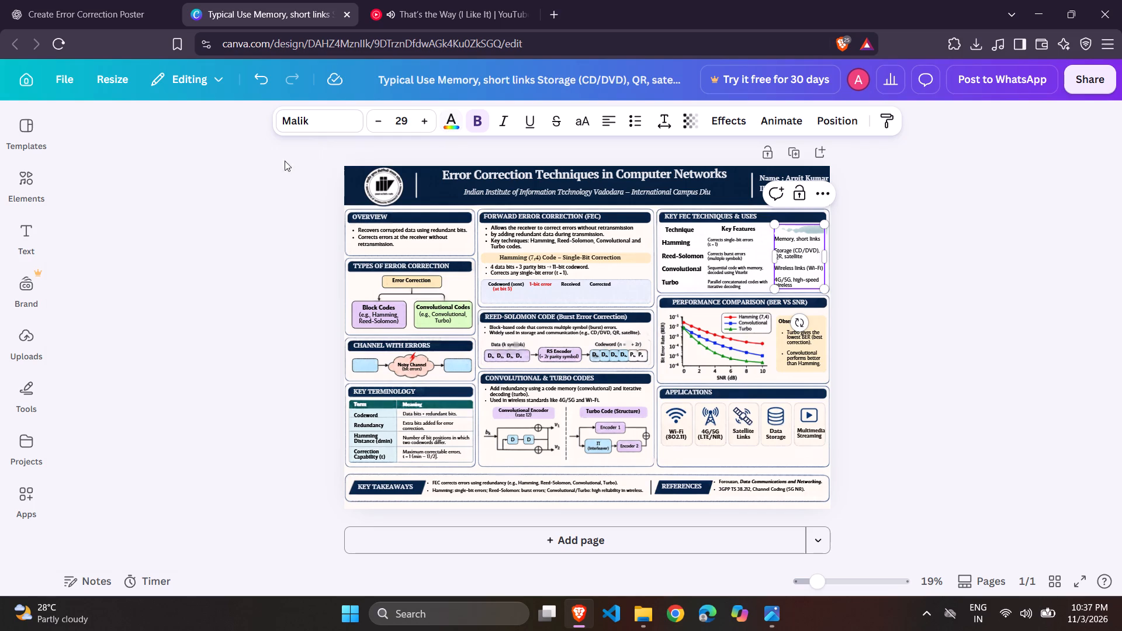
click(790, 231)
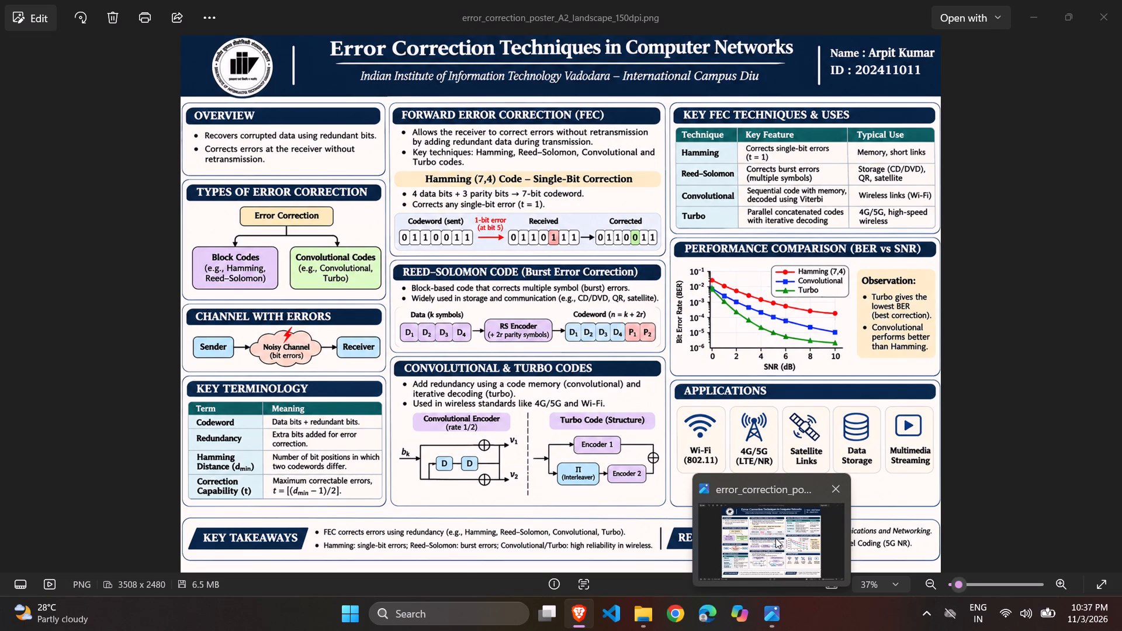
click(789, 231)
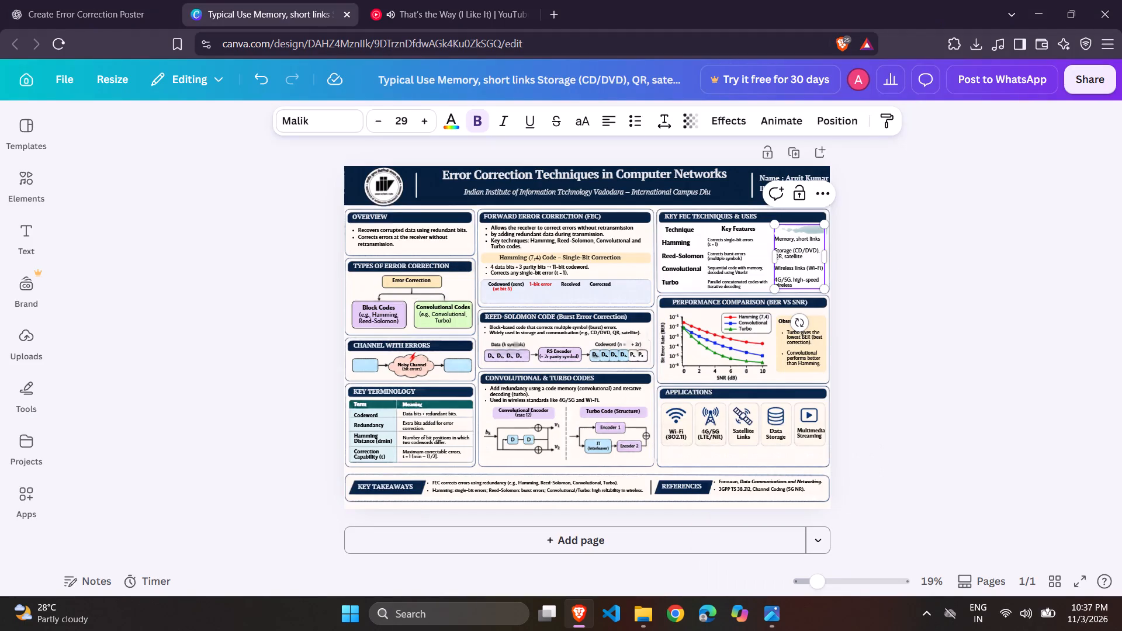
text(Ty)
text(pical USe)
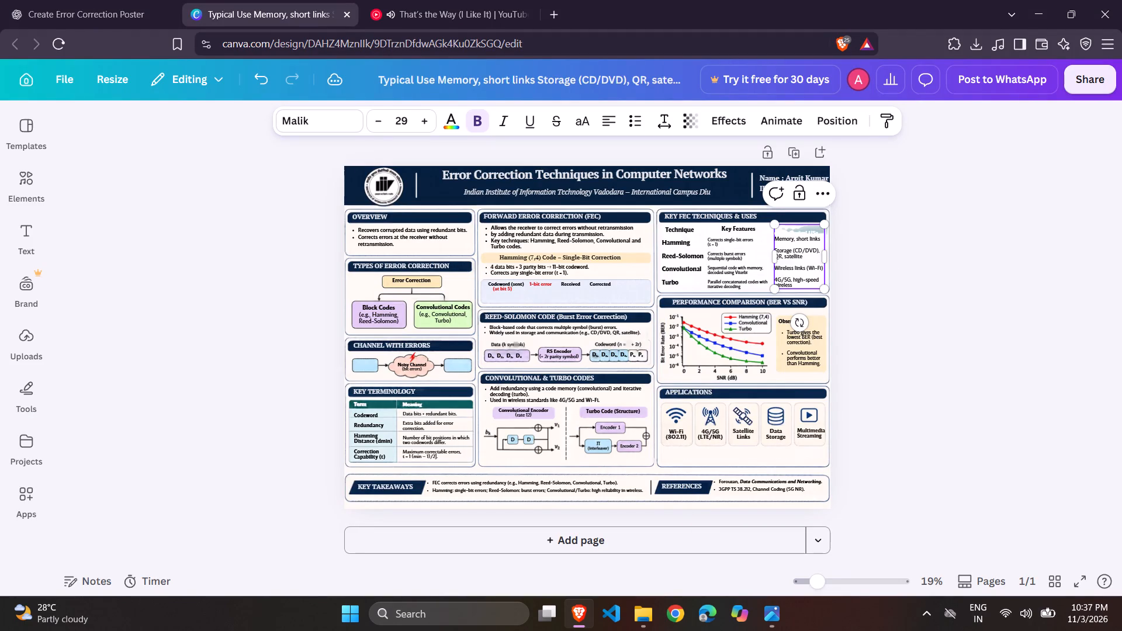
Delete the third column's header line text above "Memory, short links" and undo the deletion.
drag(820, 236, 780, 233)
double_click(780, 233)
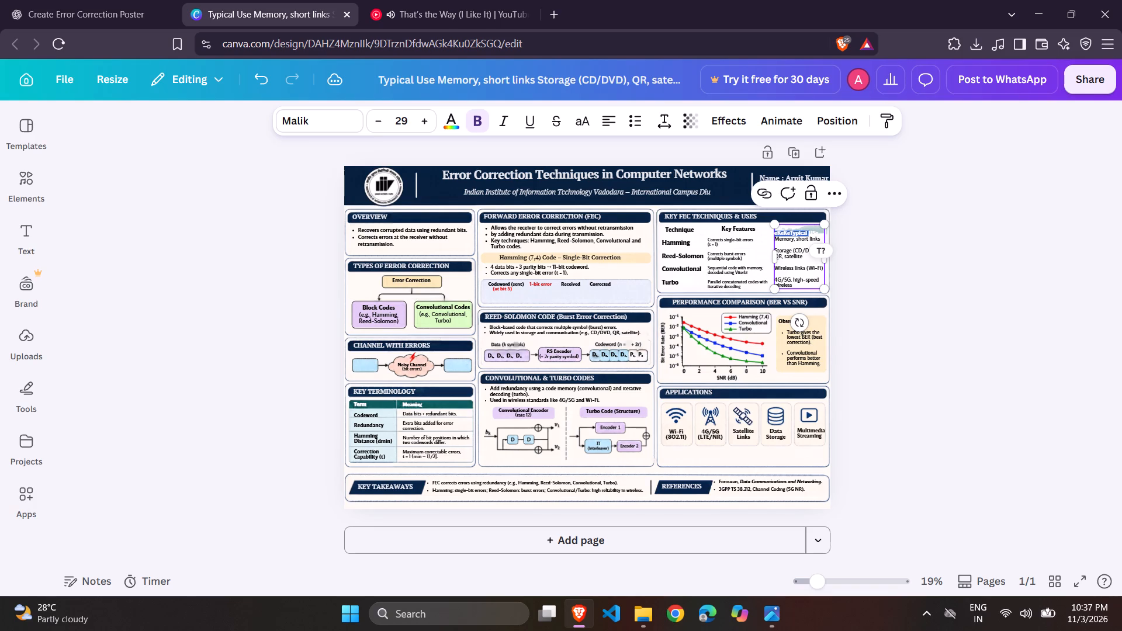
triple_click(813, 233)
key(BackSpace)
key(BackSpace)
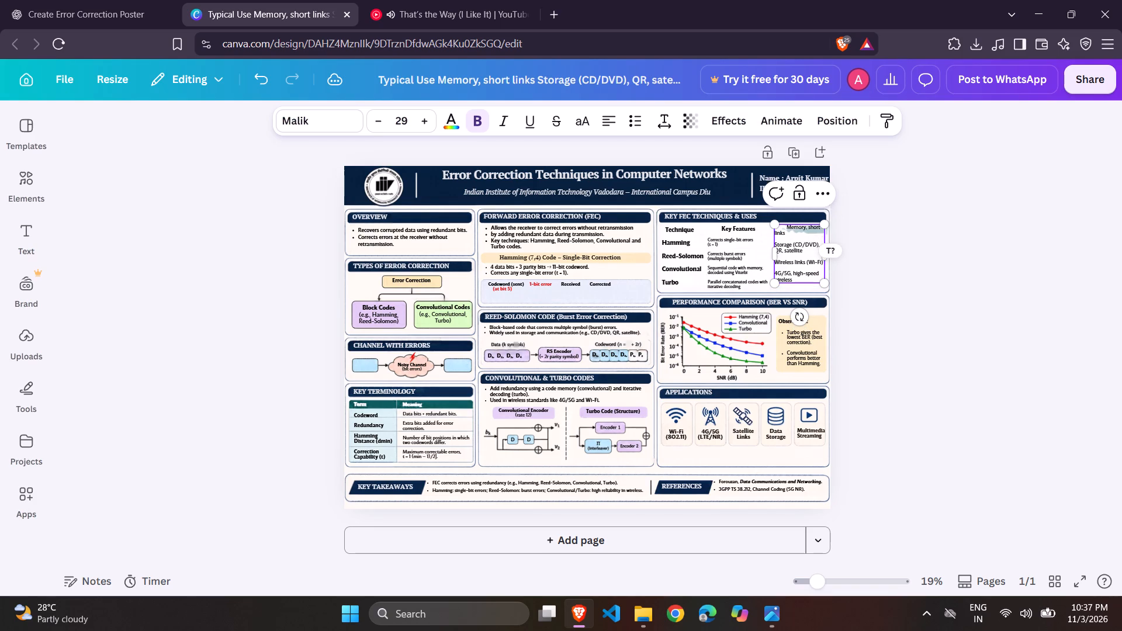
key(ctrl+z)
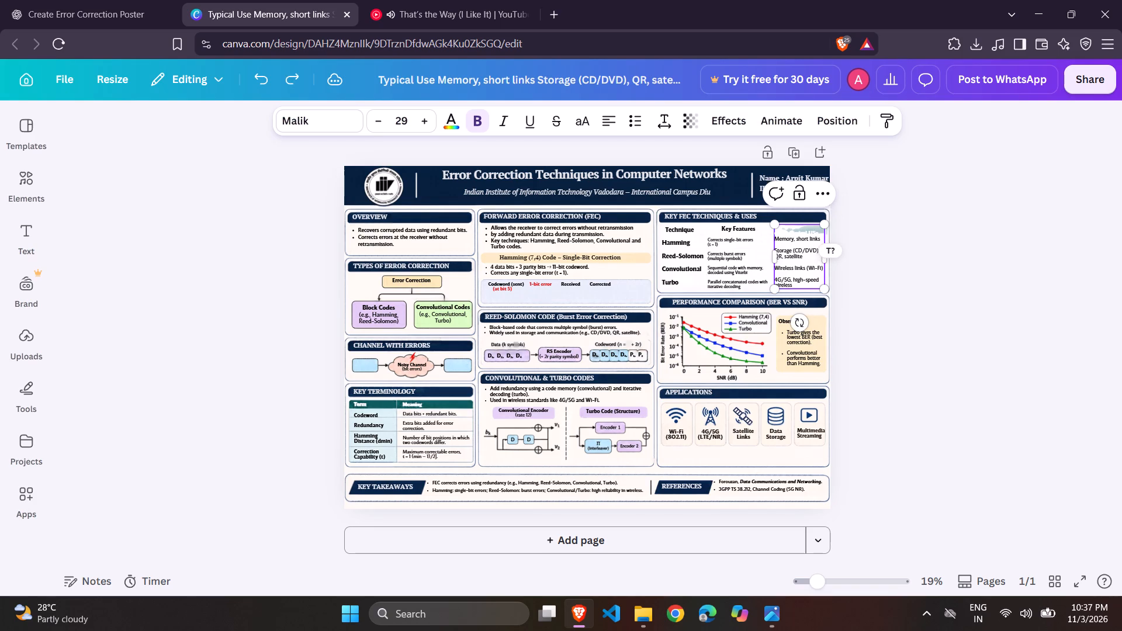
Delete a word from the third column's header line and enter "Typical USe" there again.
double_click(790, 232)
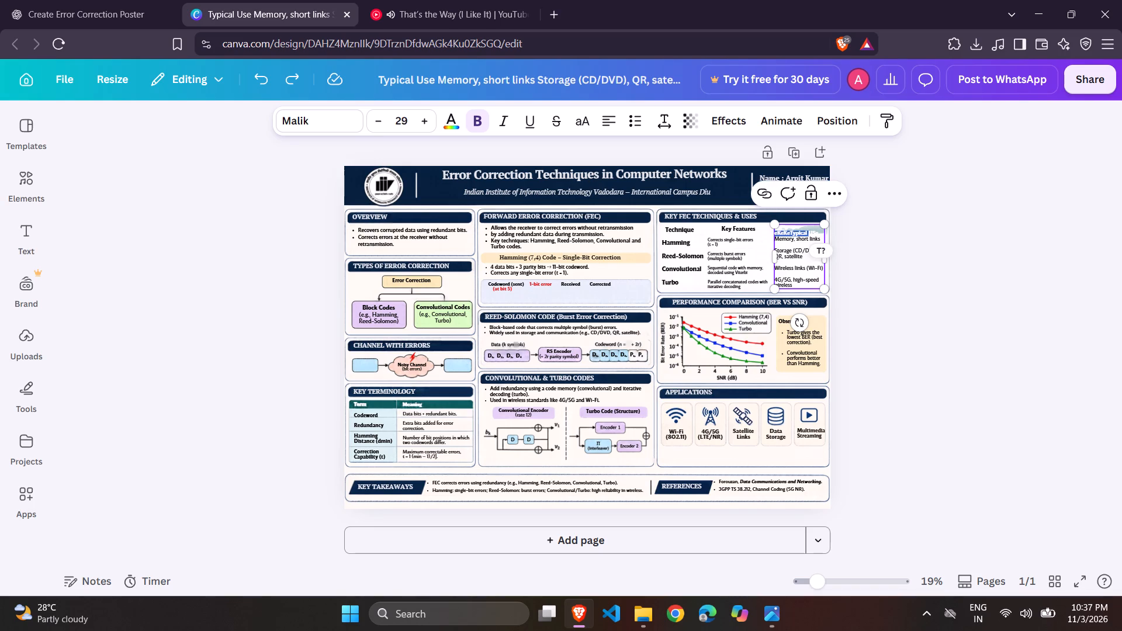
key(BackSpace)
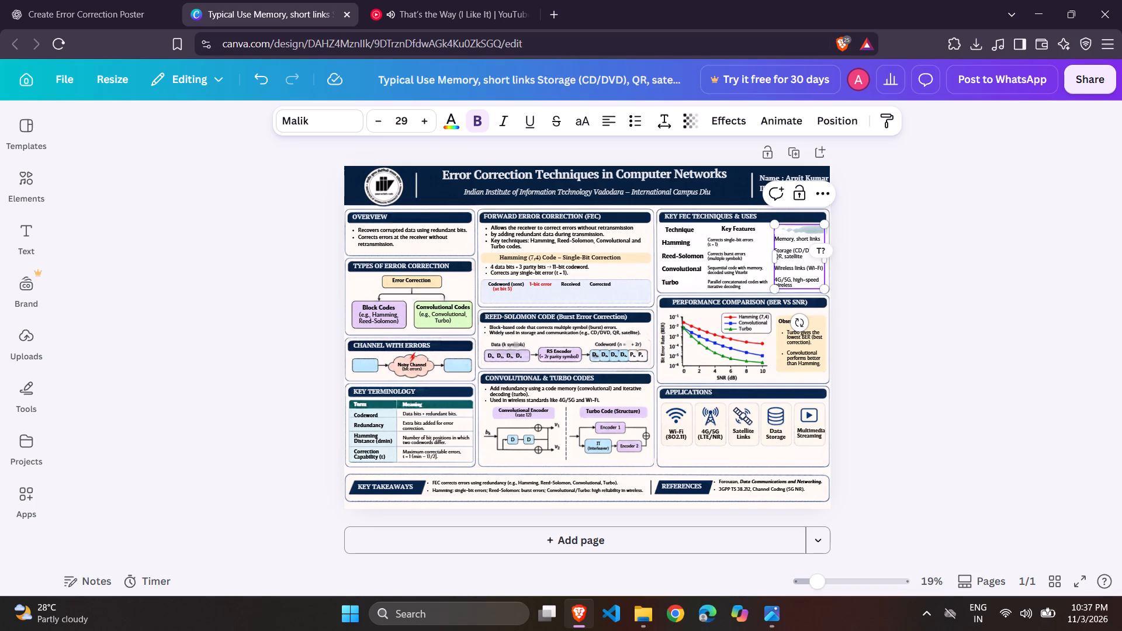
double_click(805, 232)
double_click(805, 232)
text(Ty)
text(pical USe)
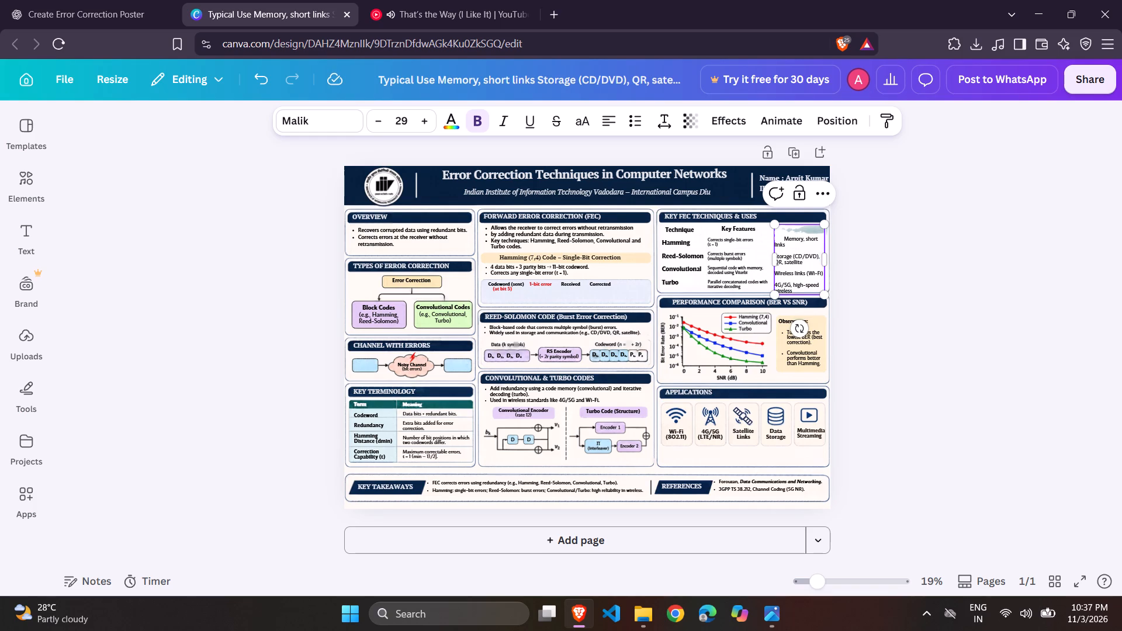
Delete part of the third column's header text and the spacing before "Memory, short links".
drag(785, 237, 790, 231)
double_click(790, 231)
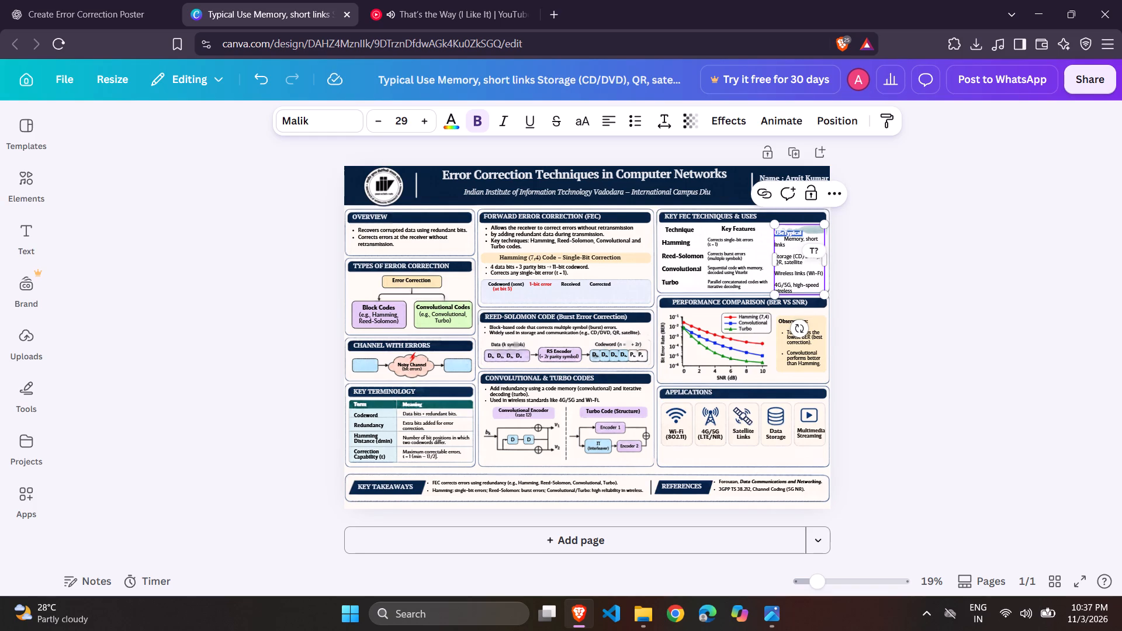
double_click(801, 229)
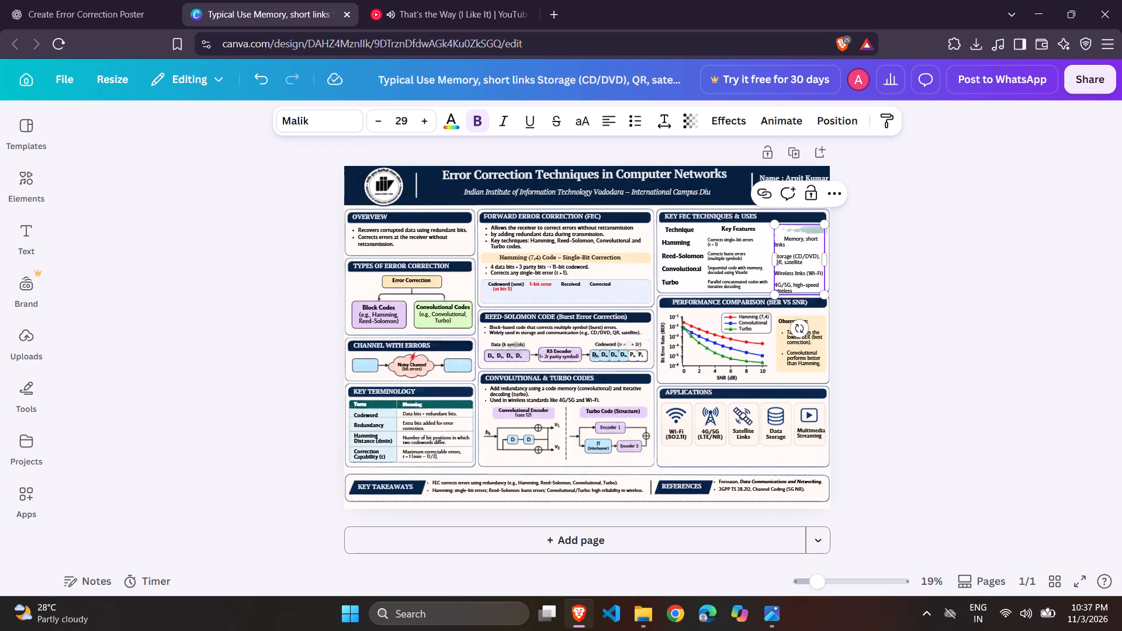
triple_click(787, 229)
key(BackSpace)
key(Down)
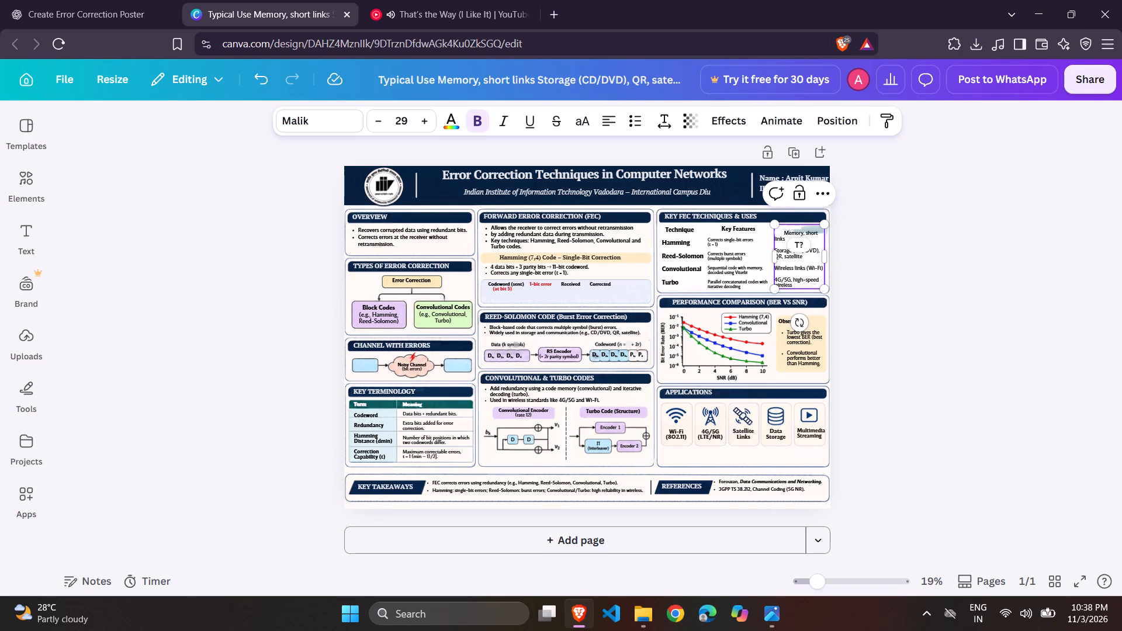
key(BackSpace)
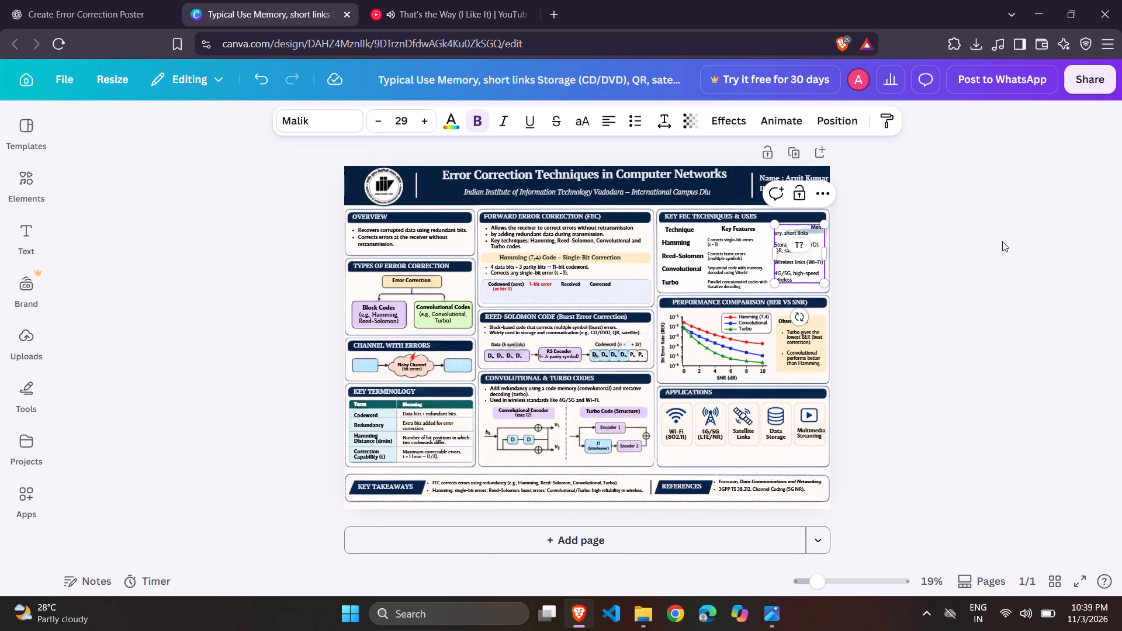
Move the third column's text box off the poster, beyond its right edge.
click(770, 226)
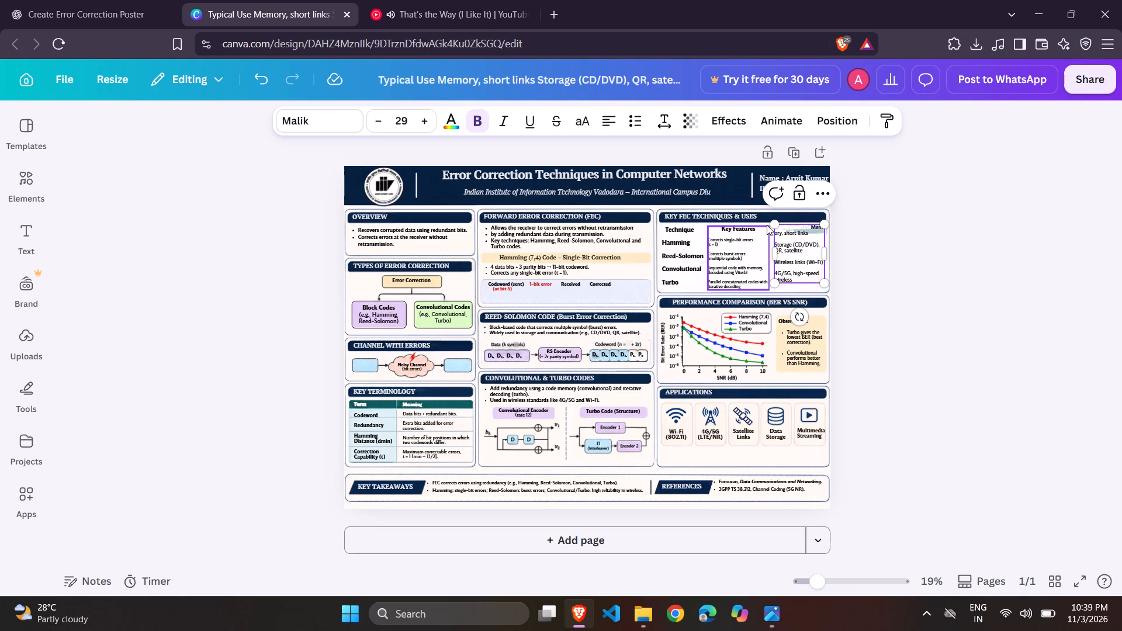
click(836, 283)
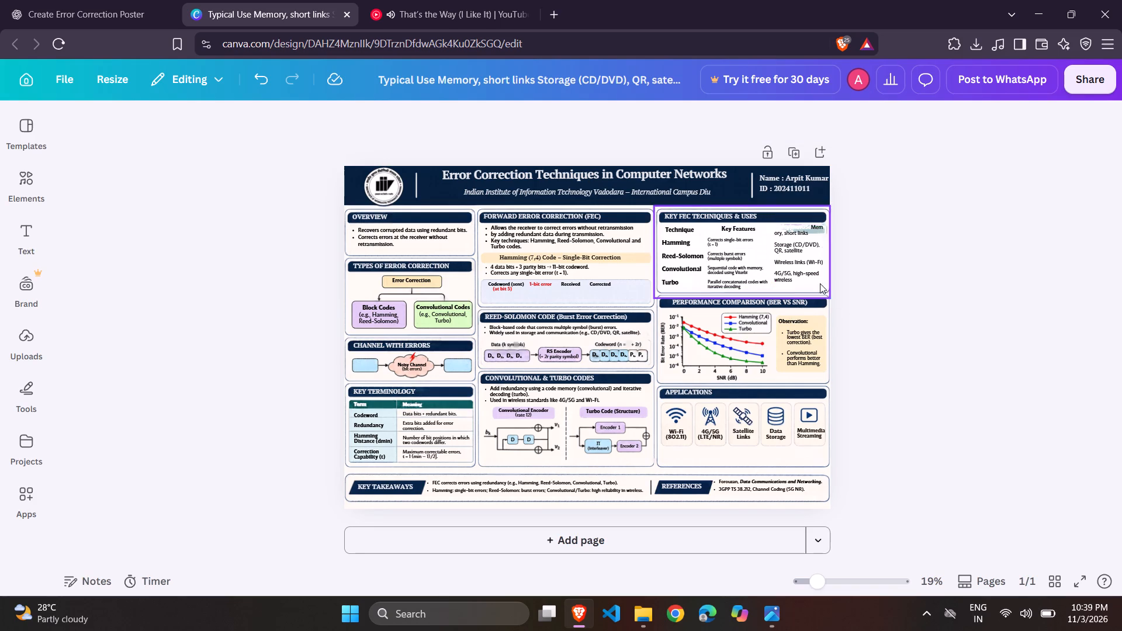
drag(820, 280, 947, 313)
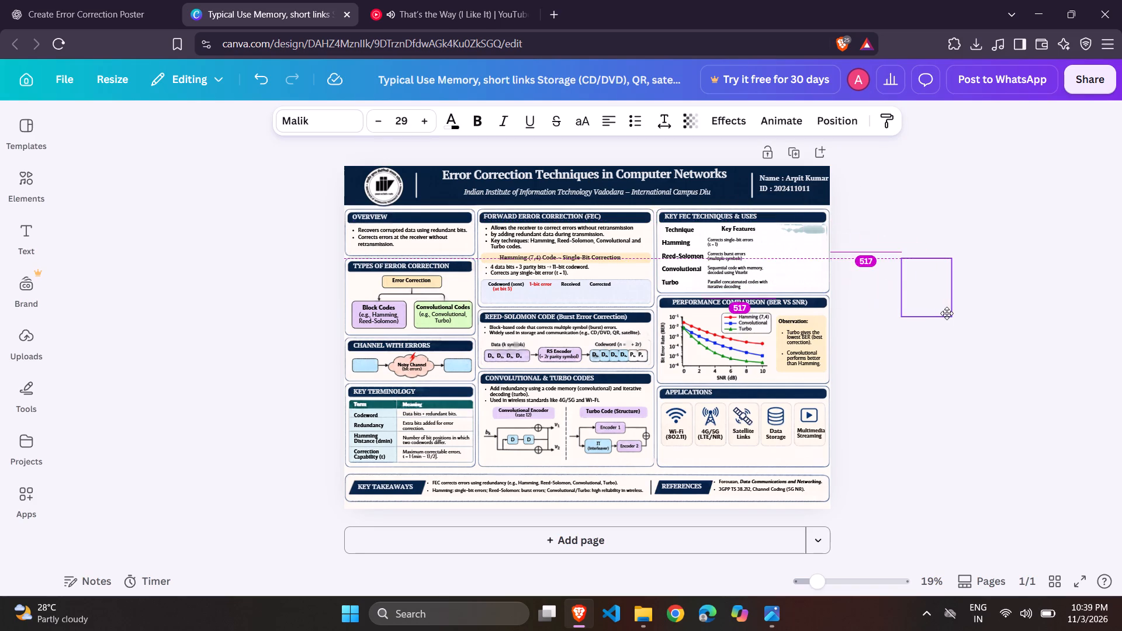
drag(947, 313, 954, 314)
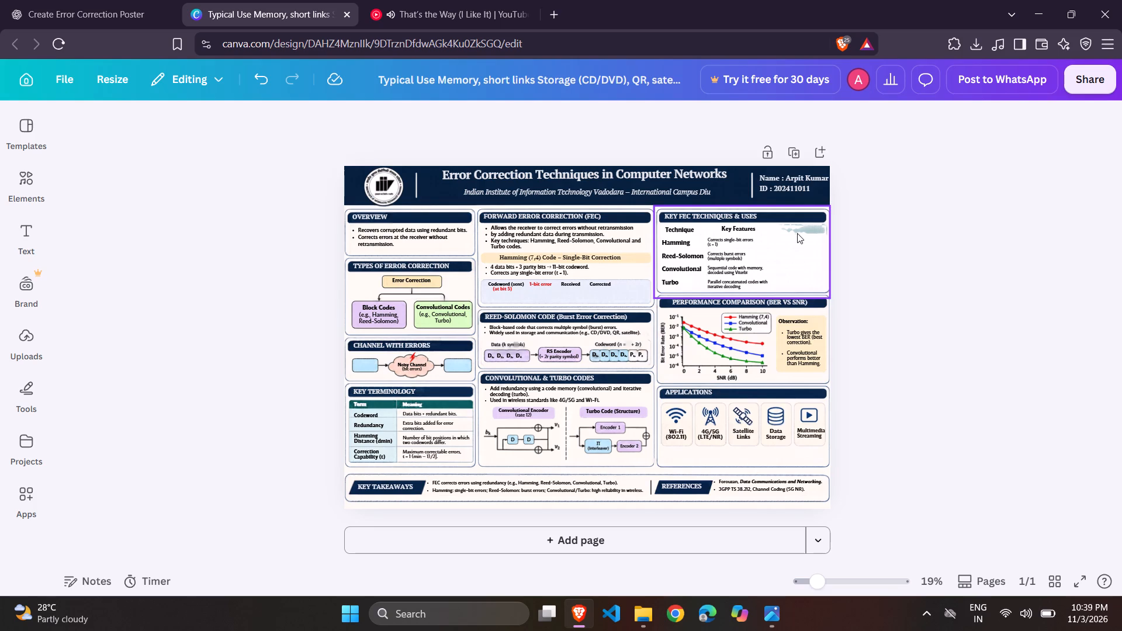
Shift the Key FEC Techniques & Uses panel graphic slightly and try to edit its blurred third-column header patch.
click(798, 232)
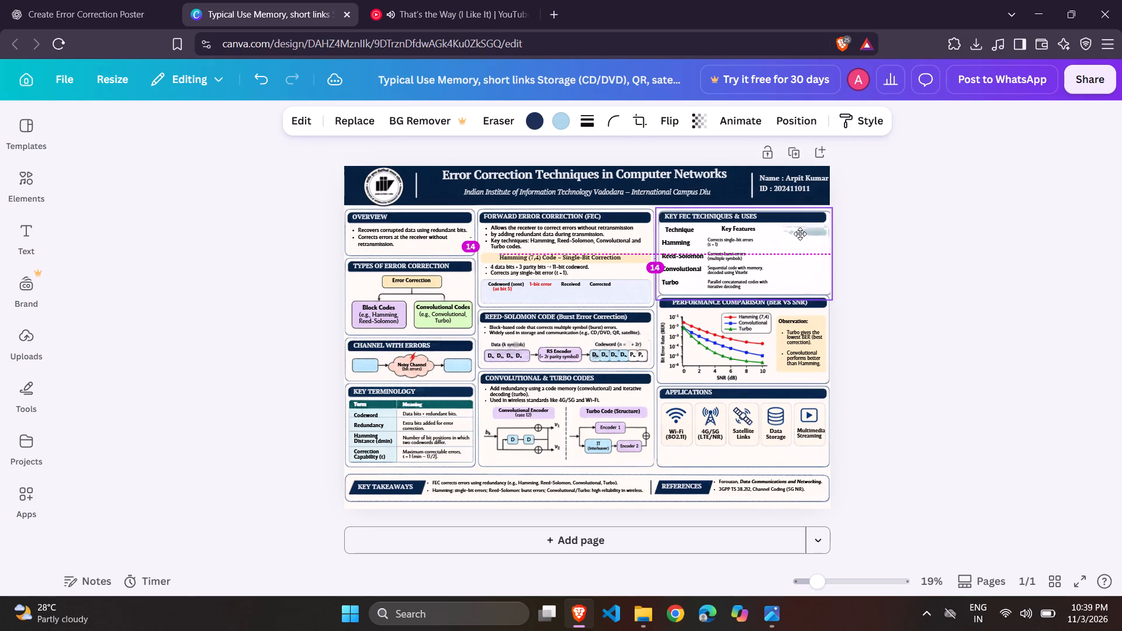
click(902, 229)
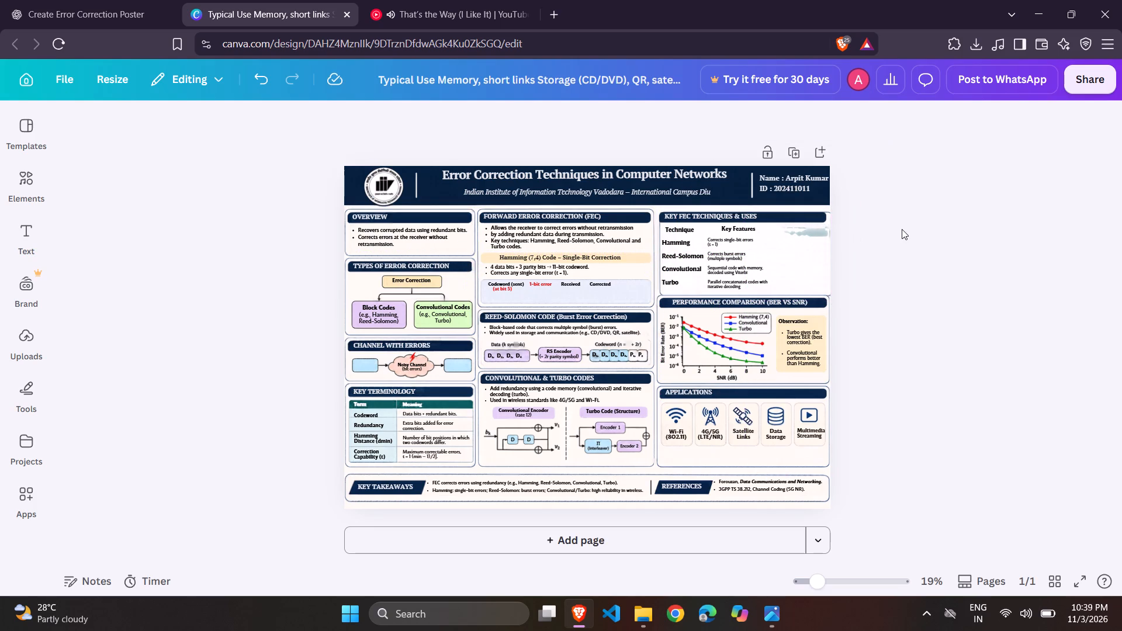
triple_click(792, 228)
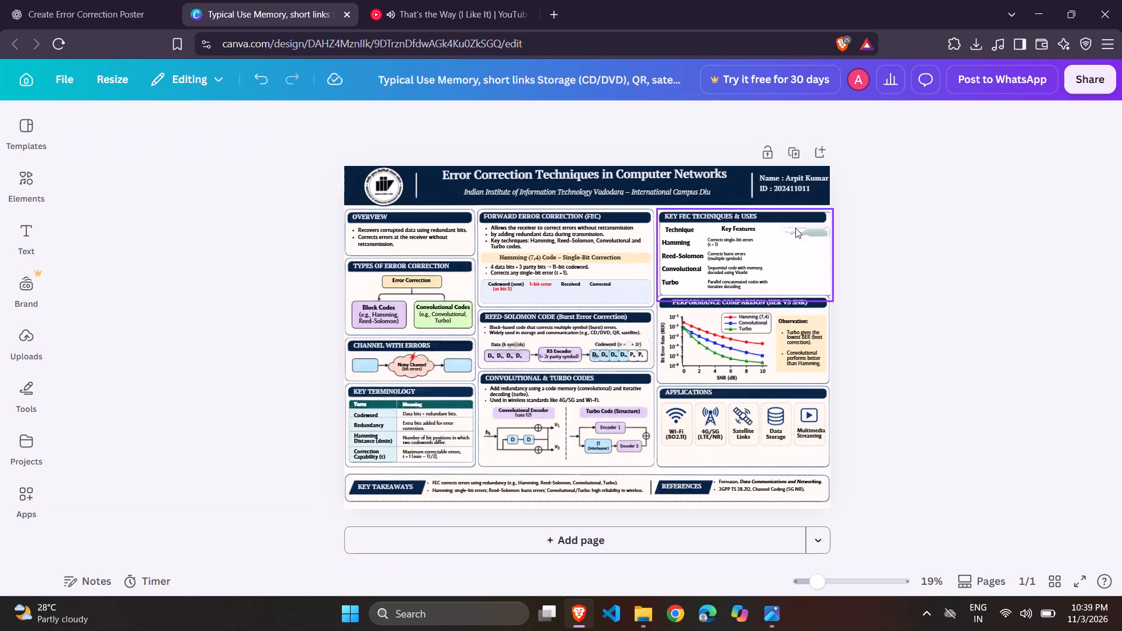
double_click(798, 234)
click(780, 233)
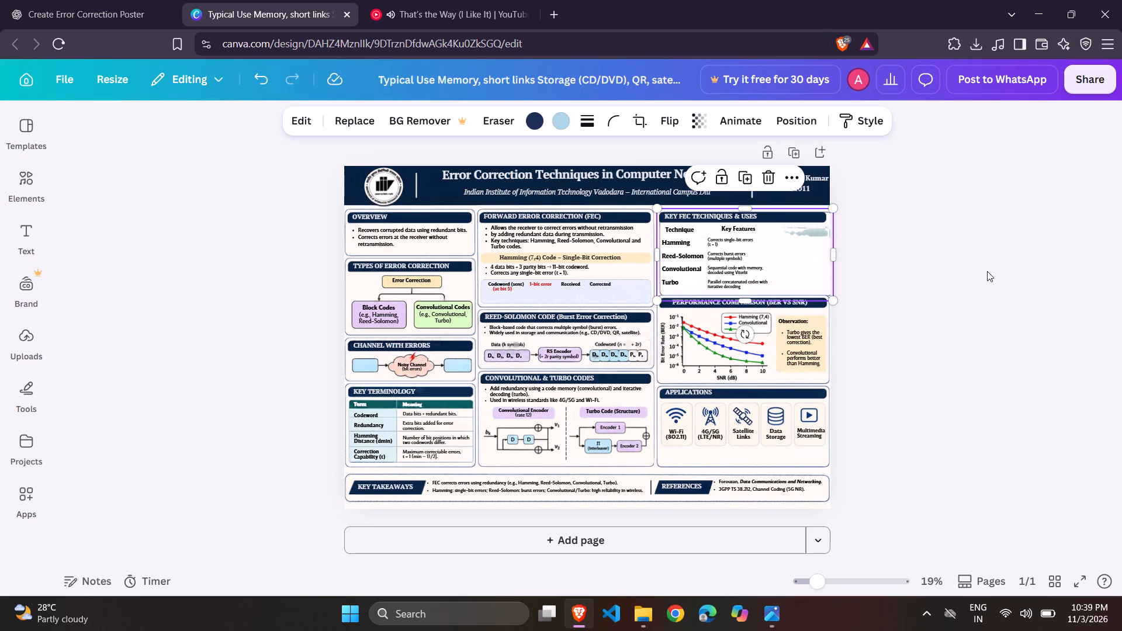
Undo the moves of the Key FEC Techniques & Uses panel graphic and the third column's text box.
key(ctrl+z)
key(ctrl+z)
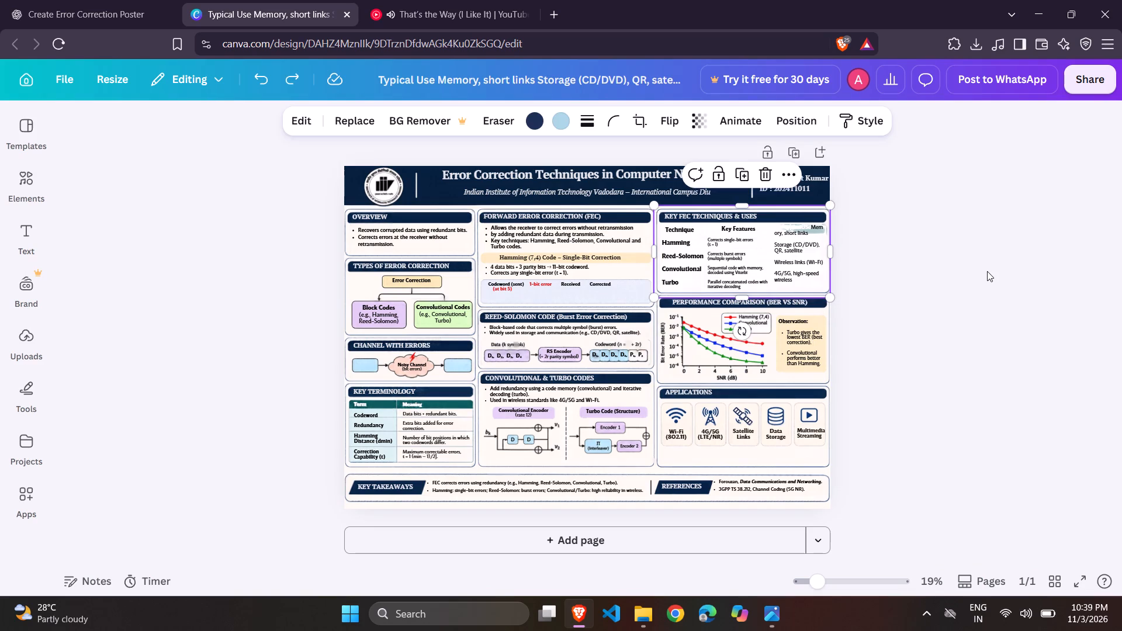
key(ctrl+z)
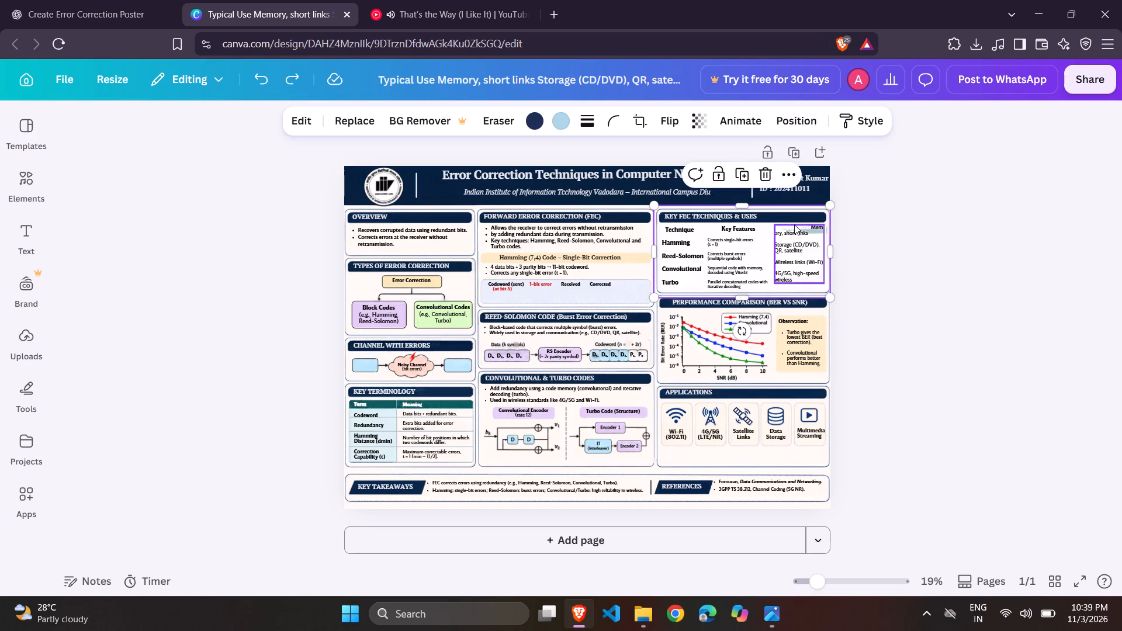
Insert two line breaks in the third column's text box between its header text and "Memory, short links".
double_click(790, 228)
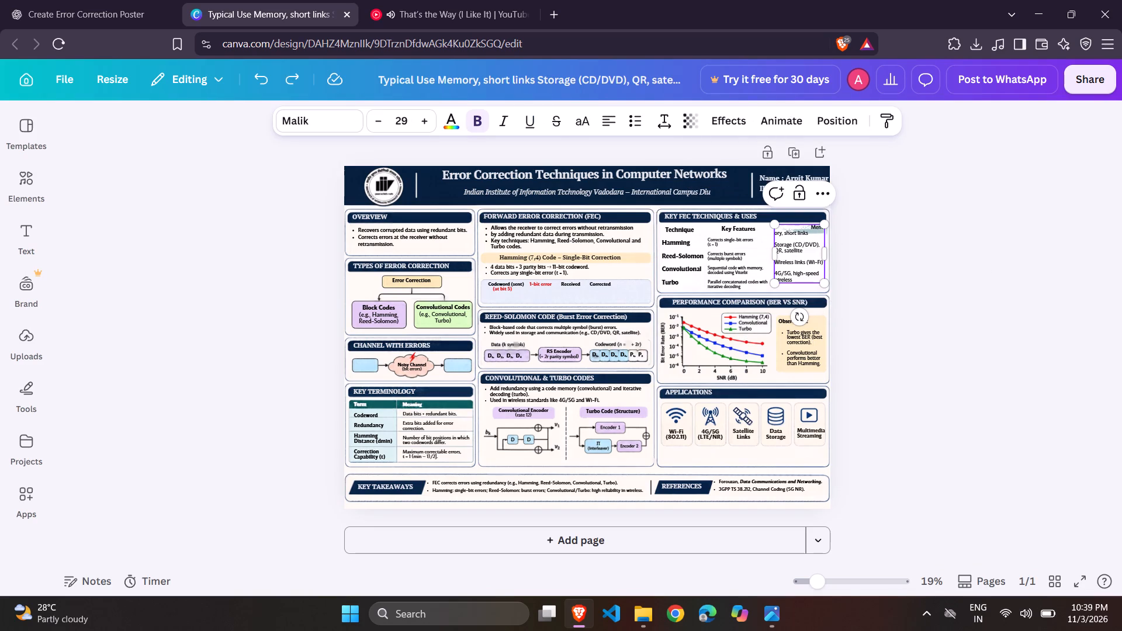
triple_click(800, 227)
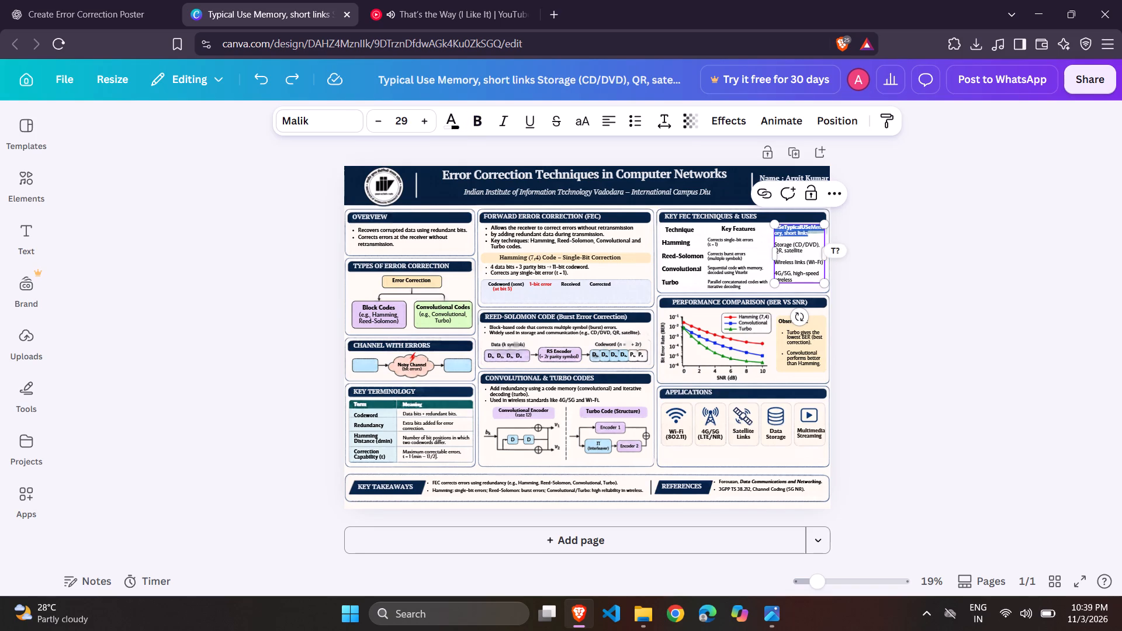
double_click(800, 227)
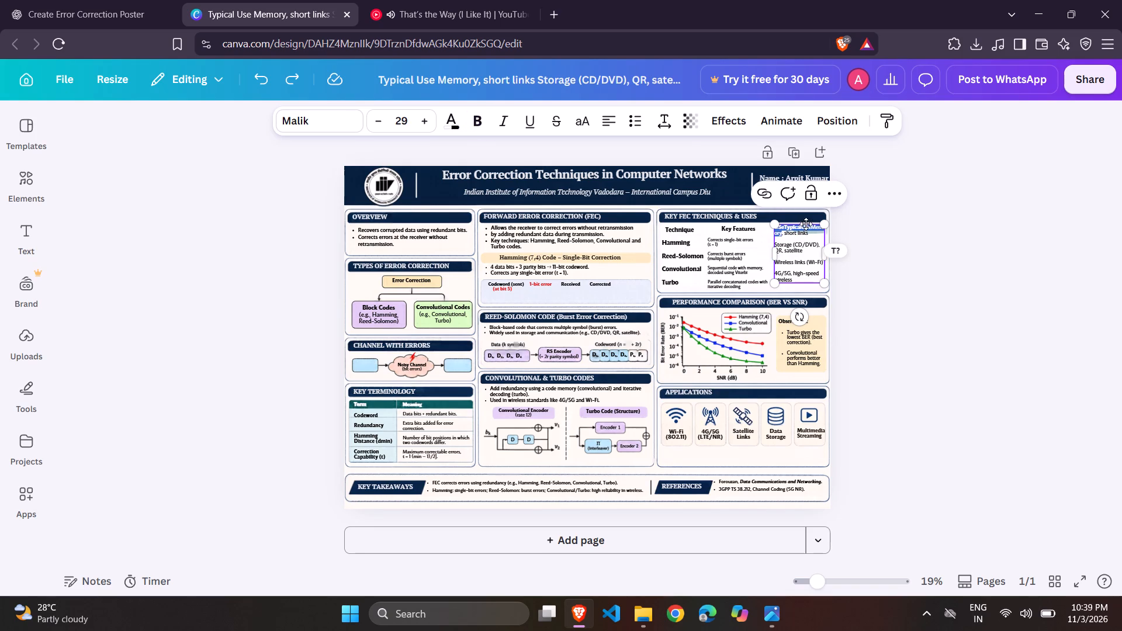
click(808, 226)
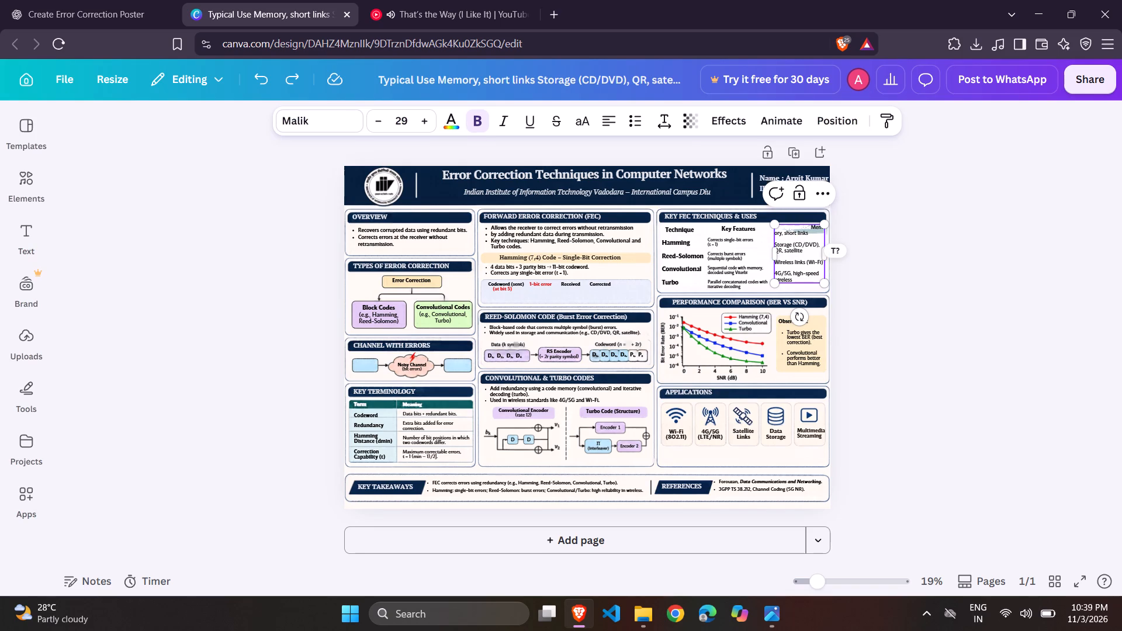
key(Return)
key(Return)
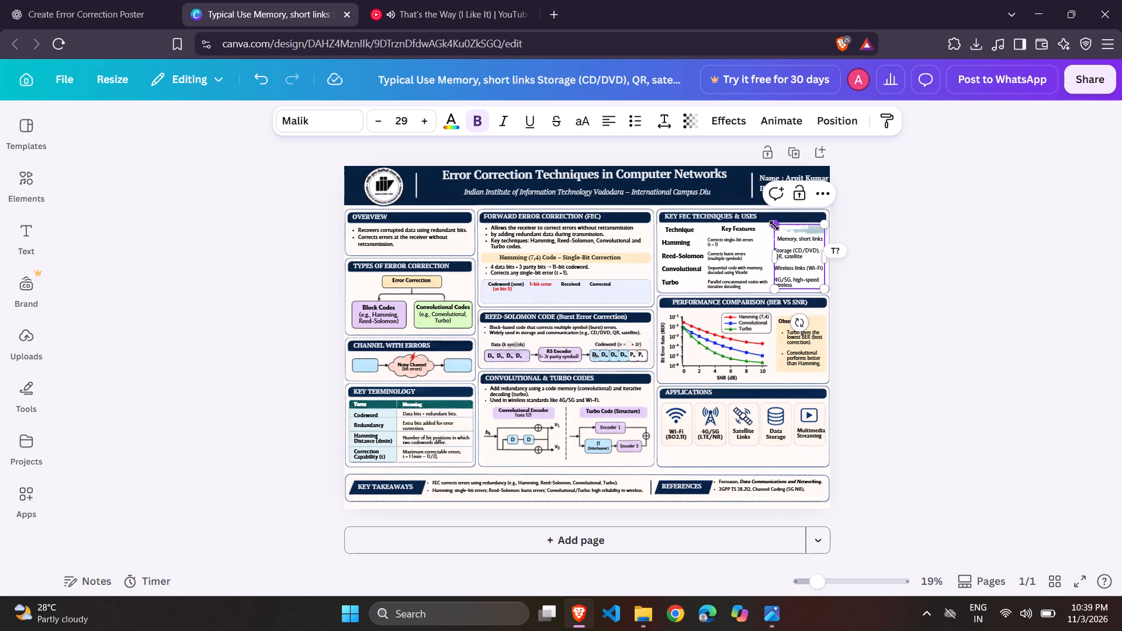
Enlarge the third column's text box slightly from its upper-left corner, scaling its text to size 29.8.
click(989, 275)
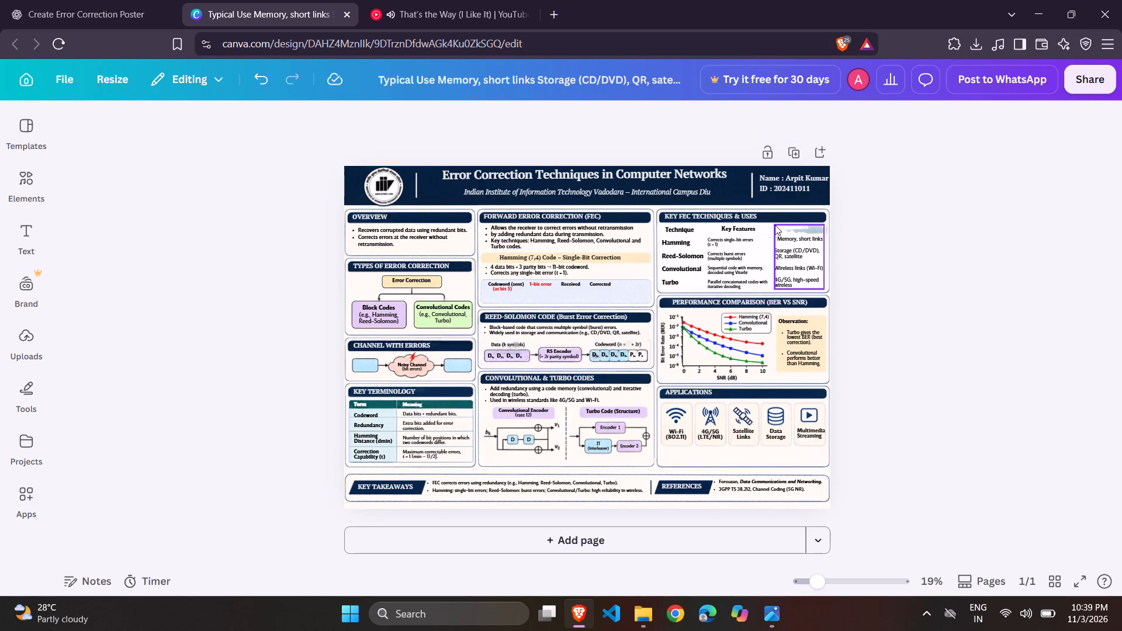
click(775, 225)
drag(774, 225, 768, 229)
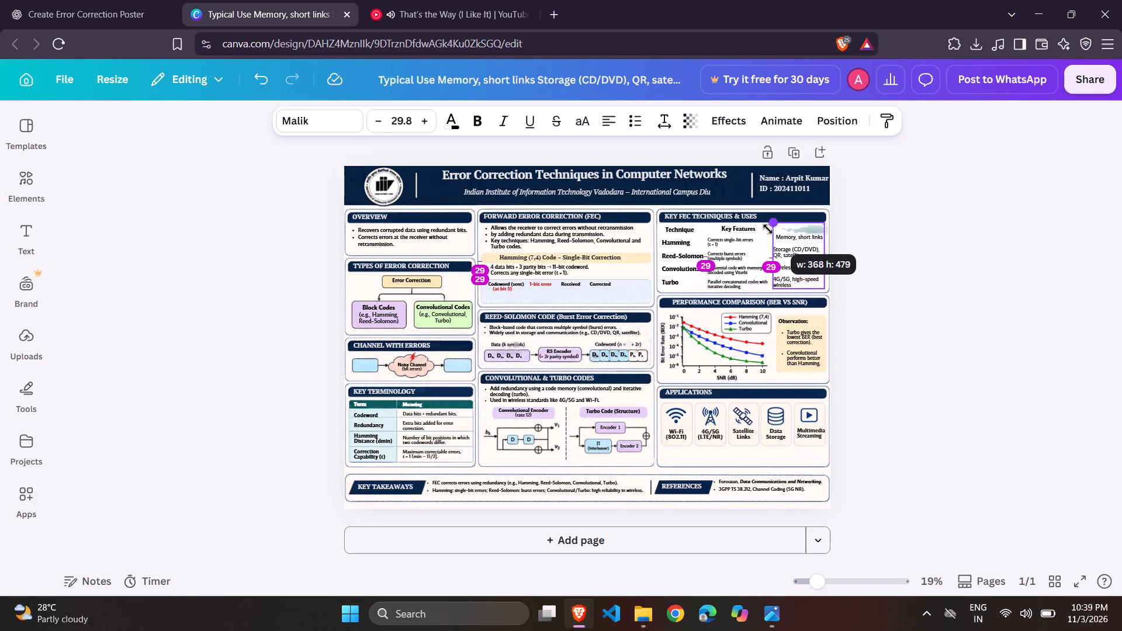
drag(768, 229, 766, 230)
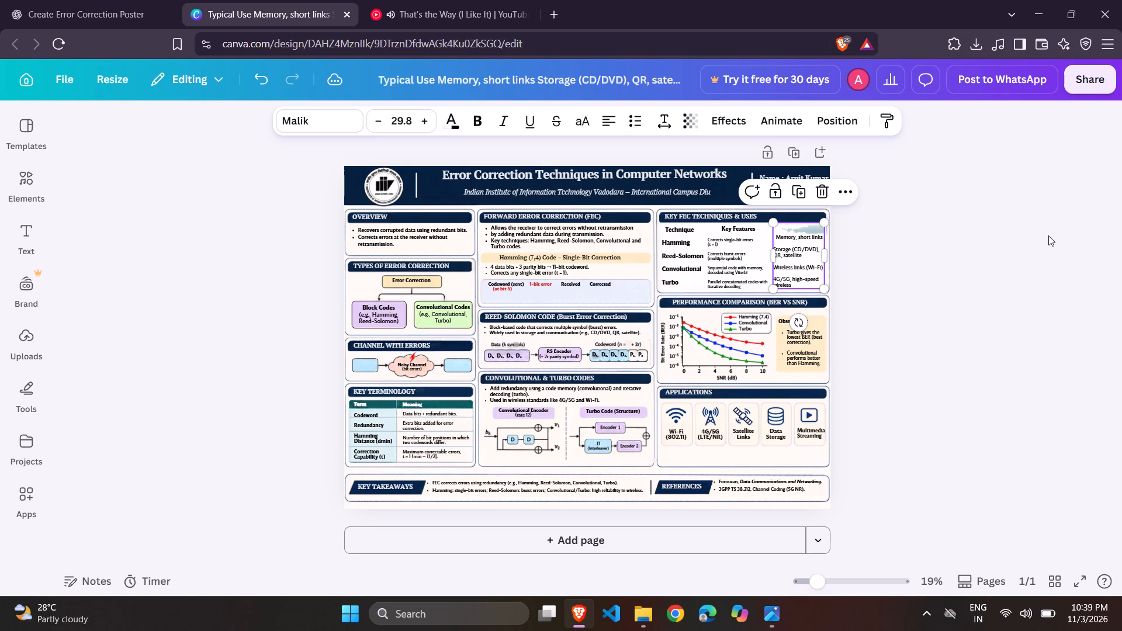
click(1020, 282)
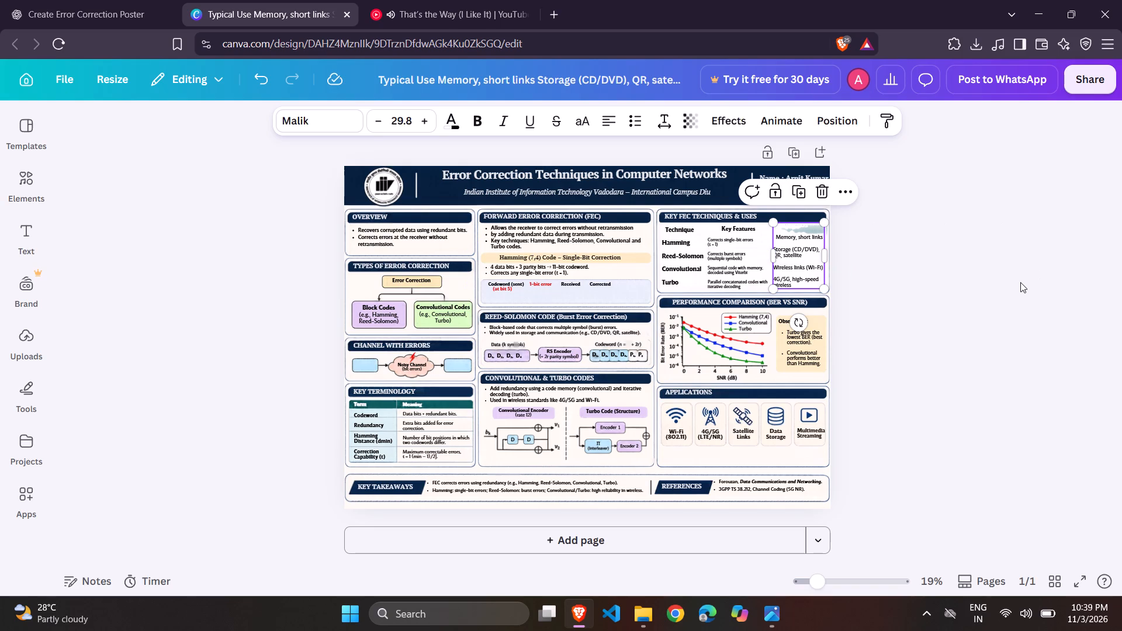
Nudge the Key Features column's text box into place between the technique names and the third column.
click(709, 238)
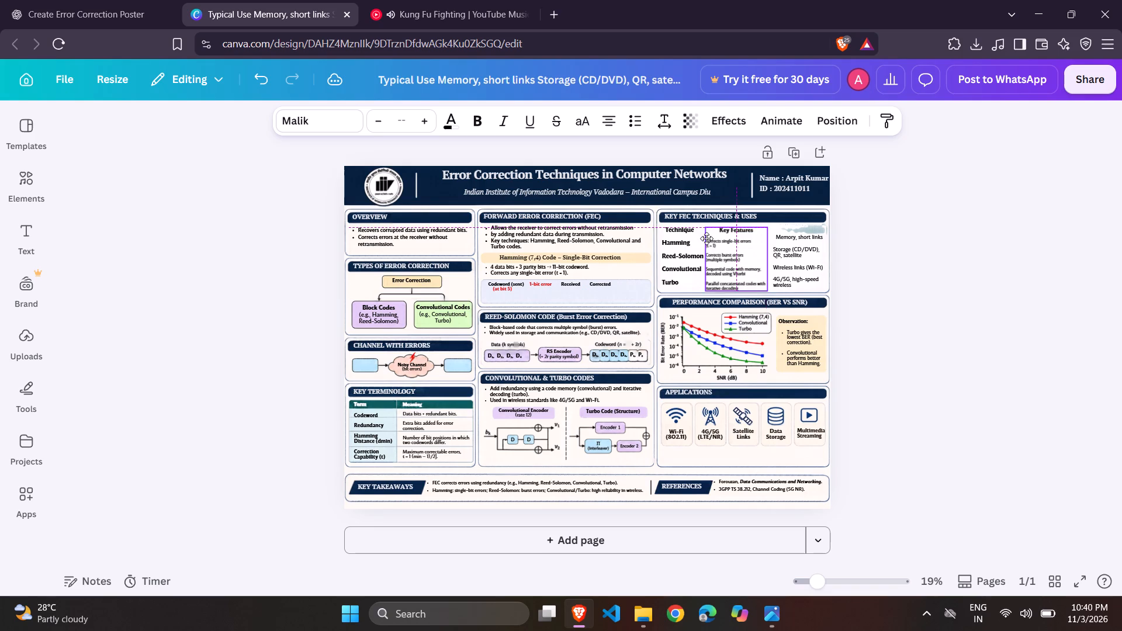
click(958, 285)
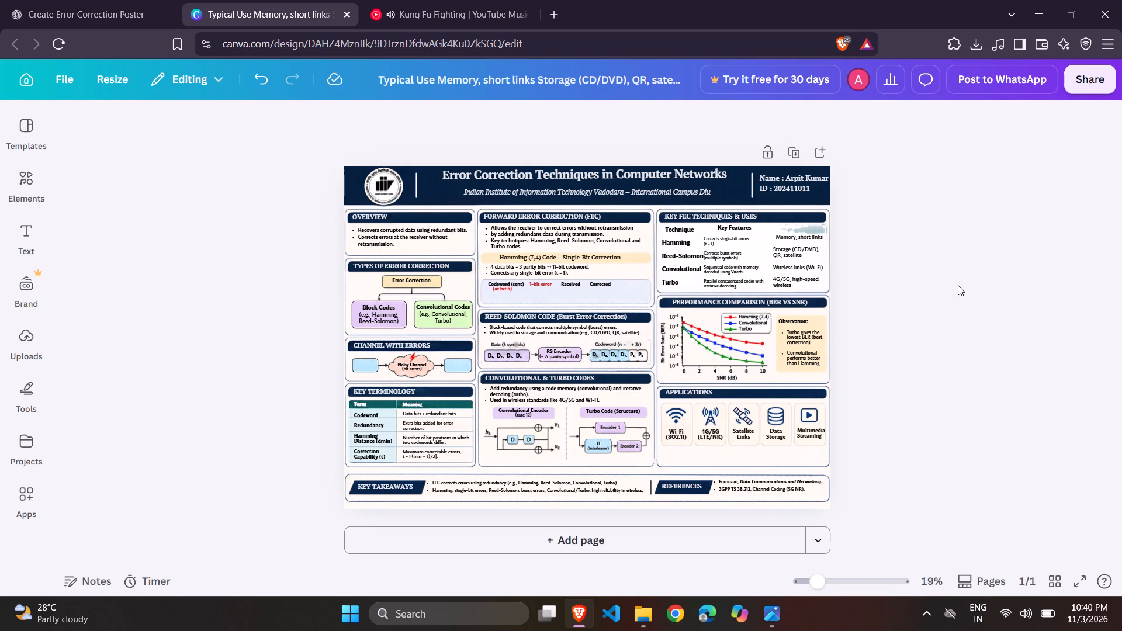
click(722, 233)
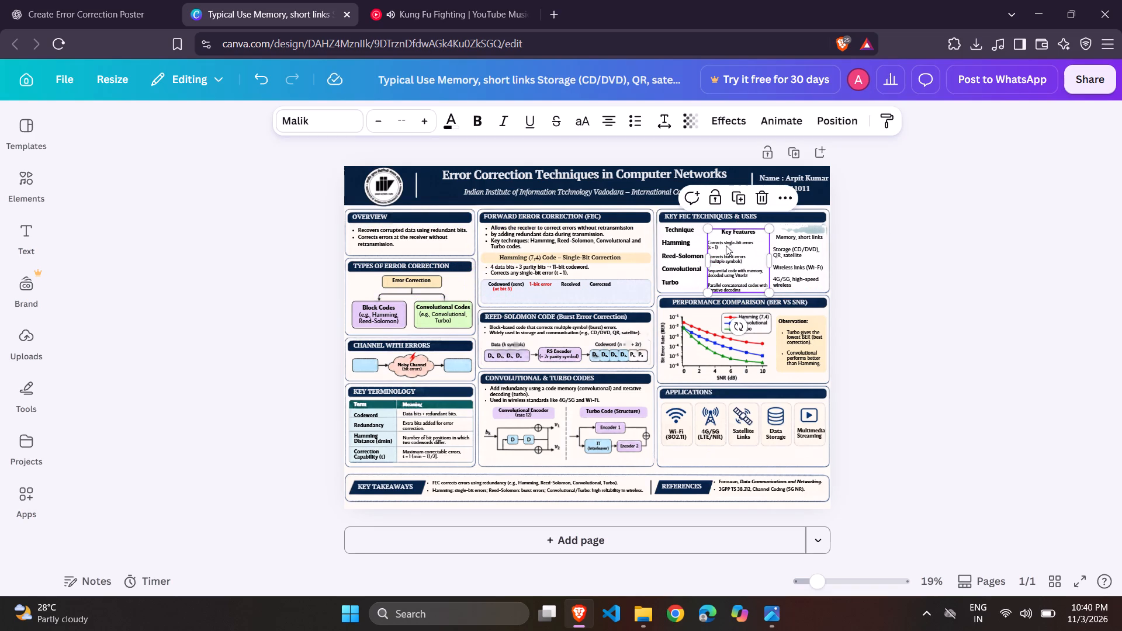
click(710, 241)
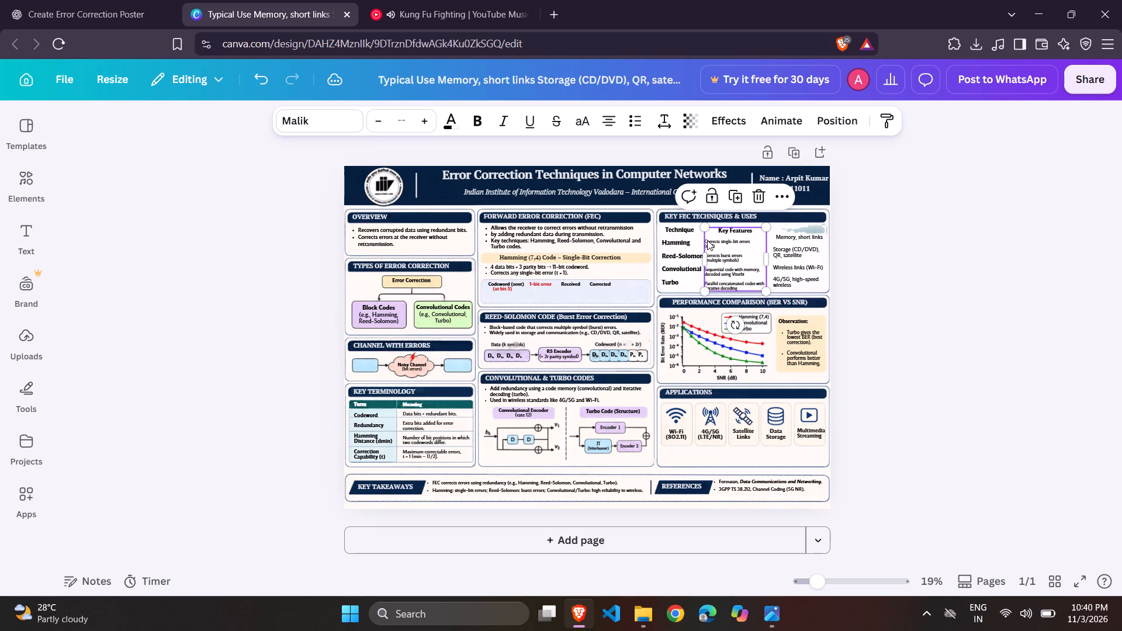
click(931, 287)
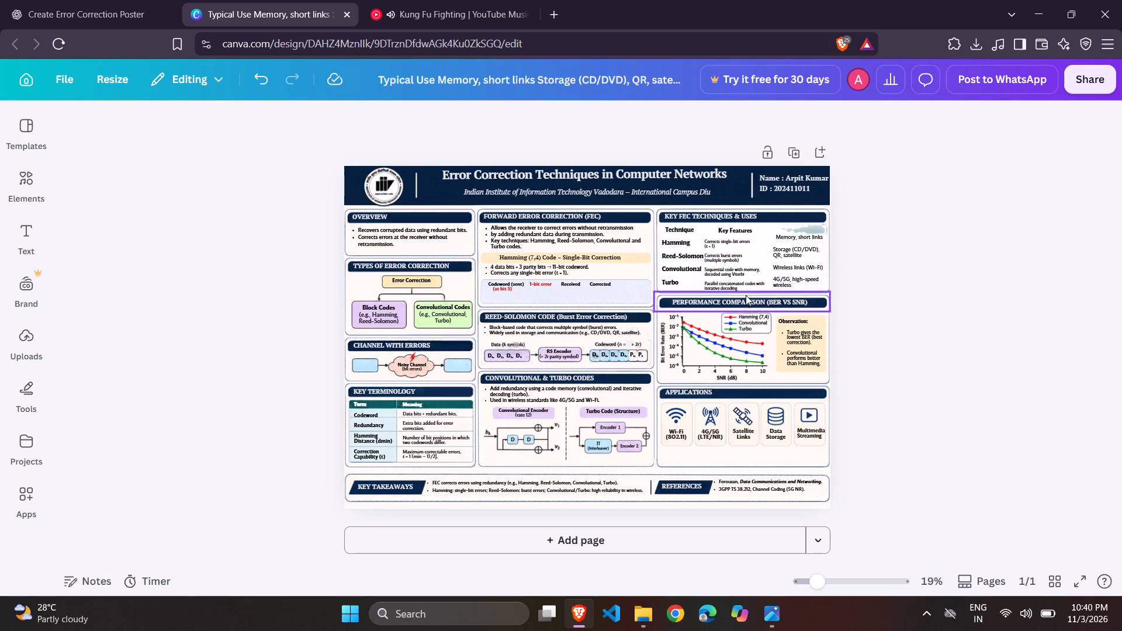
click(737, 288)
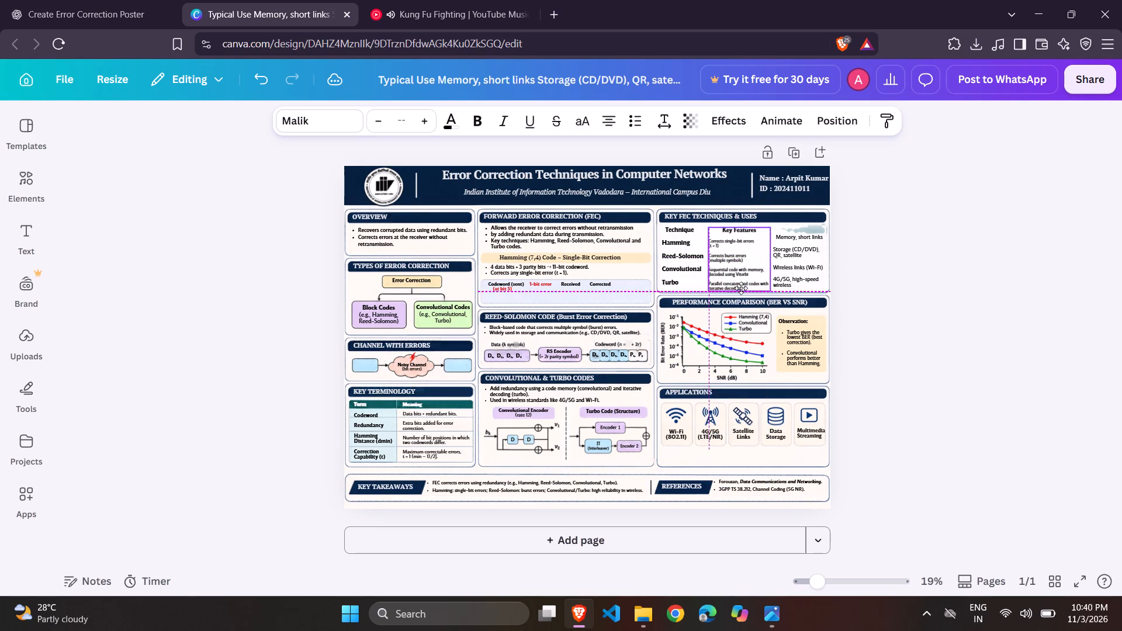
Increase the font size of the four entries below the Key Features header to 25.2.
click(734, 261)
double_click(734, 261)
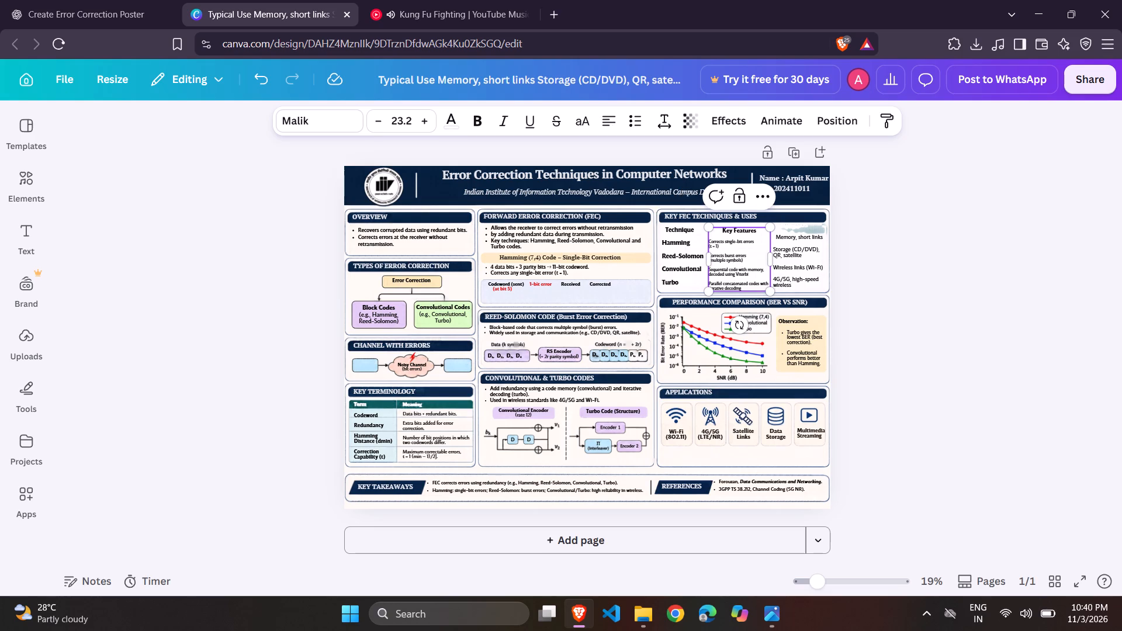
triple_click(734, 261)
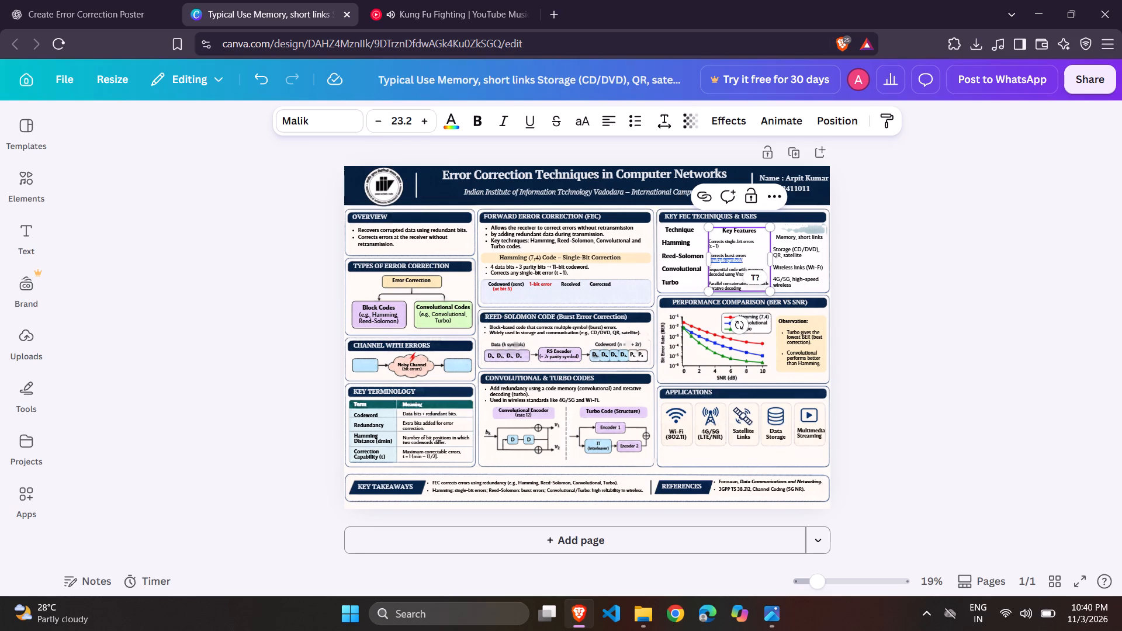
click(710, 242)
click(710, 242)
drag(710, 242, 716, 246)
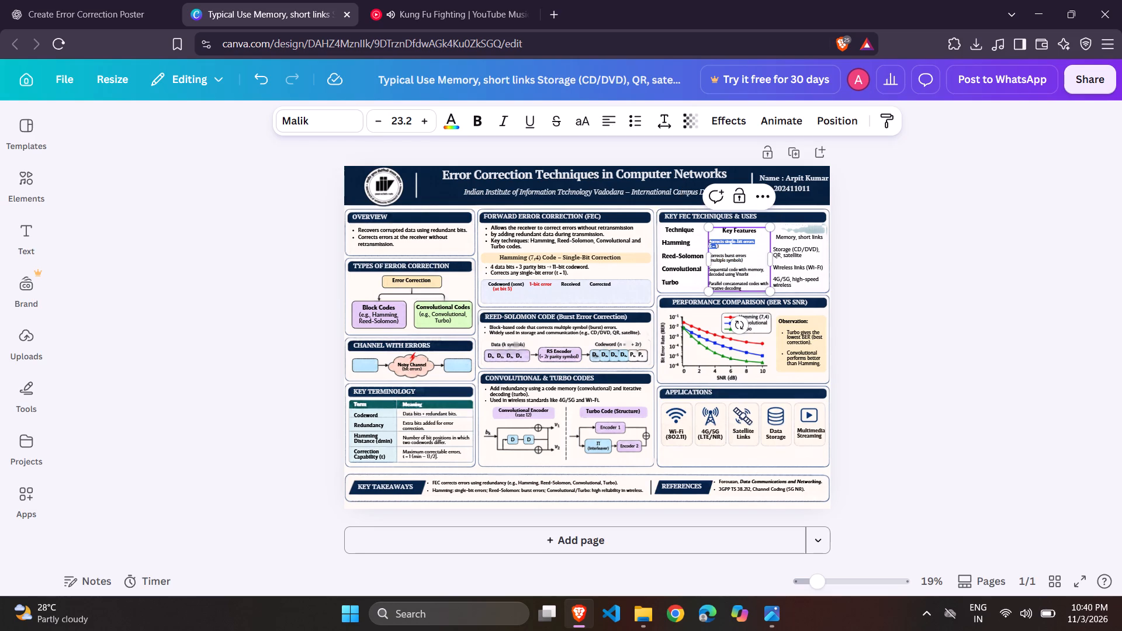
drag(716, 246, 750, 290)
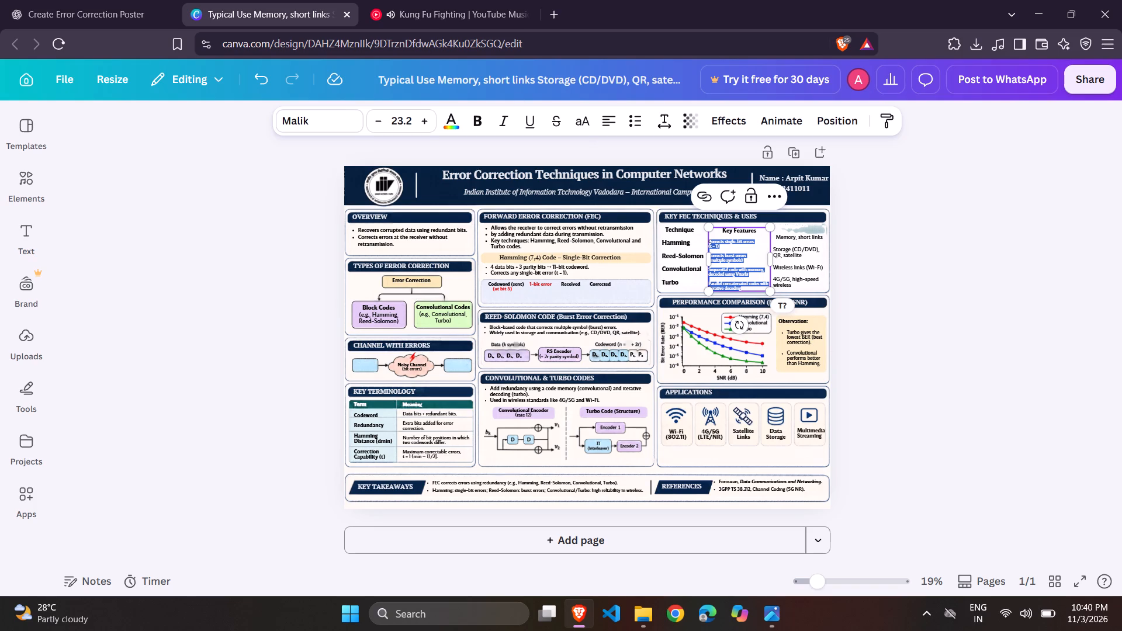
click(424, 120)
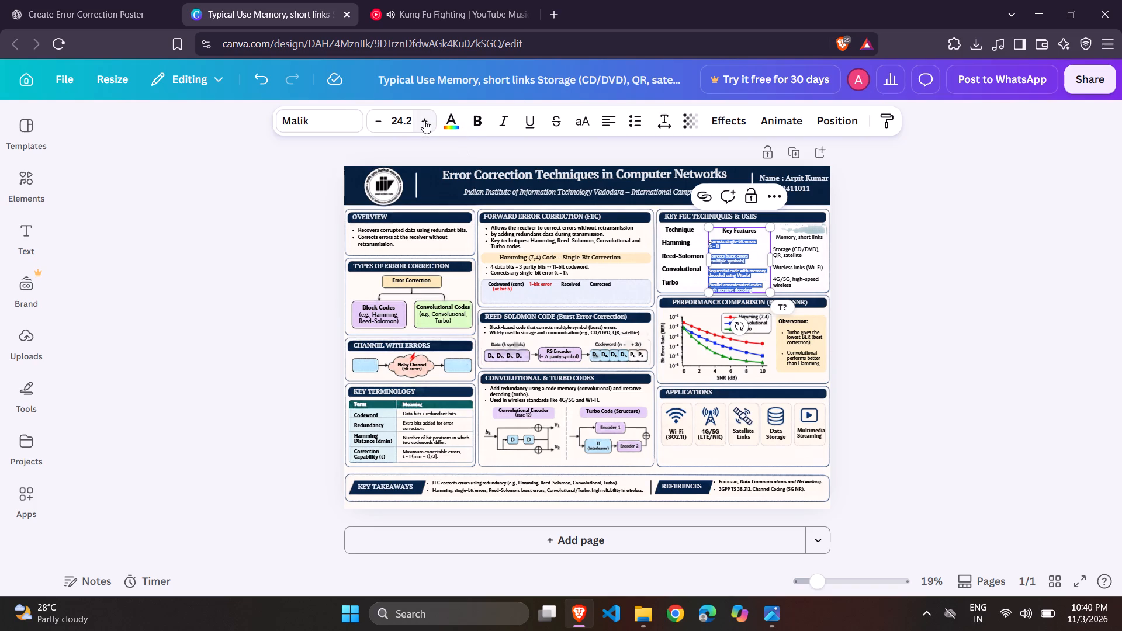
click(424, 120)
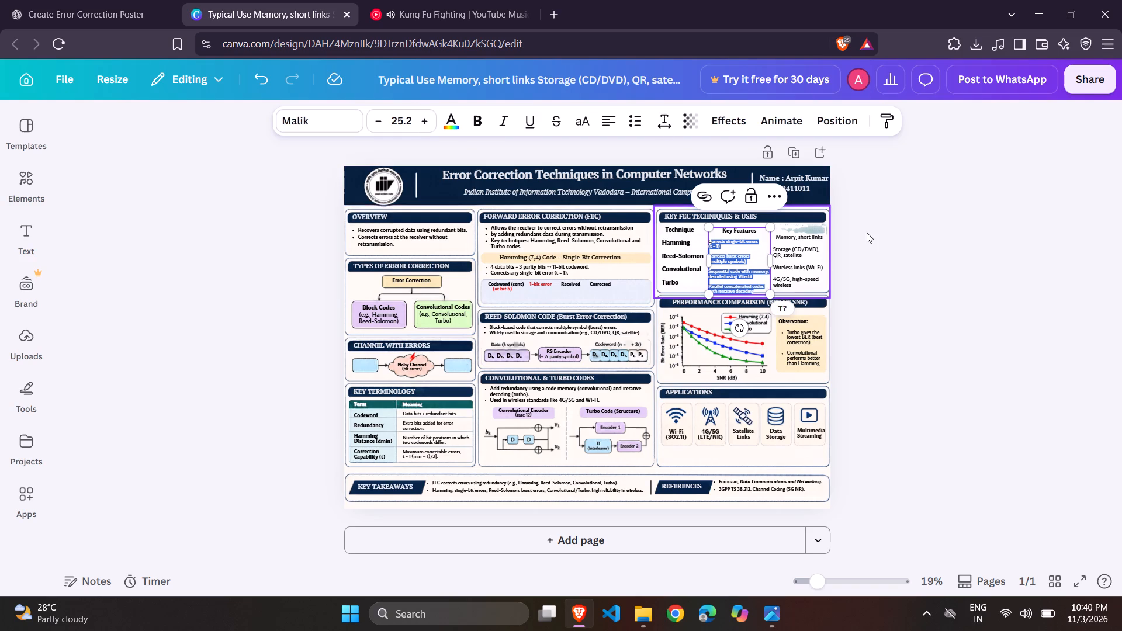
click(867, 233)
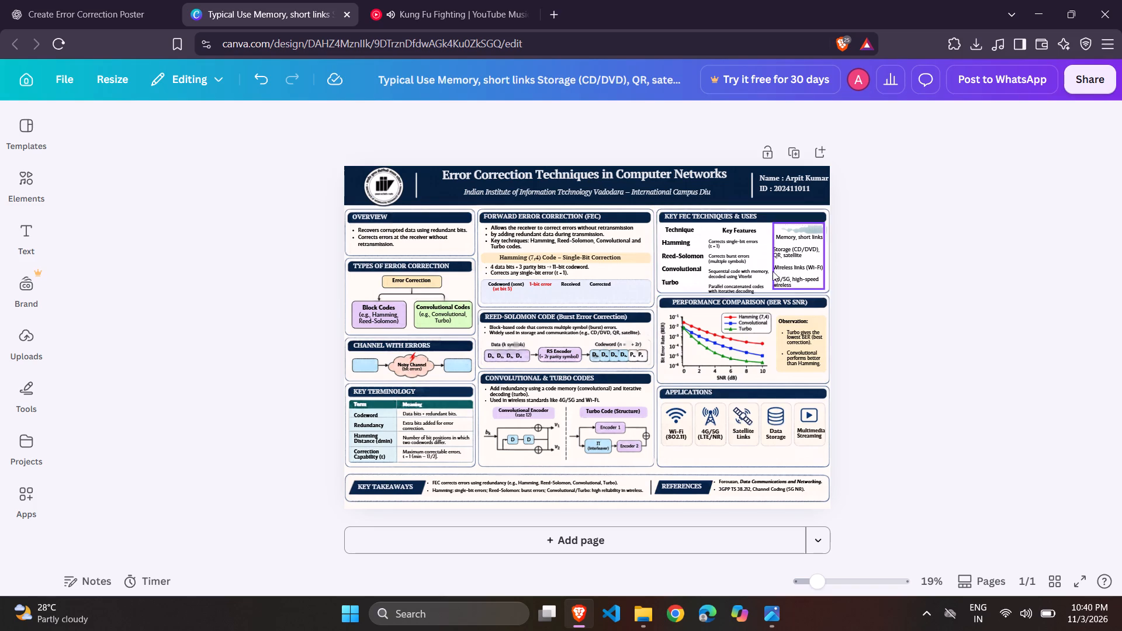
Move the Key Features text box up slightly so its header lines up with the "Technique" header.
click(724, 233)
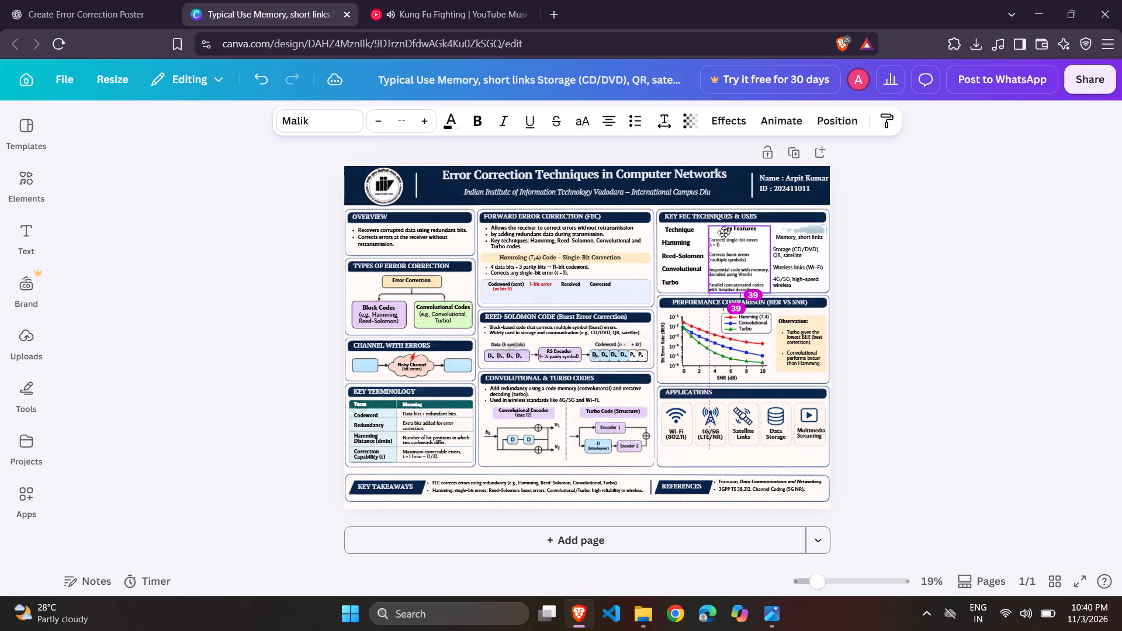
click(1073, 249)
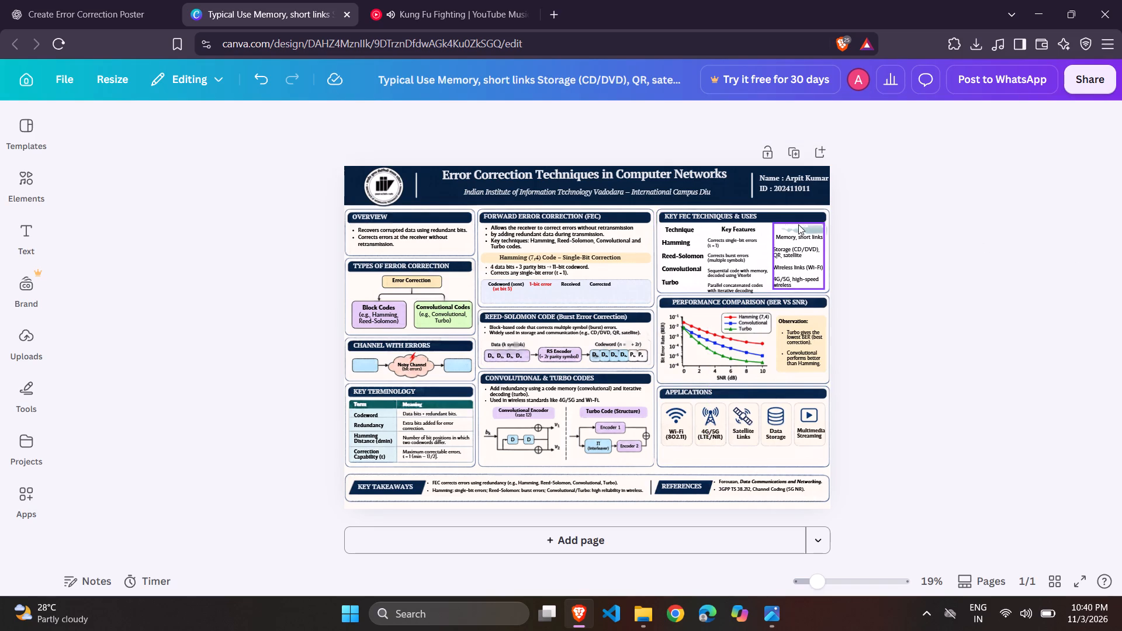
Delete the "Typical Use" header line from the third column's text box.
double_click(798, 226)
click(798, 226)
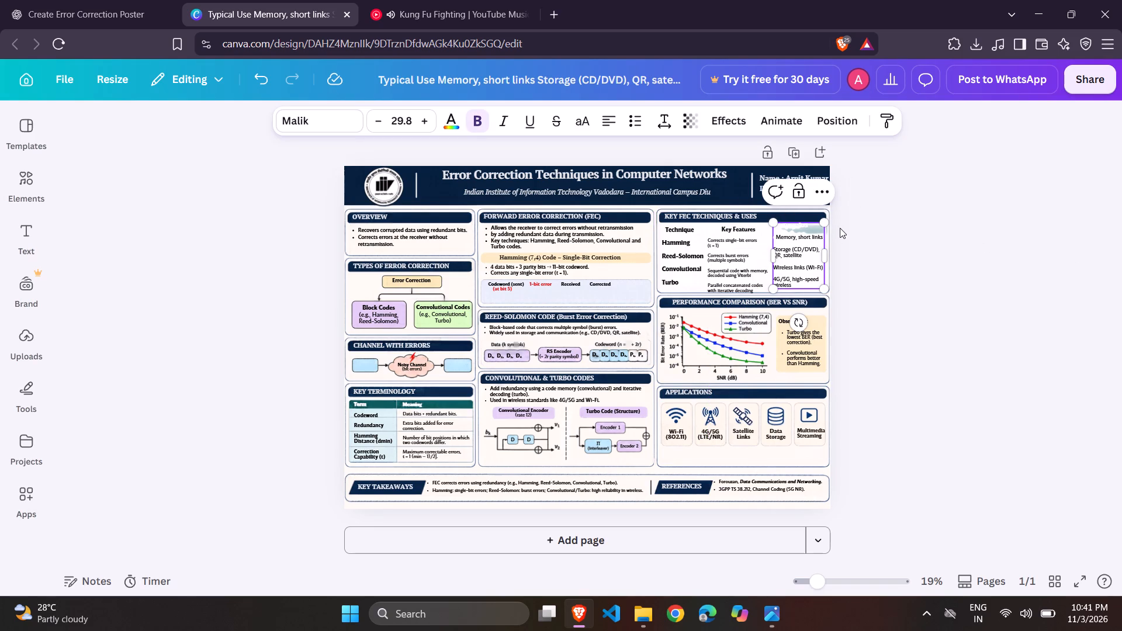
triple_click(801, 226)
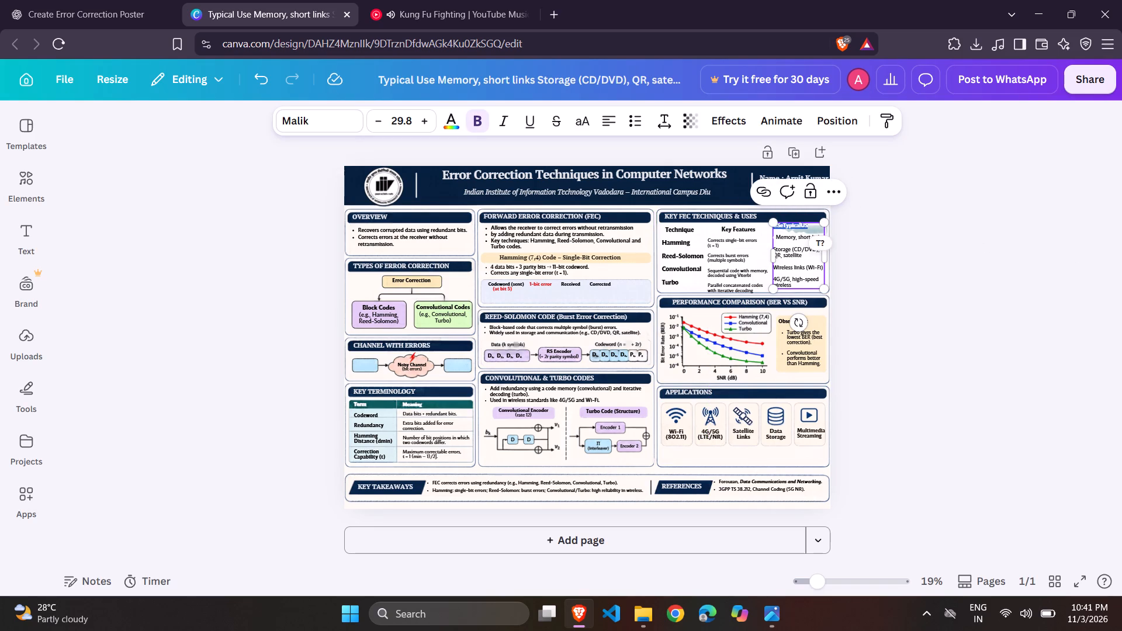
key(BackSpace)
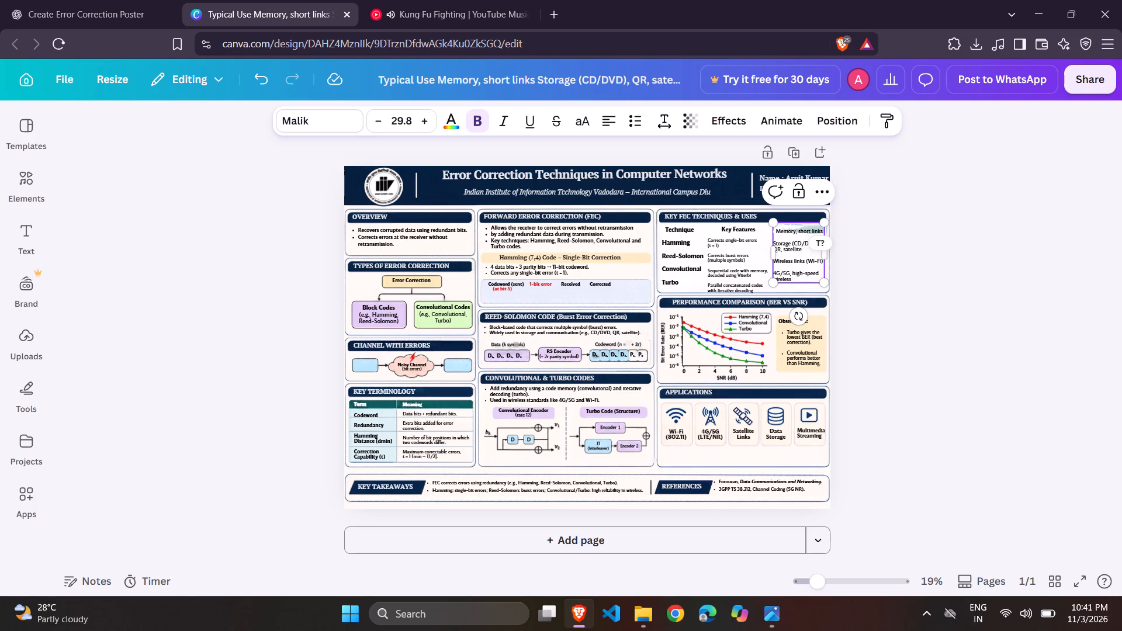
Insert line breaks above "Memory, short links" in the third column's text box to make room for a header.
double_click(785, 226)
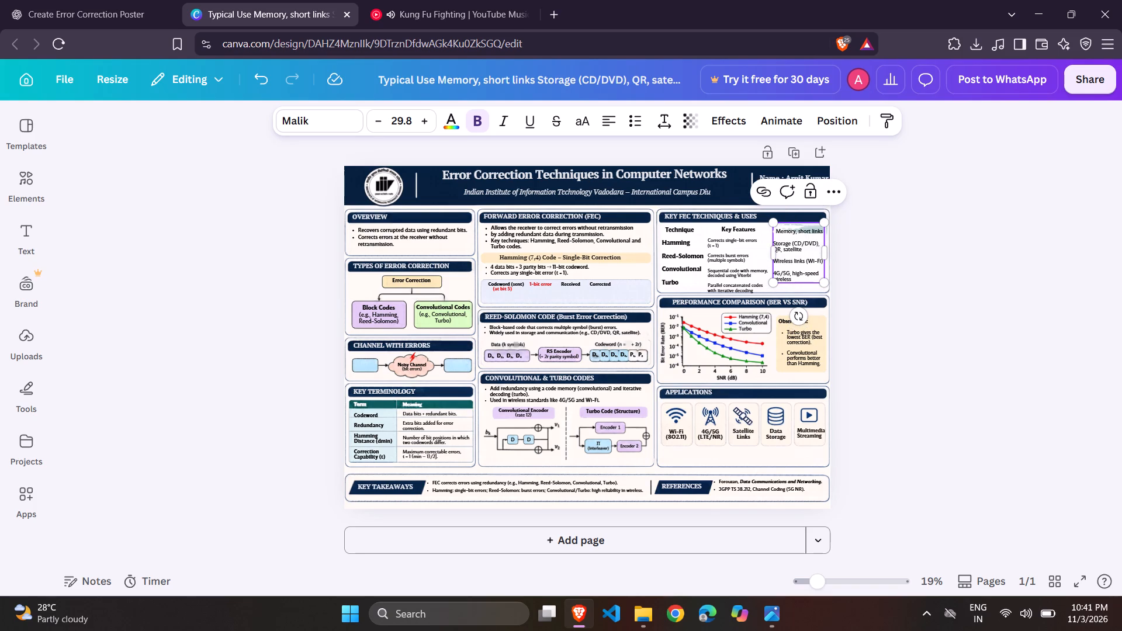
click(776, 230)
key(Left)
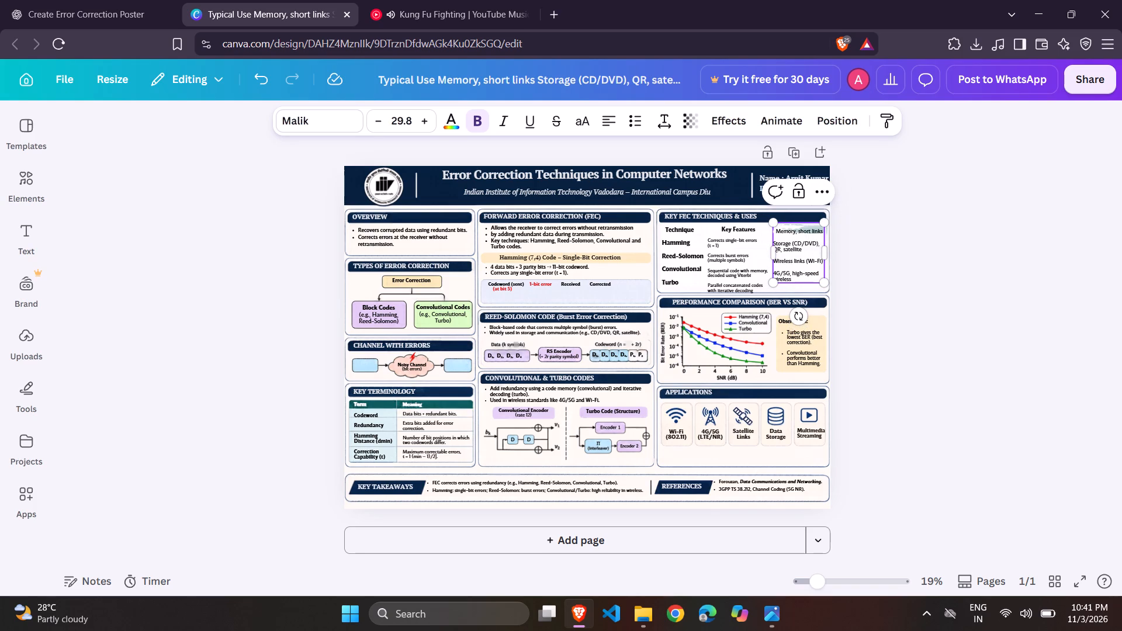
key(Right)
click(792, 238)
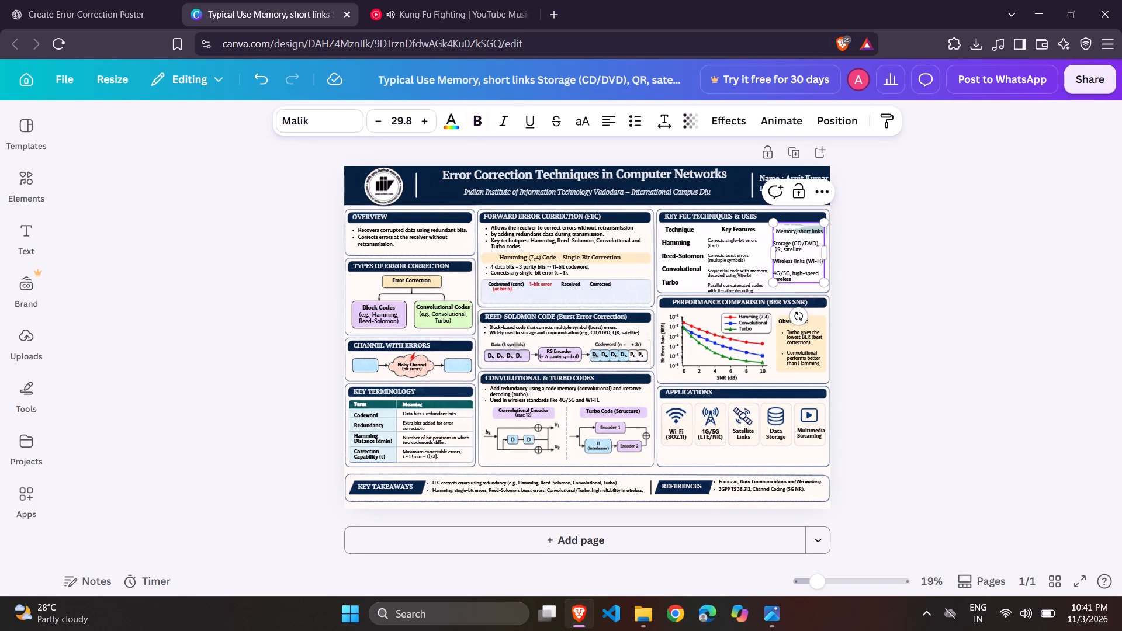
double_click(783, 231)
click(783, 231)
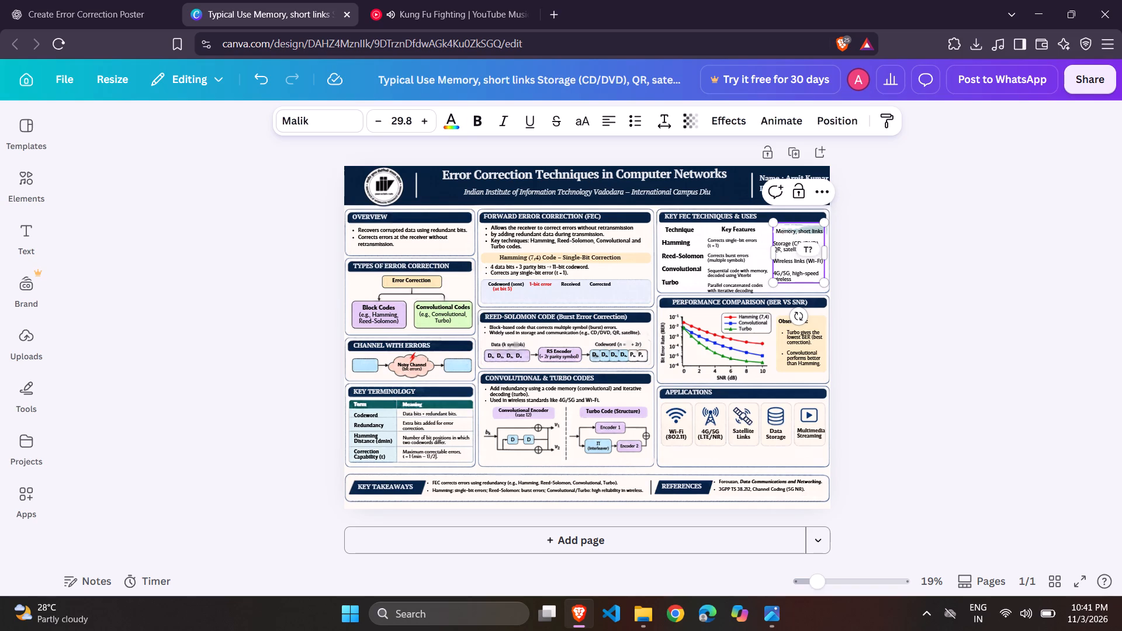
double_click(785, 228)
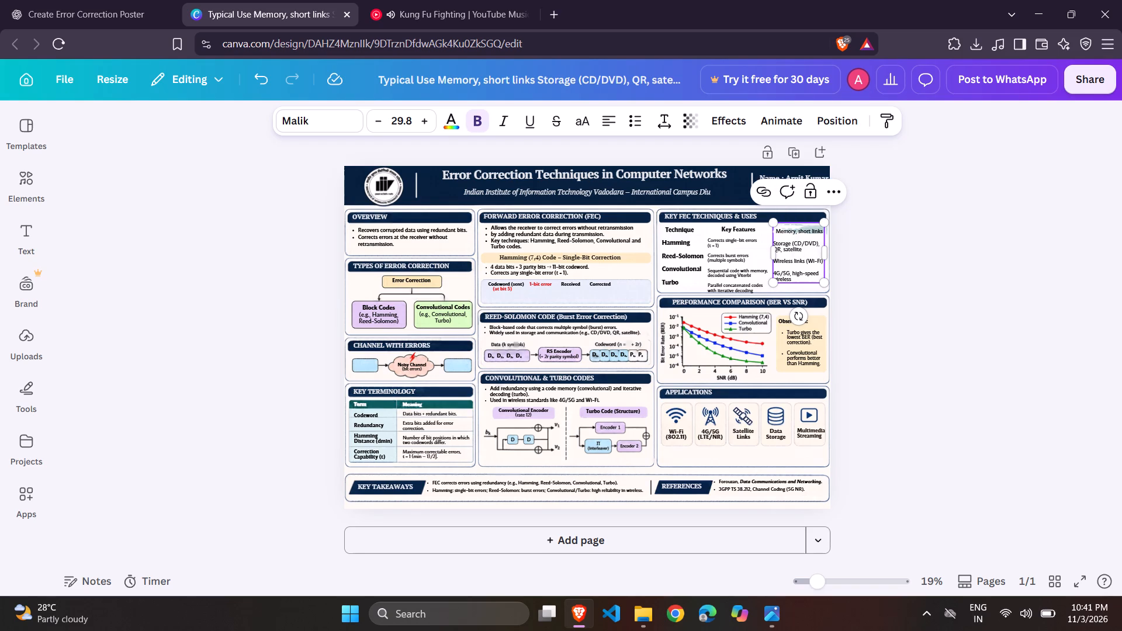
click(776, 231)
key(Return)
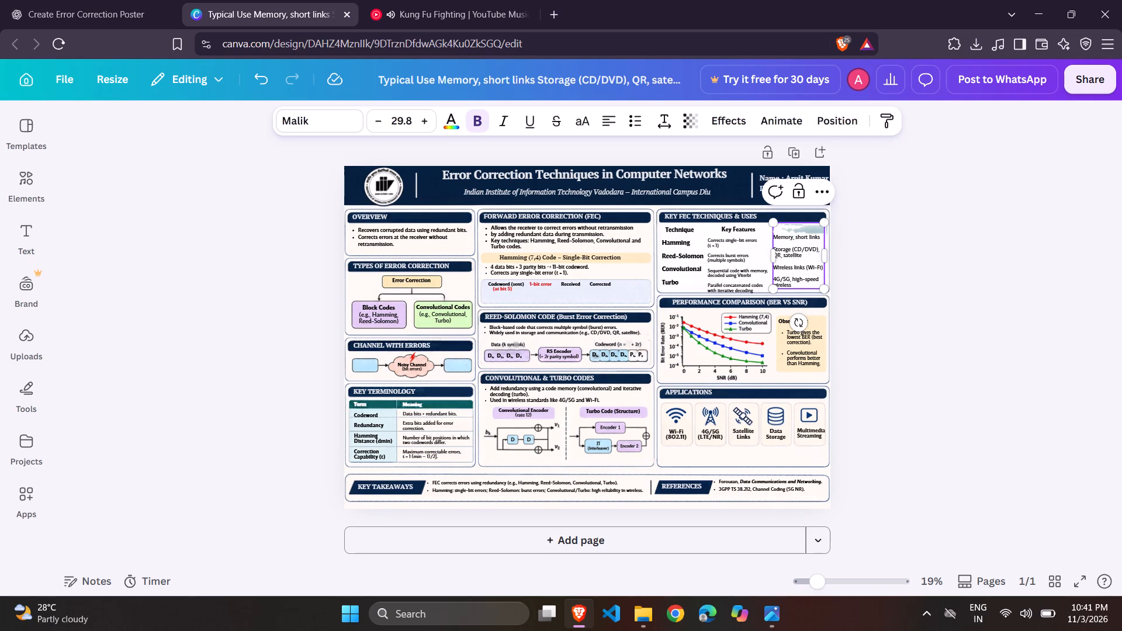
key(Up)
key(Right)
key(Return)
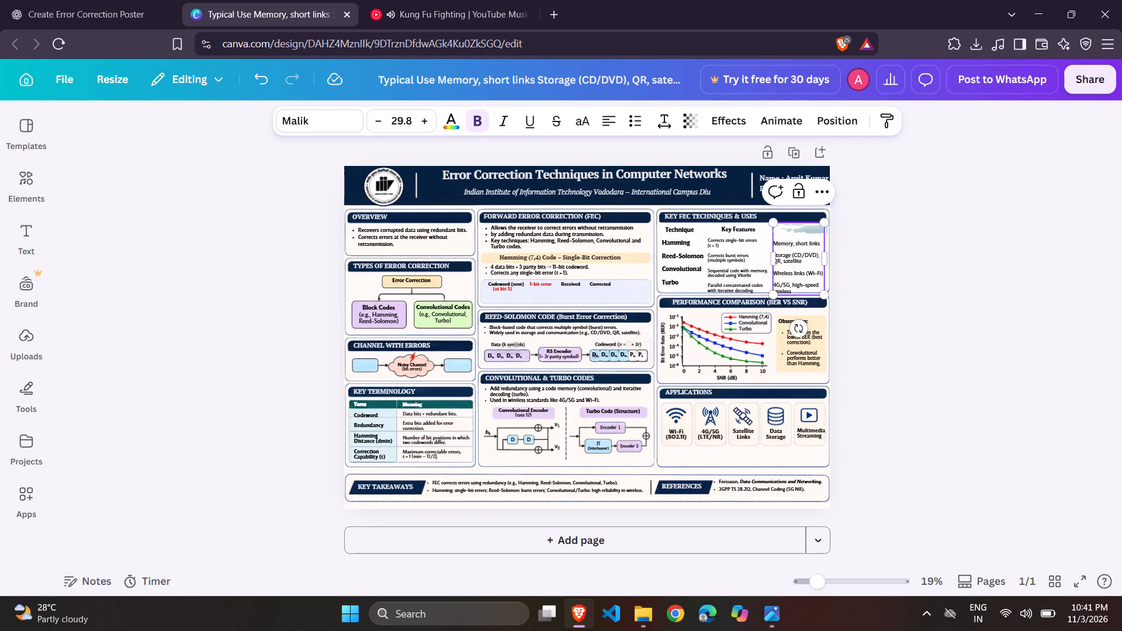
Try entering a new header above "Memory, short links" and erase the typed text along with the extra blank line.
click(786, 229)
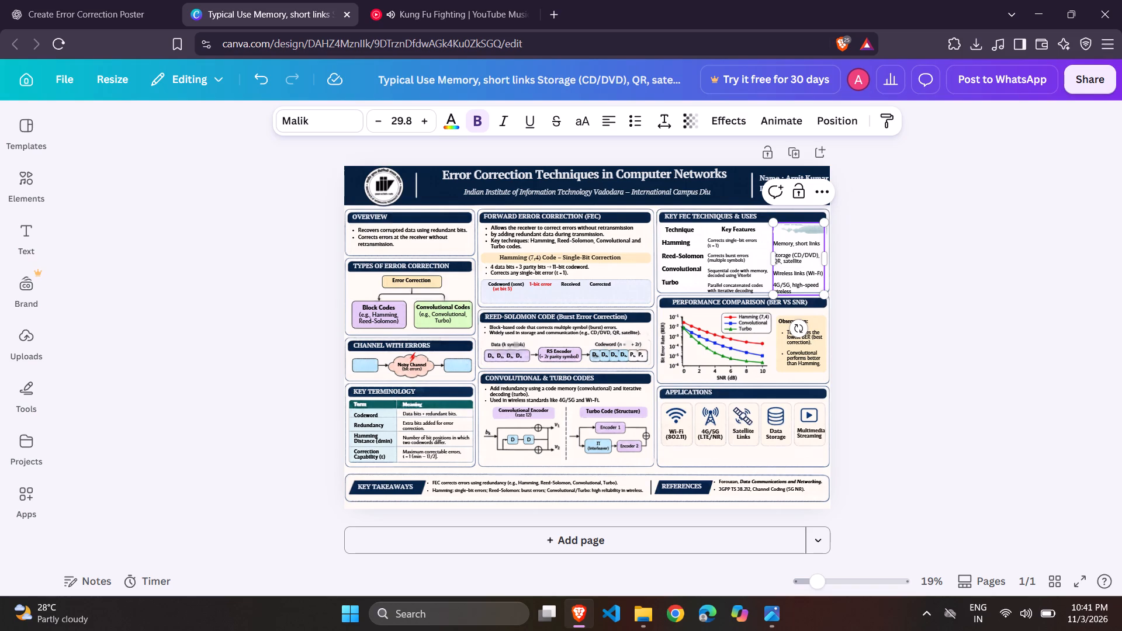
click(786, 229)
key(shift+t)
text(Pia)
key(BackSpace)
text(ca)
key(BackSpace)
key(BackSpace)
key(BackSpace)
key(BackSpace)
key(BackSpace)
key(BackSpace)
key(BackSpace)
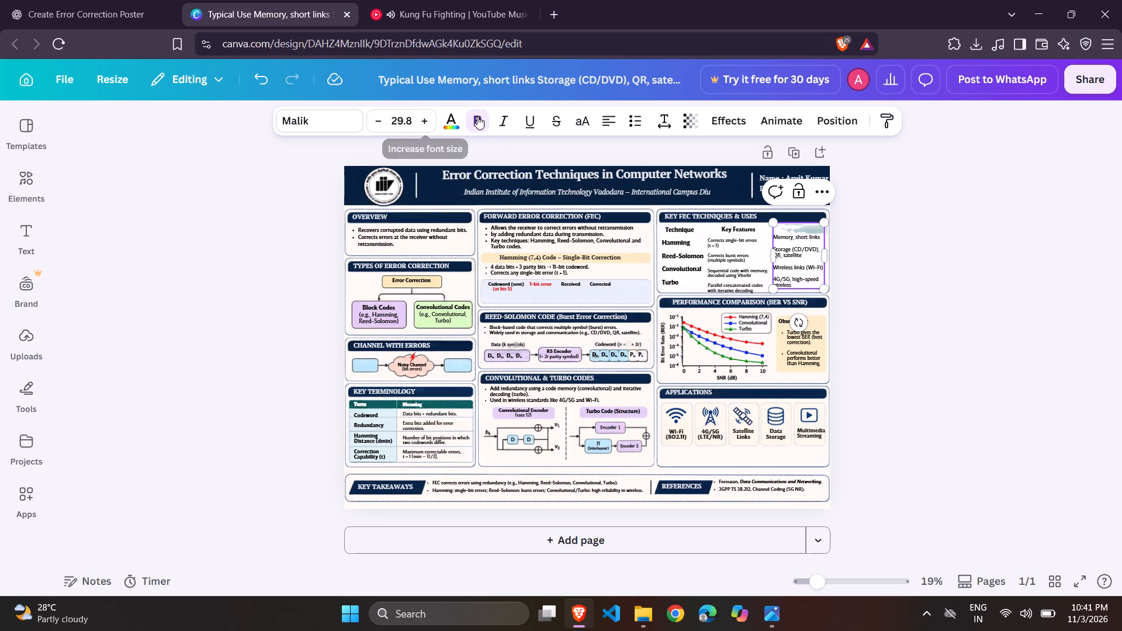
Set the text colour to black for the header line in the third column's text box.
click(459, 120)
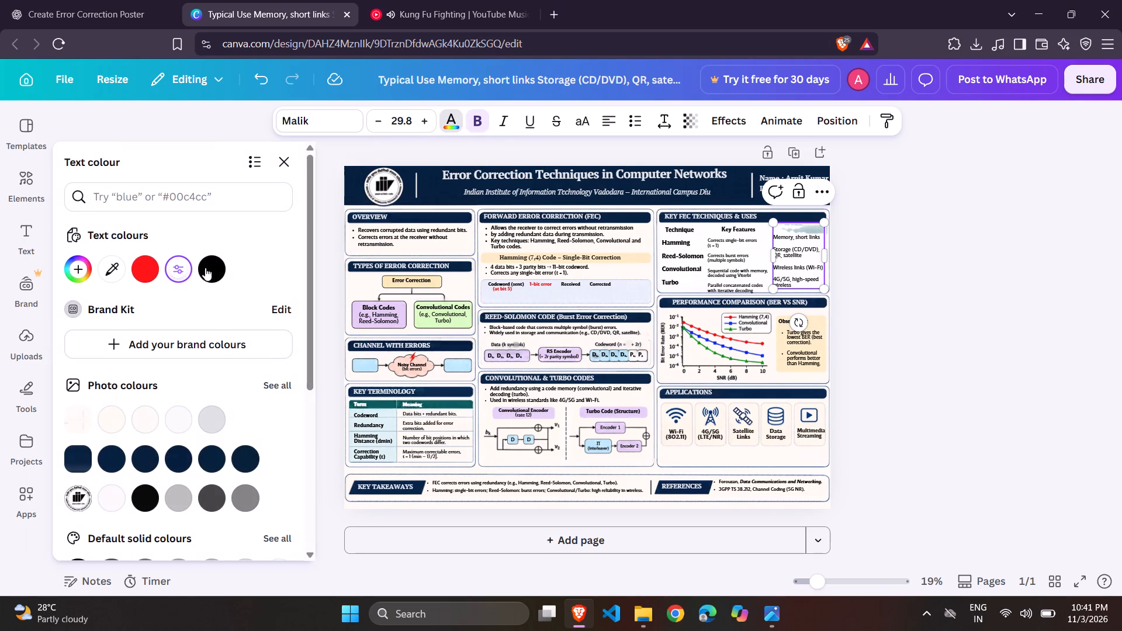
click(205, 268)
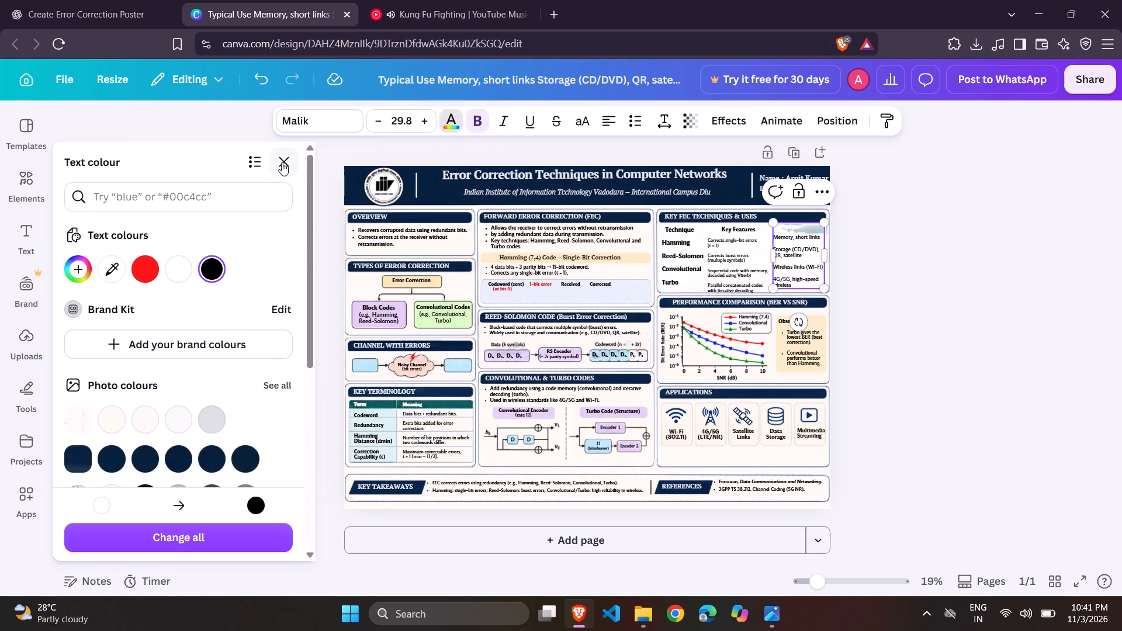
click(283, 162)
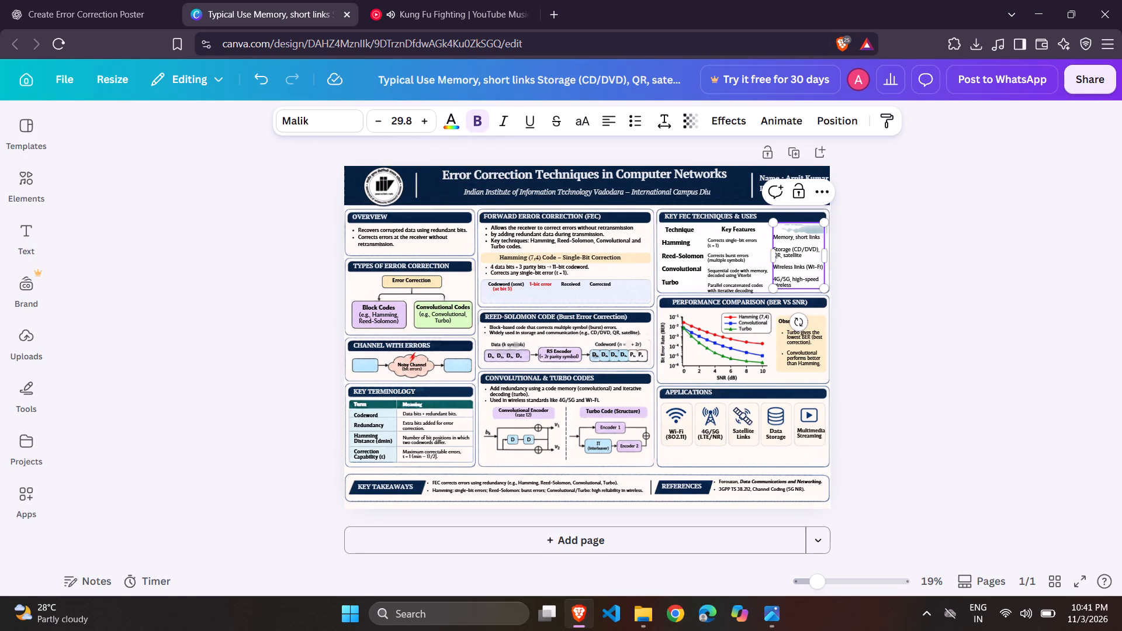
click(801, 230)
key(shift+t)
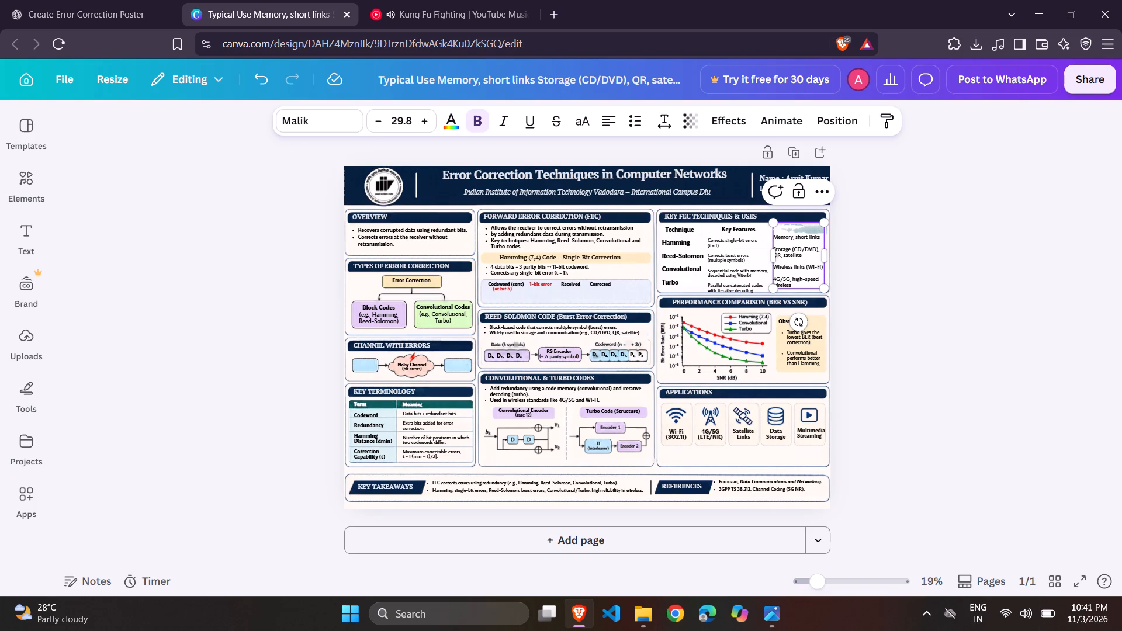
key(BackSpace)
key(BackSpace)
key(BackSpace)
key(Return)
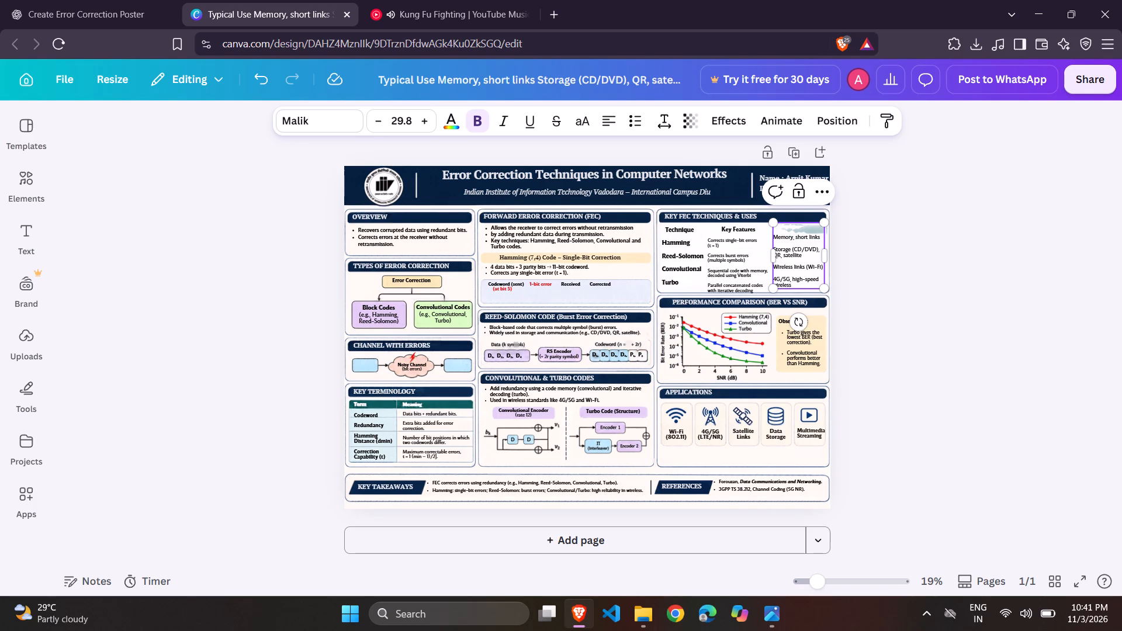
Enter the header "Typical Use" on the line above "Memory, short links" in the third column's text box.
double_click(789, 229)
triple_click(789, 229)
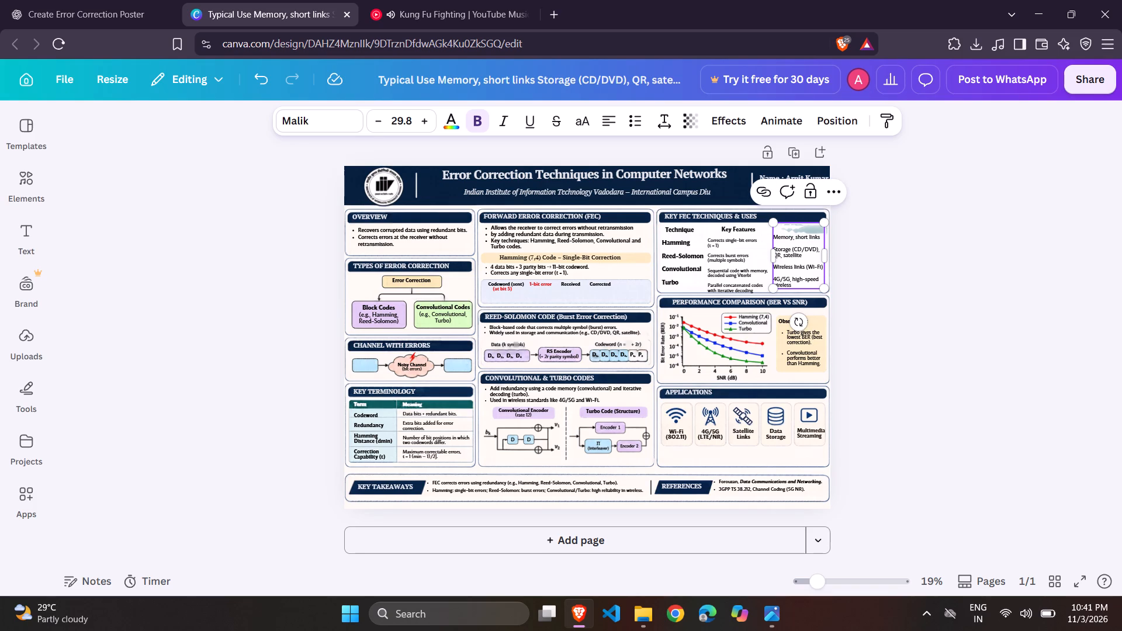
click(789, 229)
text(Typ)
text(ical)
key(space)
text(Use)
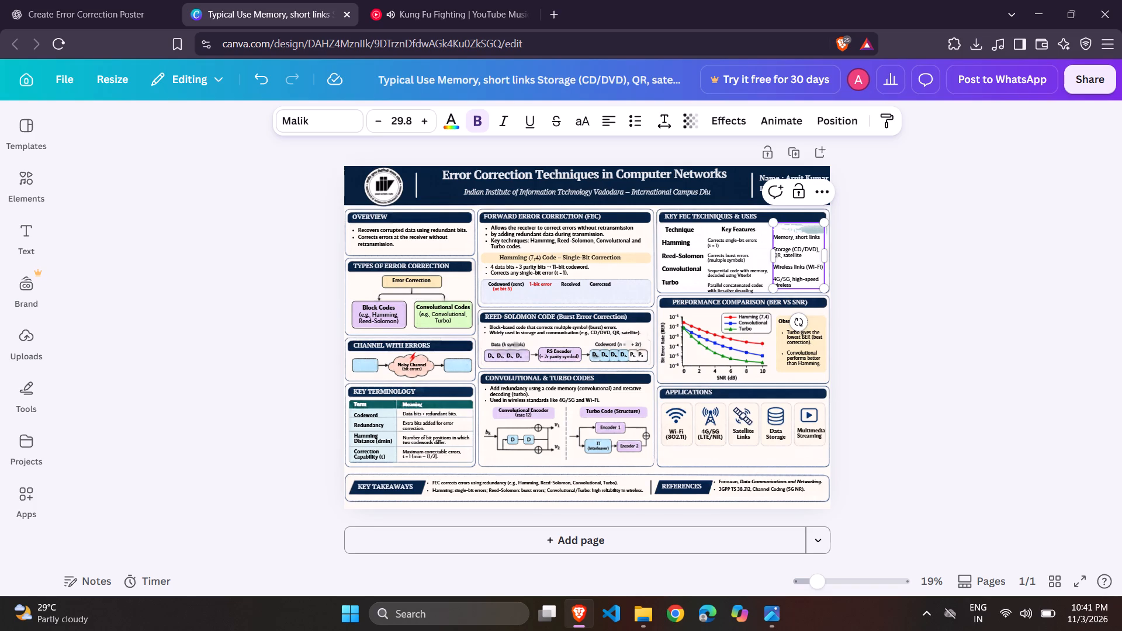
click(714, 176)
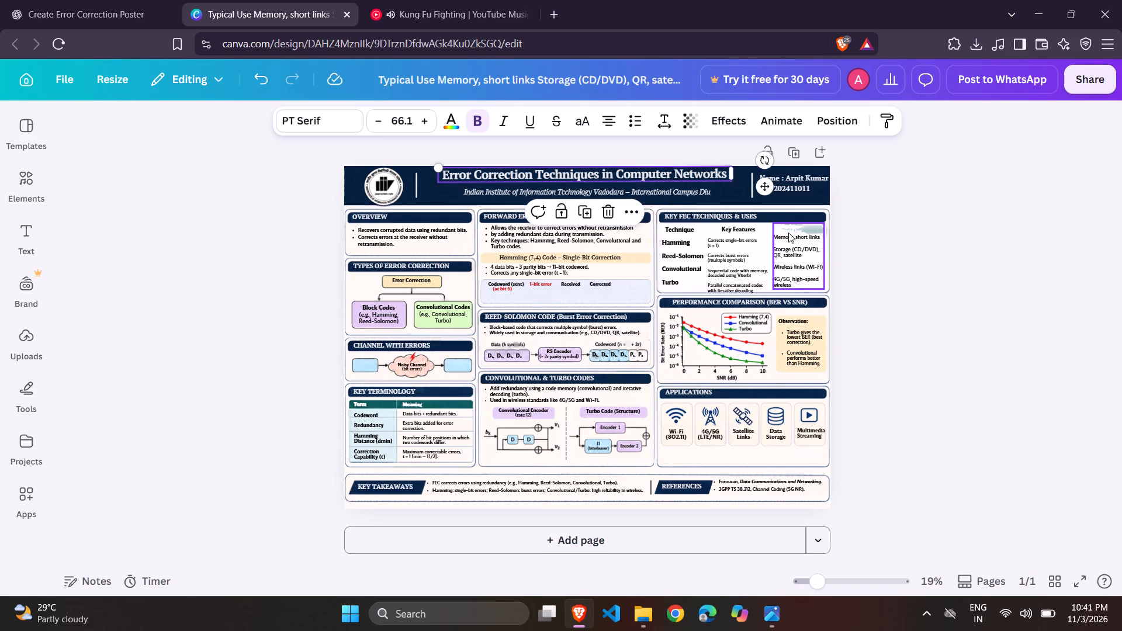
Set the text colour of the "Typical Use" header line to black.
triple_click(794, 227)
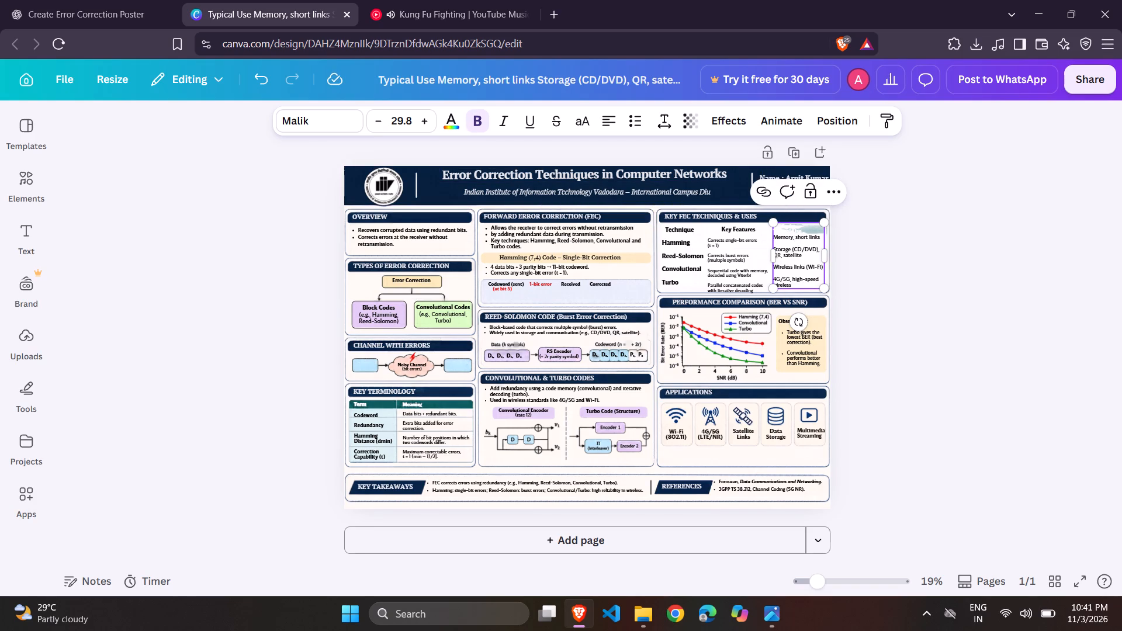
drag(811, 227, 790, 227)
triple_click(790, 227)
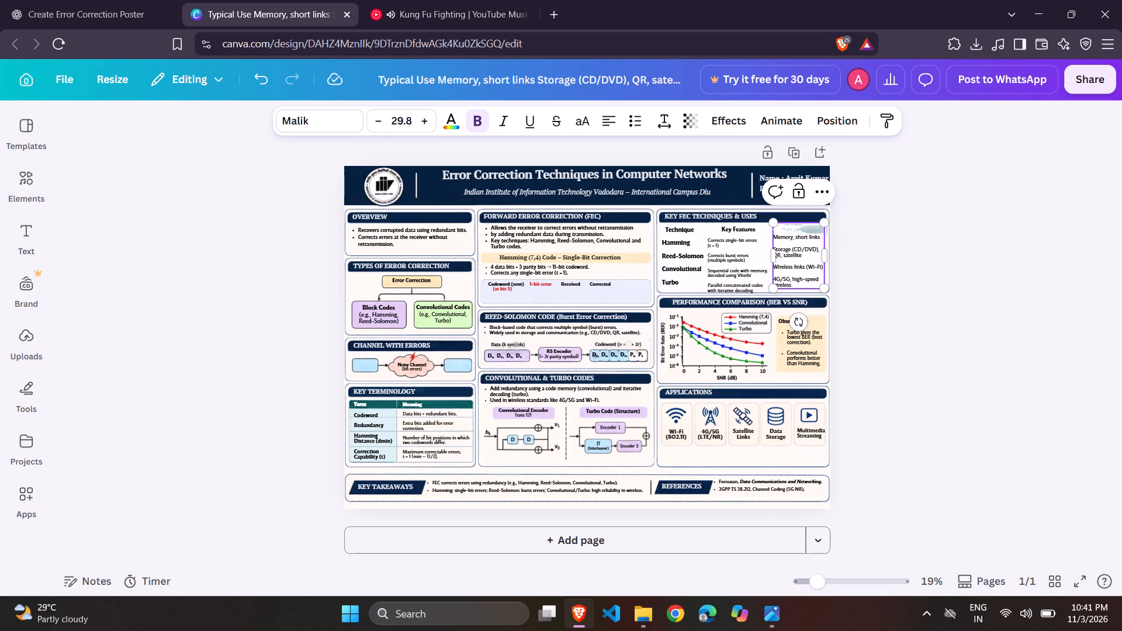
click(790, 227)
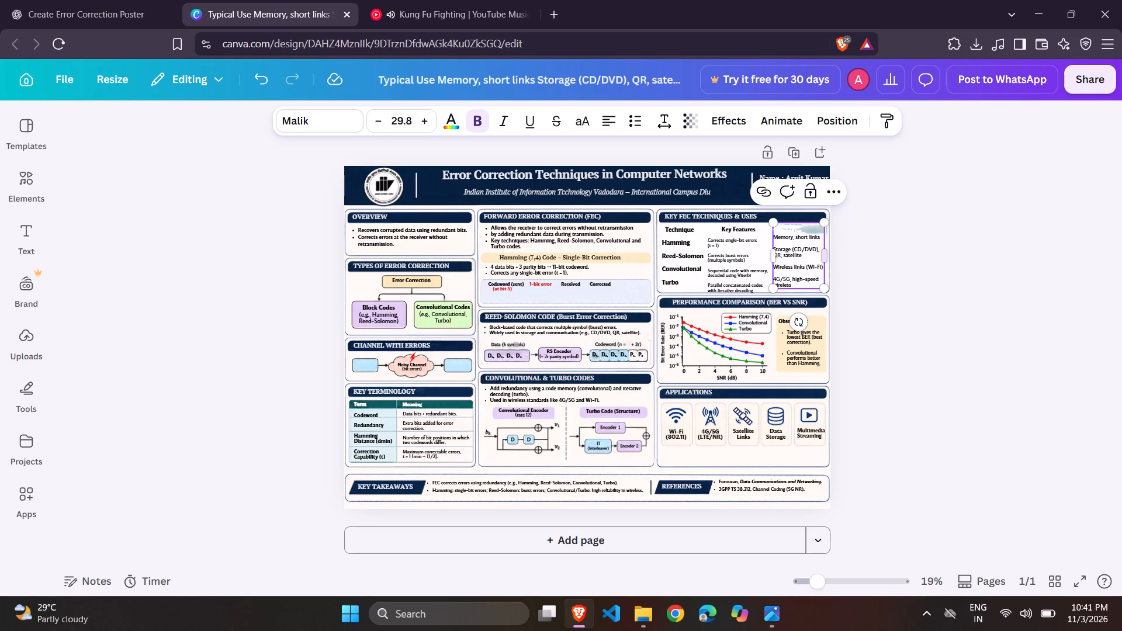
triple_click(801, 230)
click(801, 230)
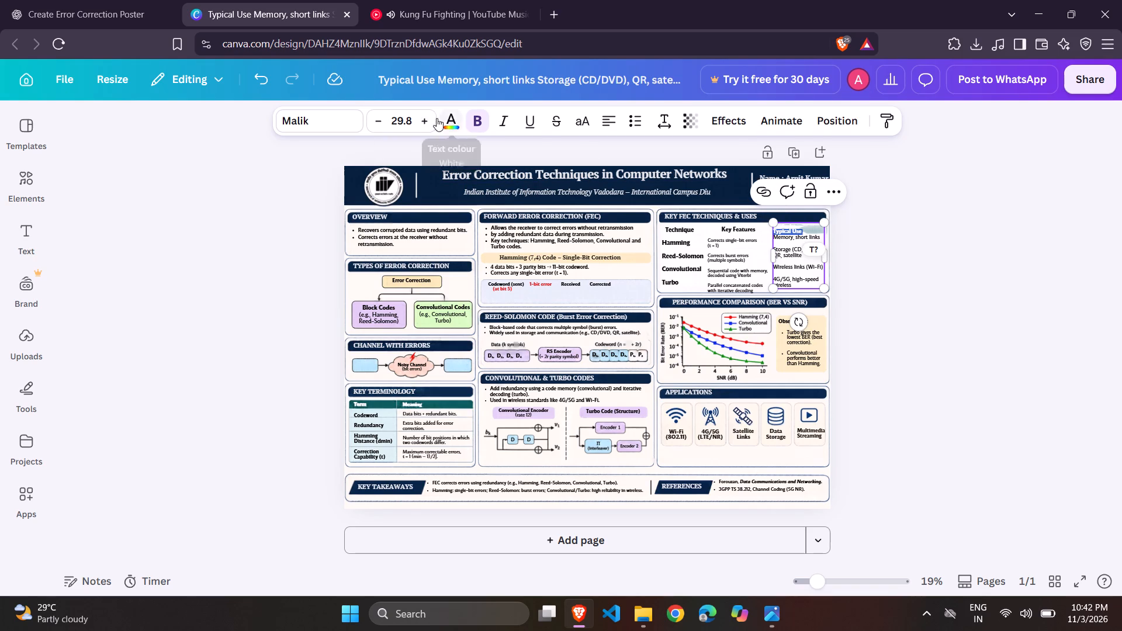
click(456, 117)
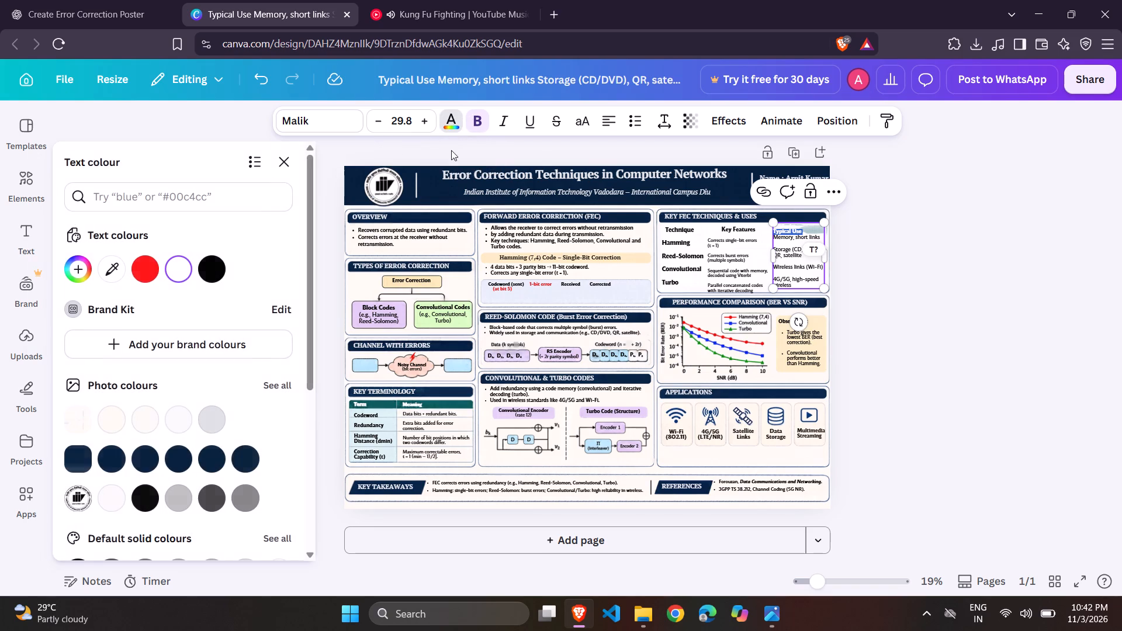
click(208, 268)
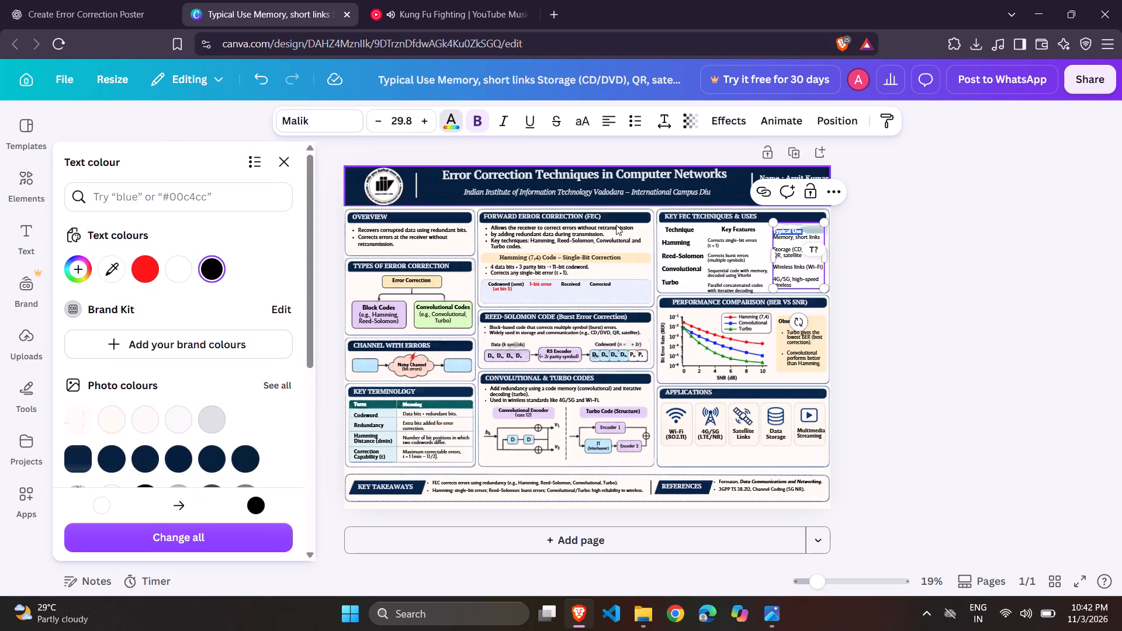
click(943, 250)
click(943, 250)
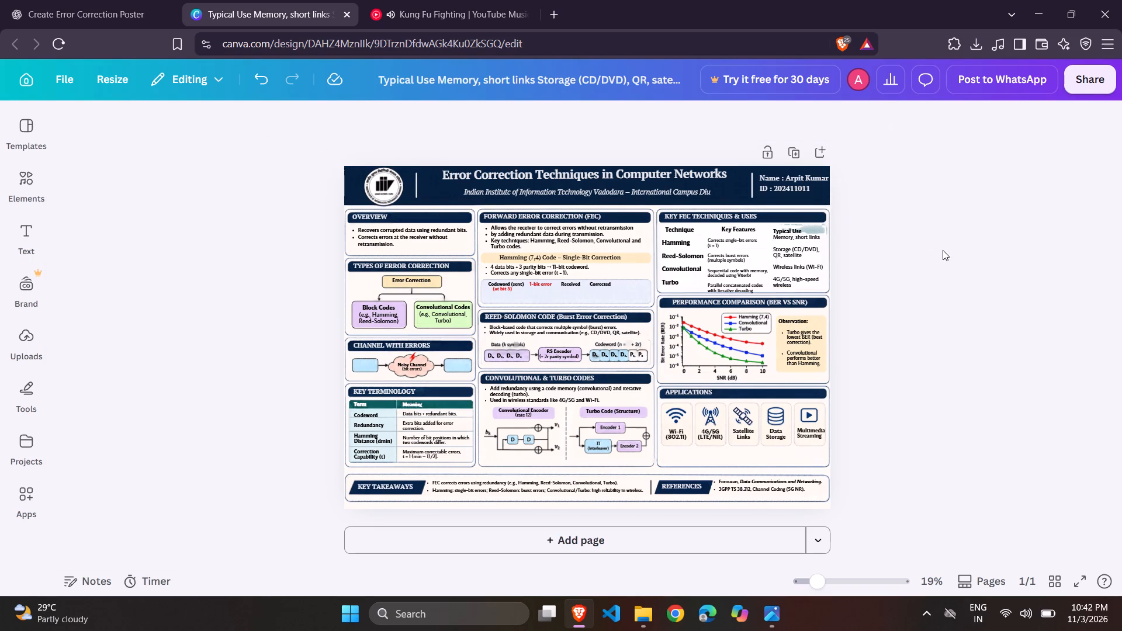
Centre-align the "Typical Use" header line within the third column's text box.
click(791, 228)
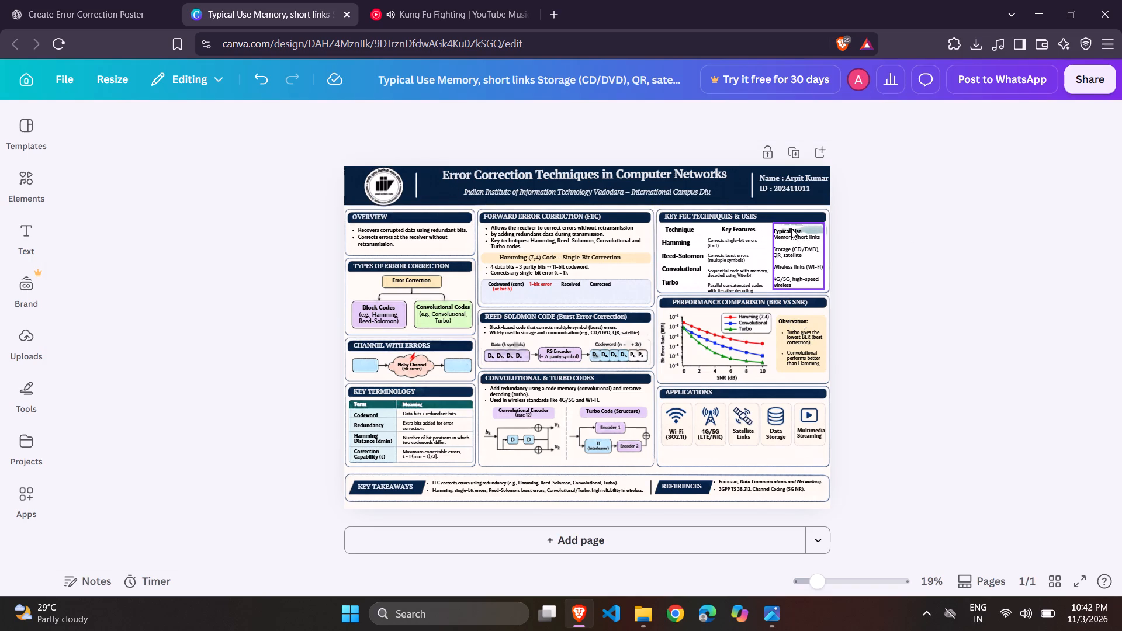
triple_click(789, 229)
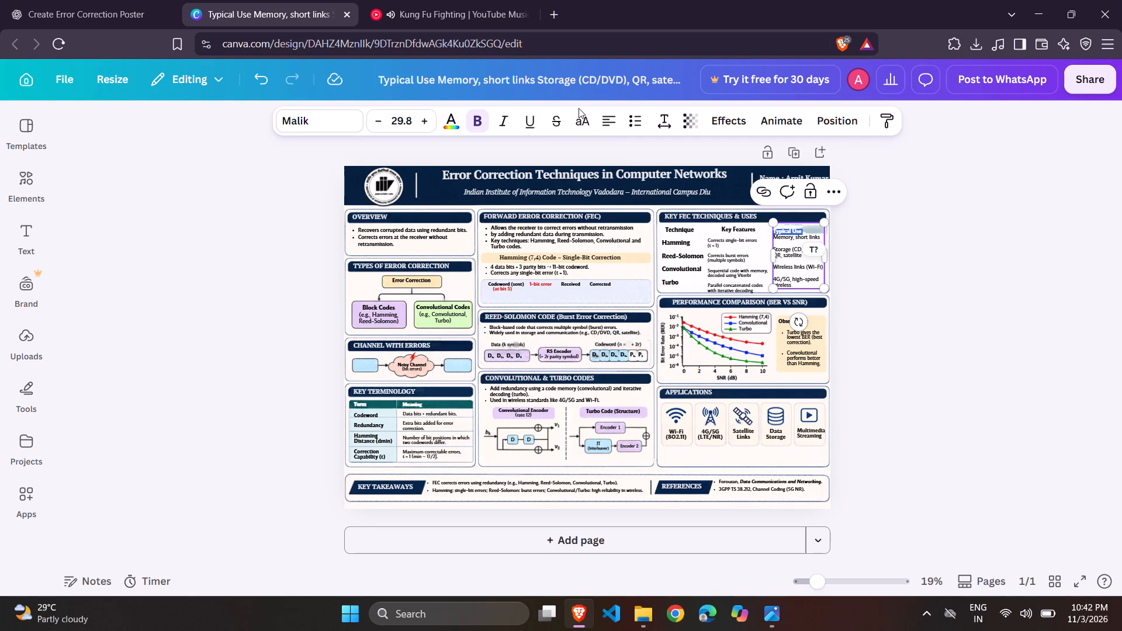
click(612, 116)
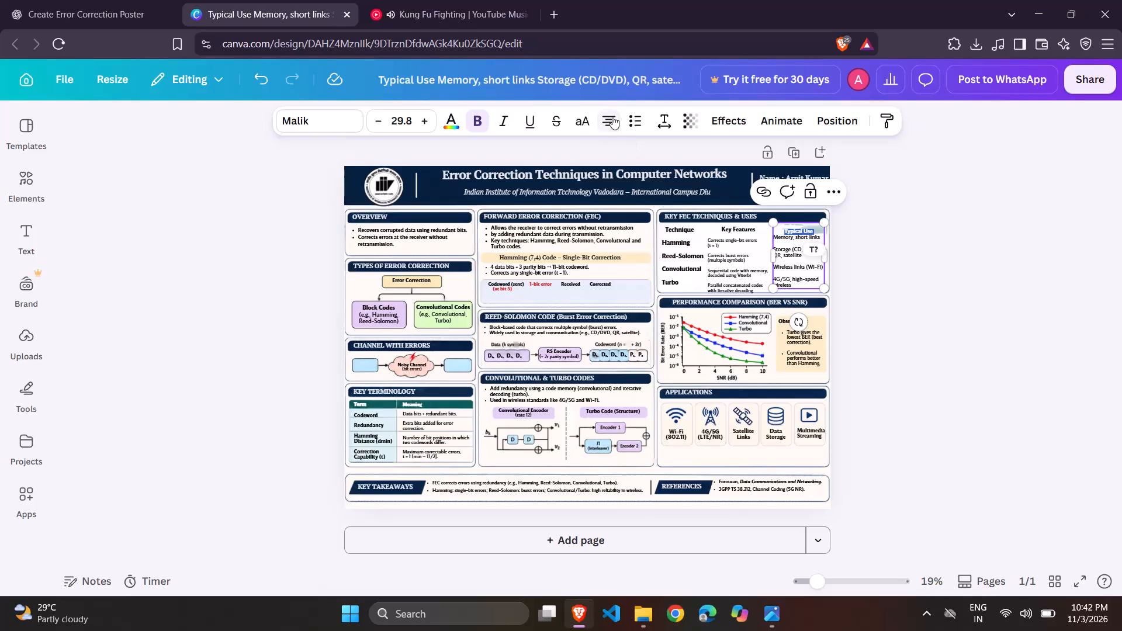
click(933, 256)
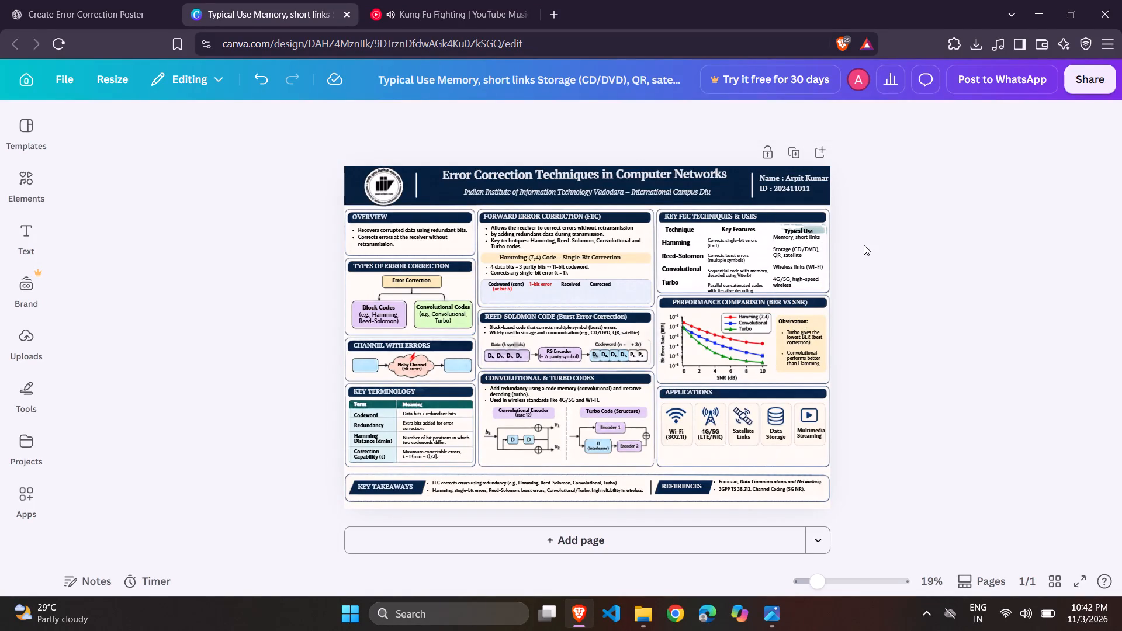
Enlarge the third column's text box slightly from its upper-left corner, scaling its text to 31.1.
double_click(790, 227)
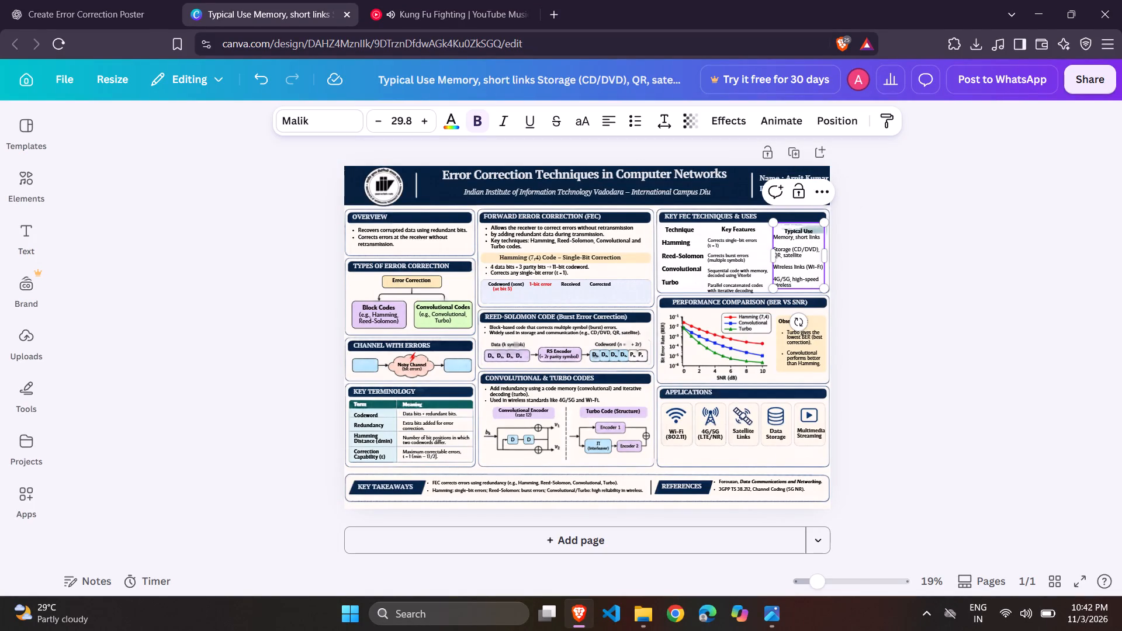
click(783, 228)
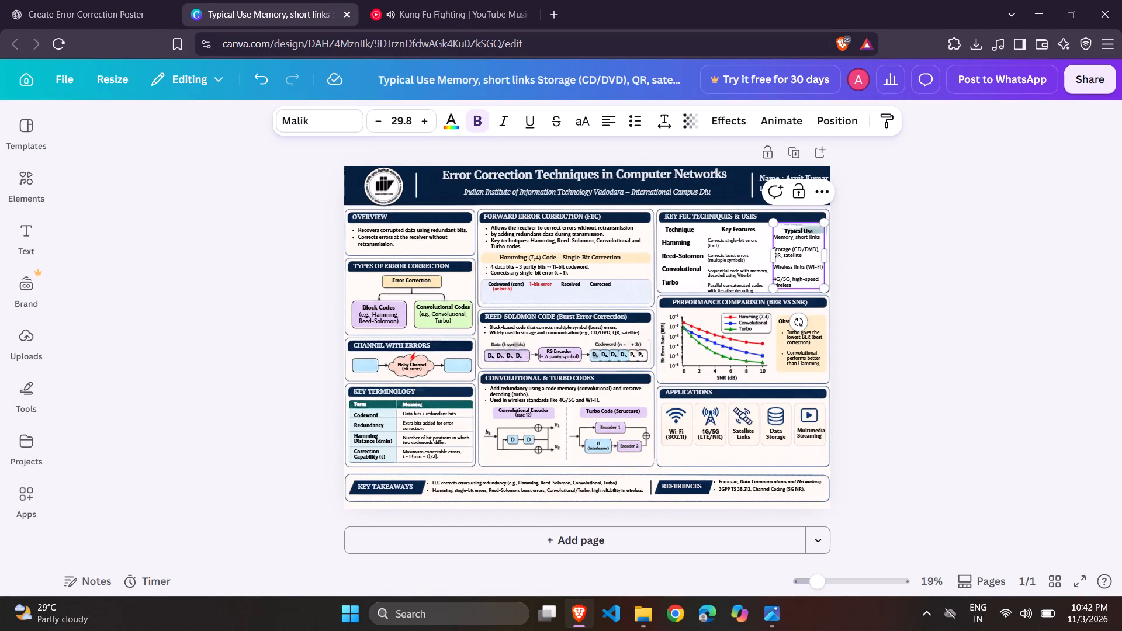
click(796, 228)
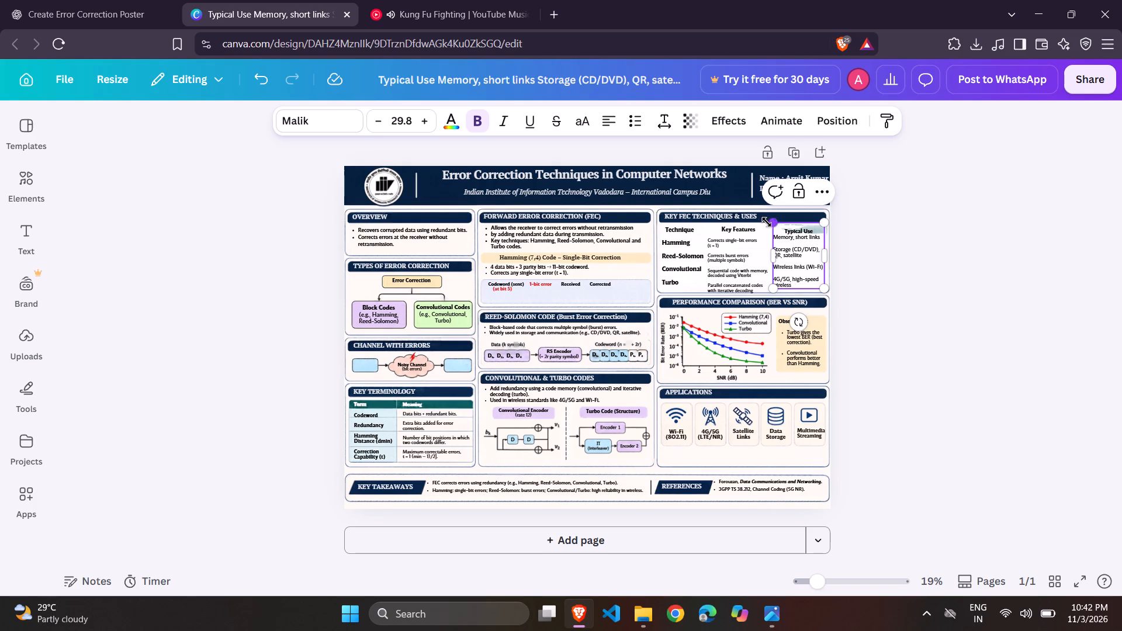
click(773, 222)
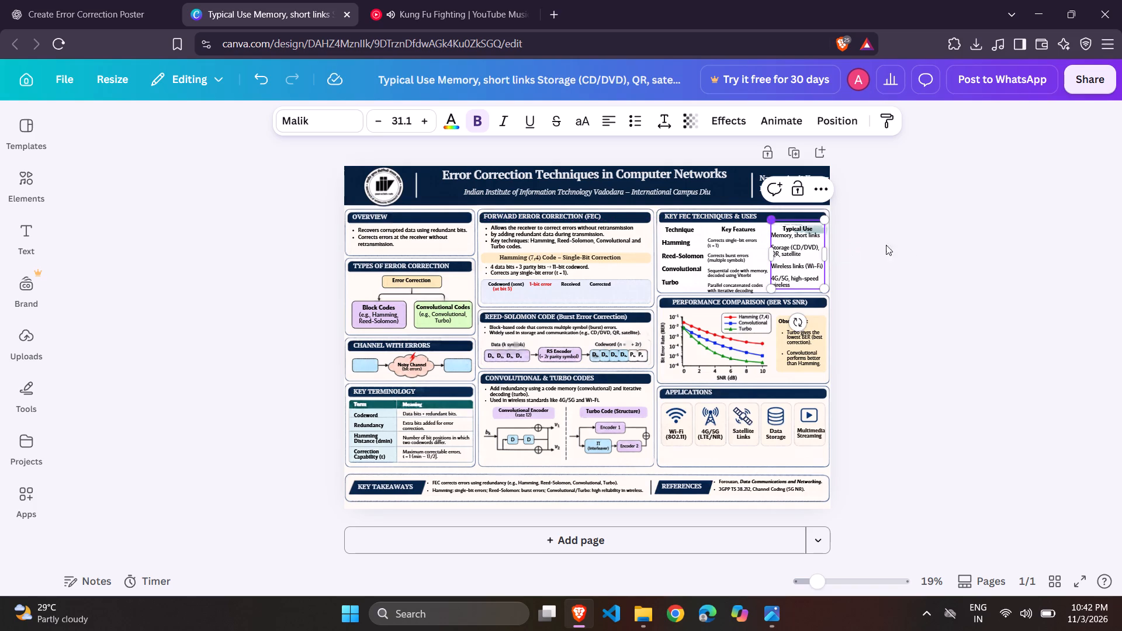
click(940, 266)
Insert a line break after the "Typical Use" header to separate it from "Memory, short links".
click(777, 229)
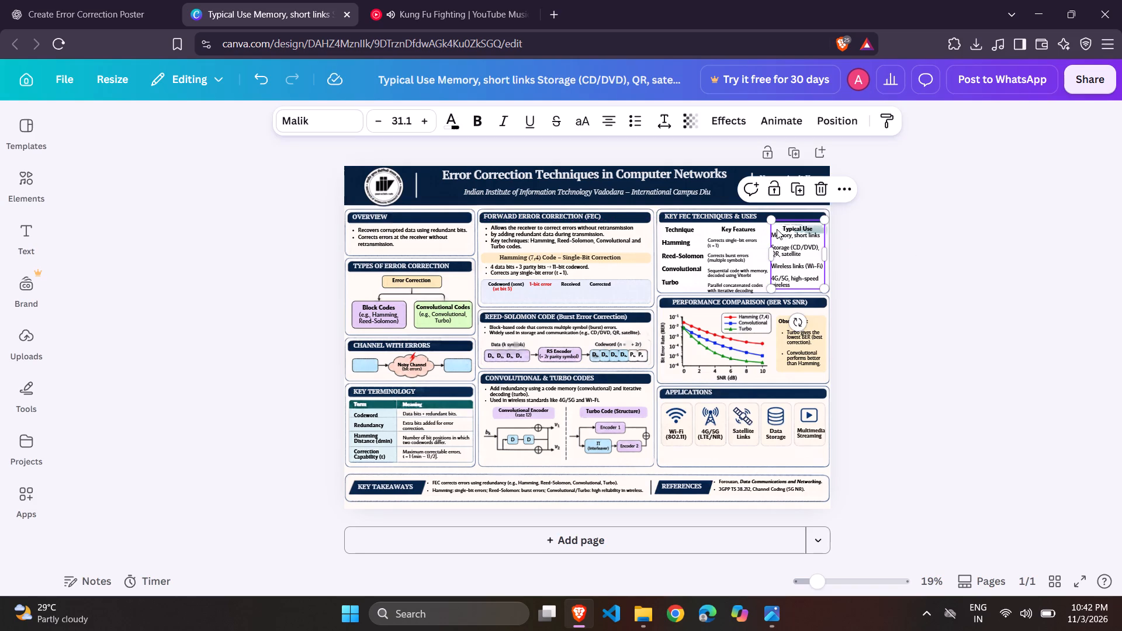
click(814, 230)
click(814, 230)
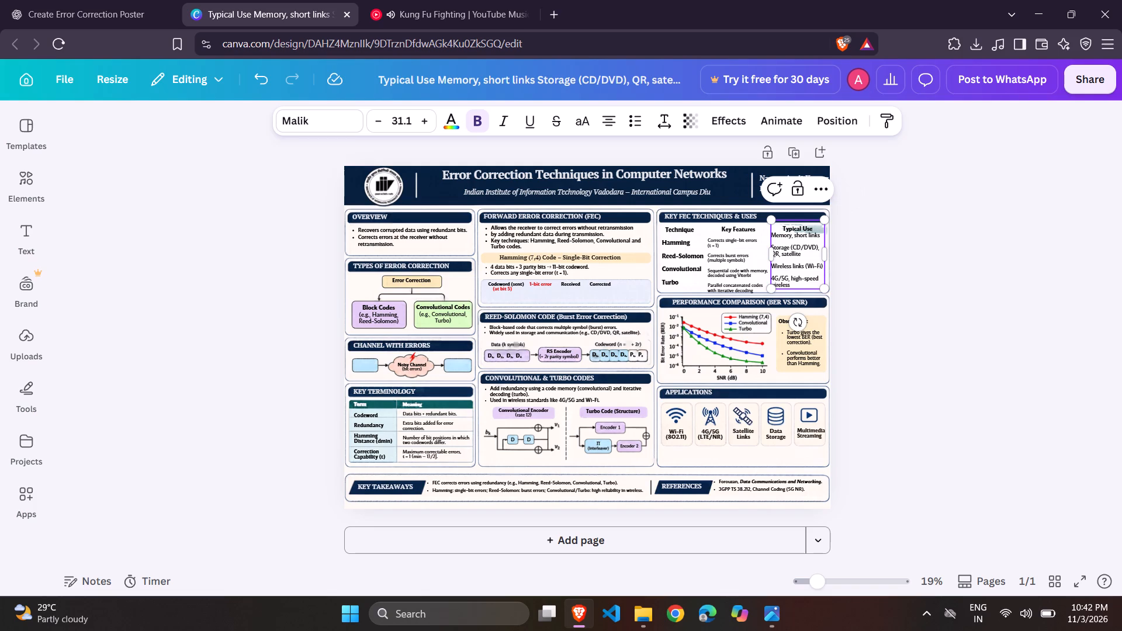
key(Return)
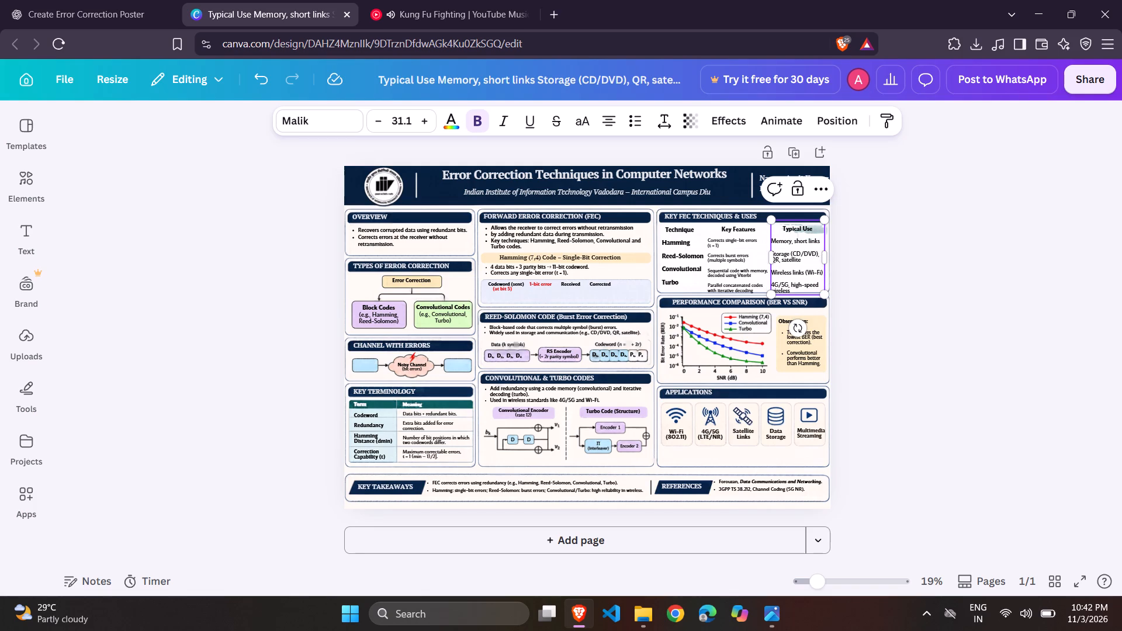
click(878, 255)
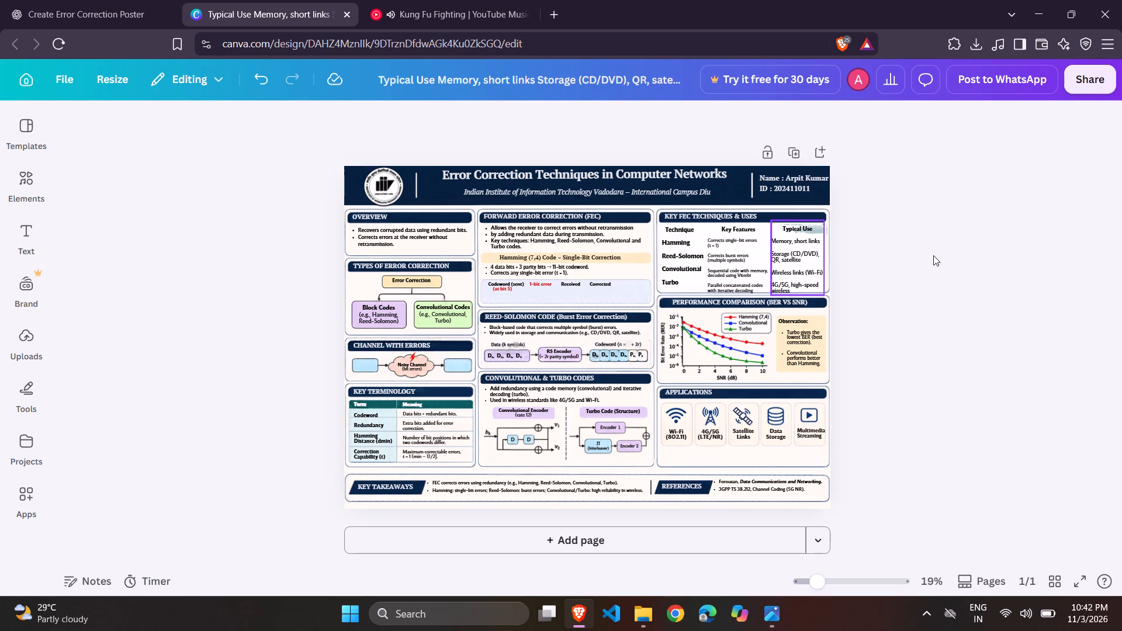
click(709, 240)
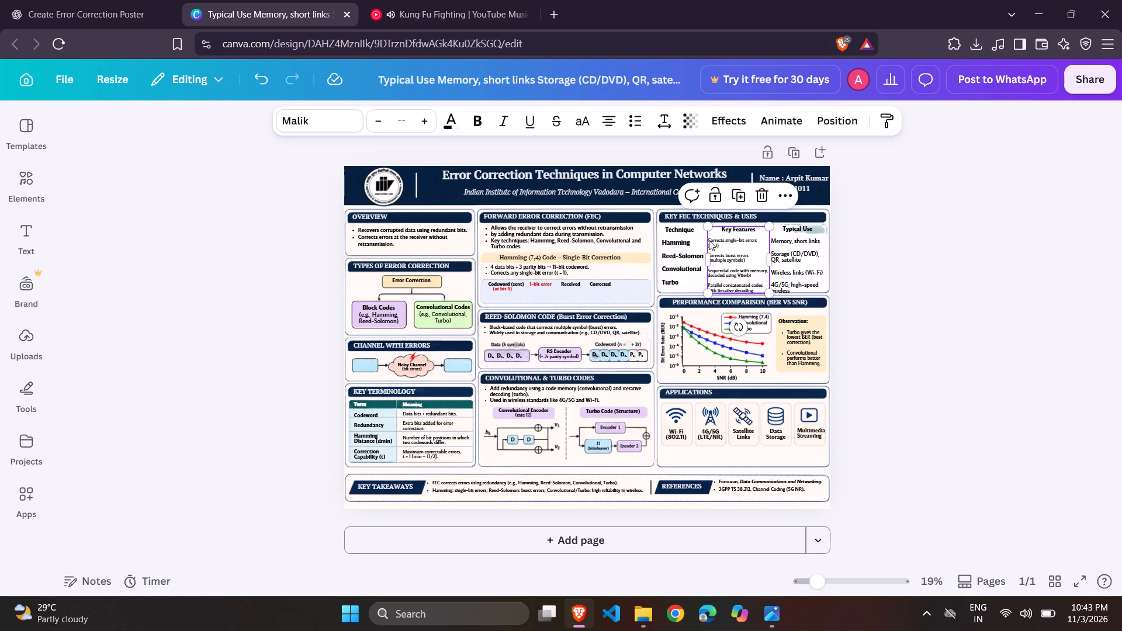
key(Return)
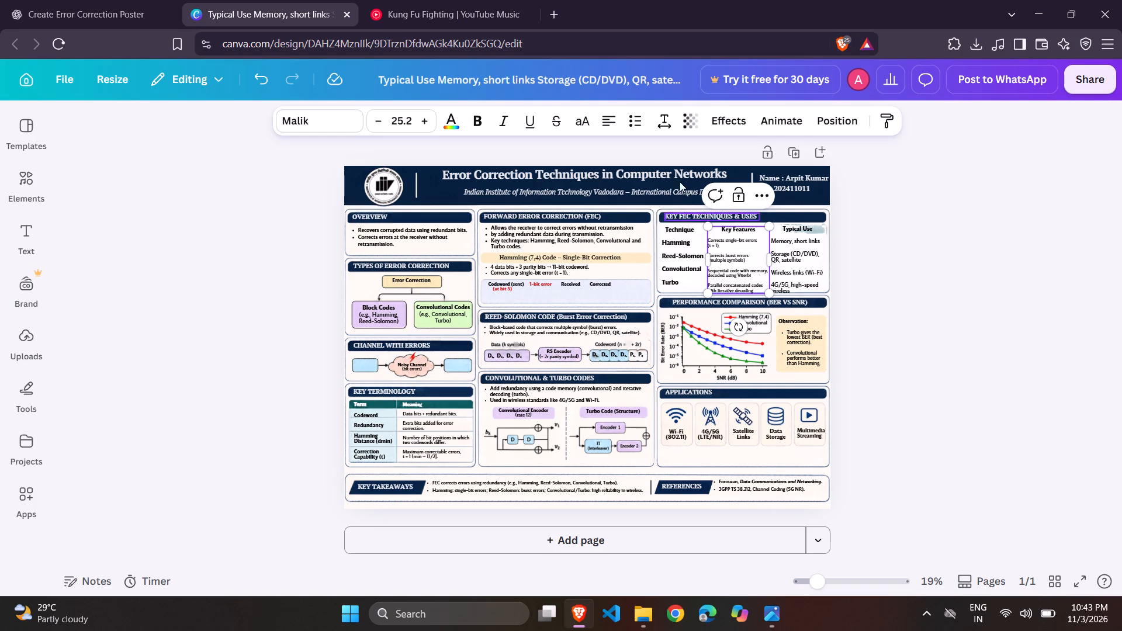
Switch to YouTube Music, play "Bad" by Michael Jackson from the queue, and return to the Canva poster.
click(453, 1)
scroll(927, 416, down, 2)
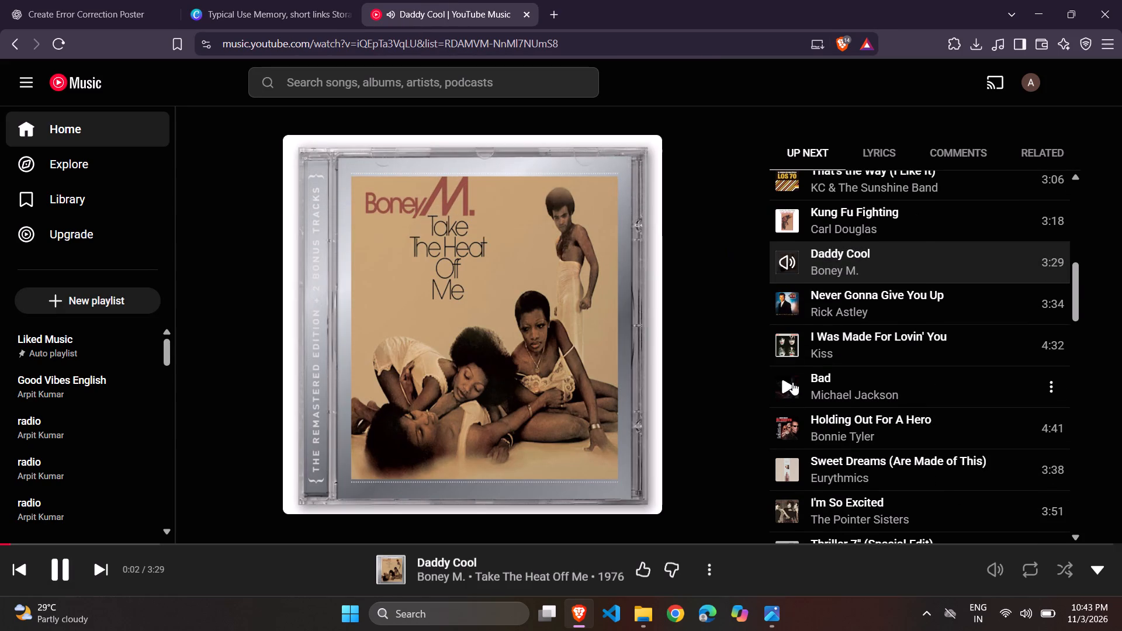
click(792, 382)
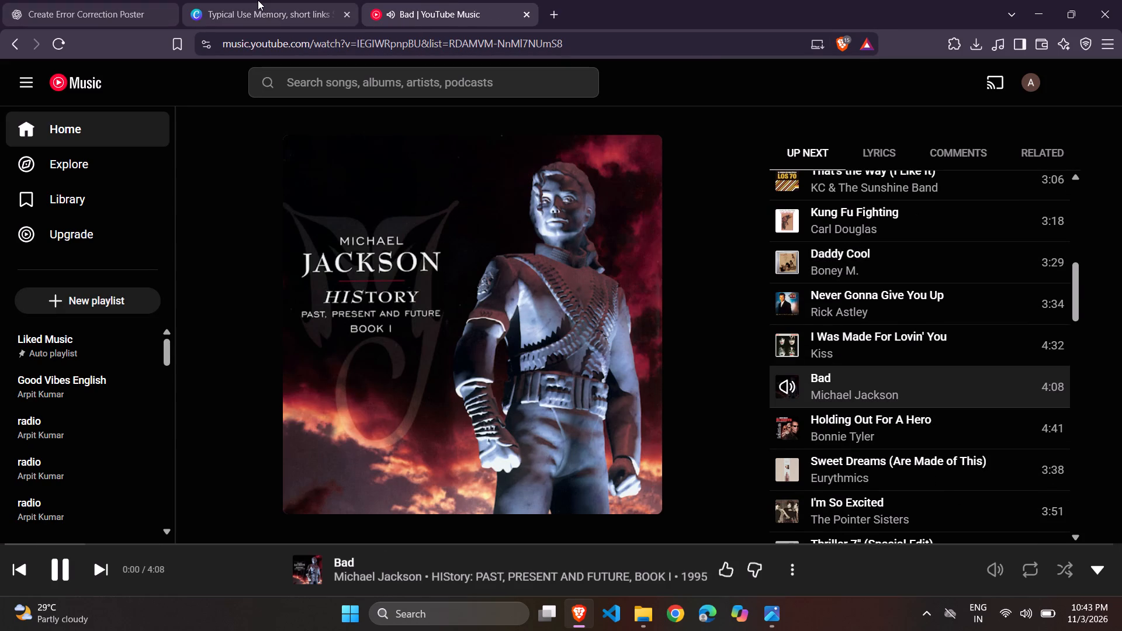
click(258, 0)
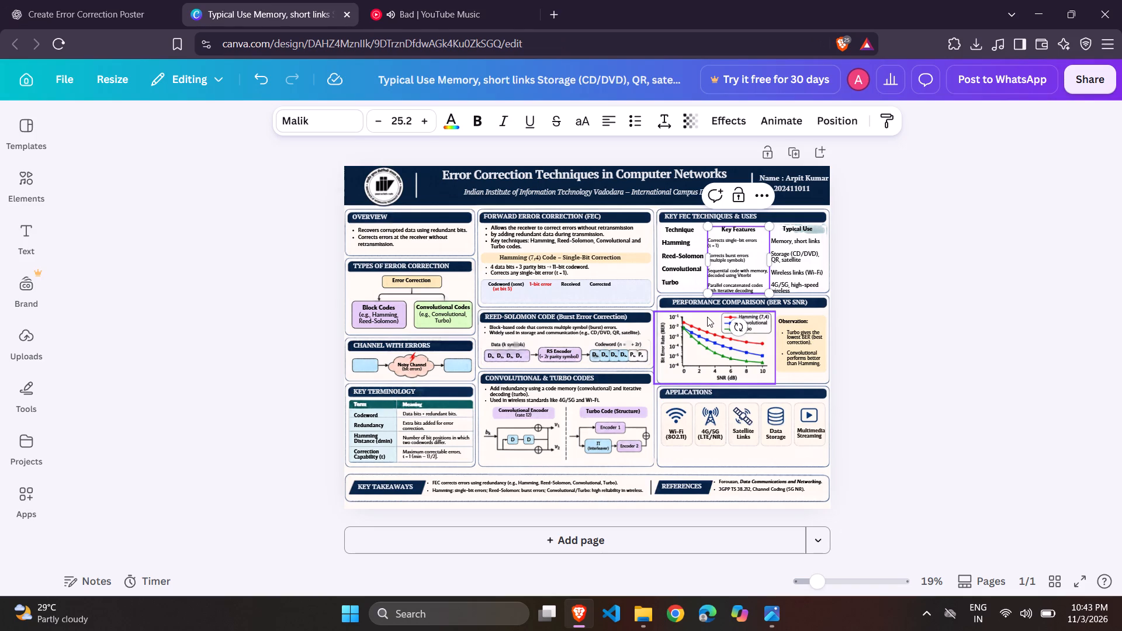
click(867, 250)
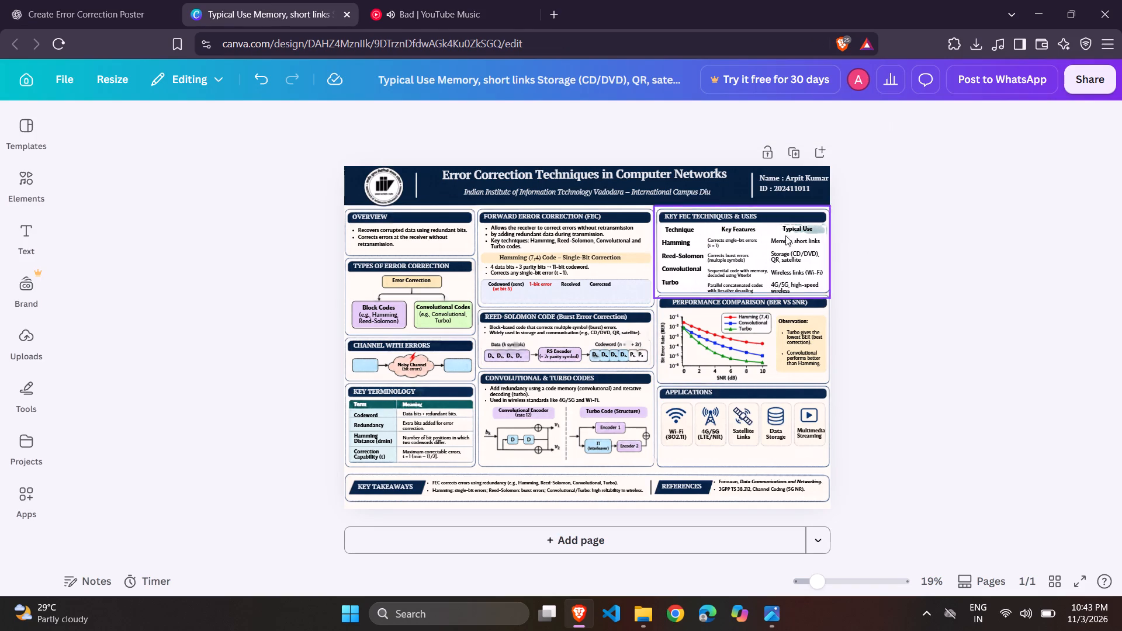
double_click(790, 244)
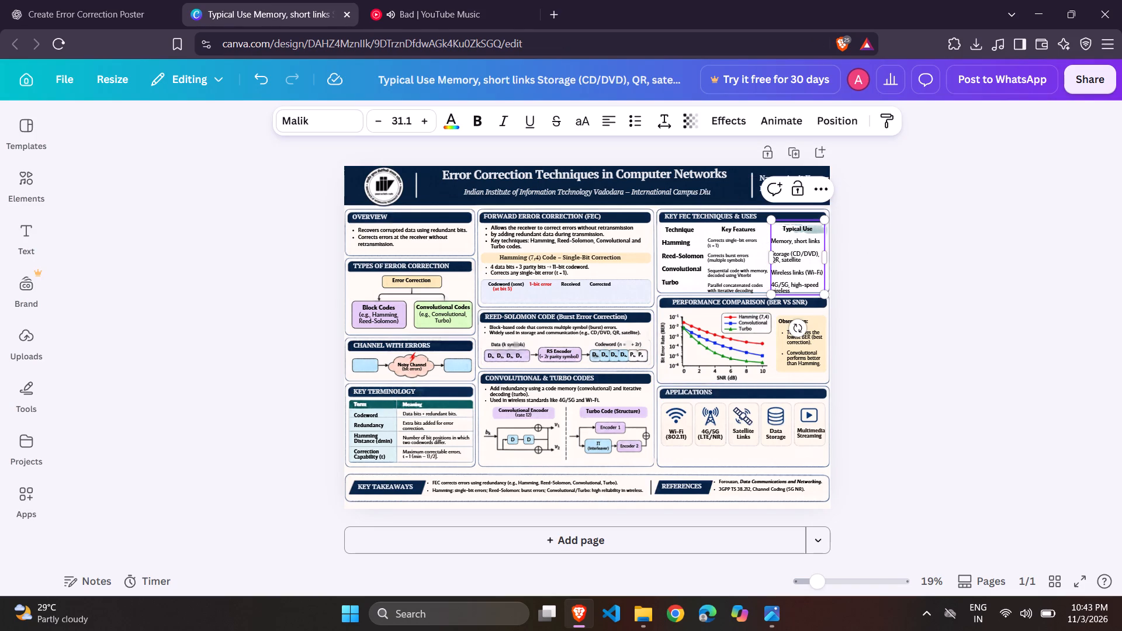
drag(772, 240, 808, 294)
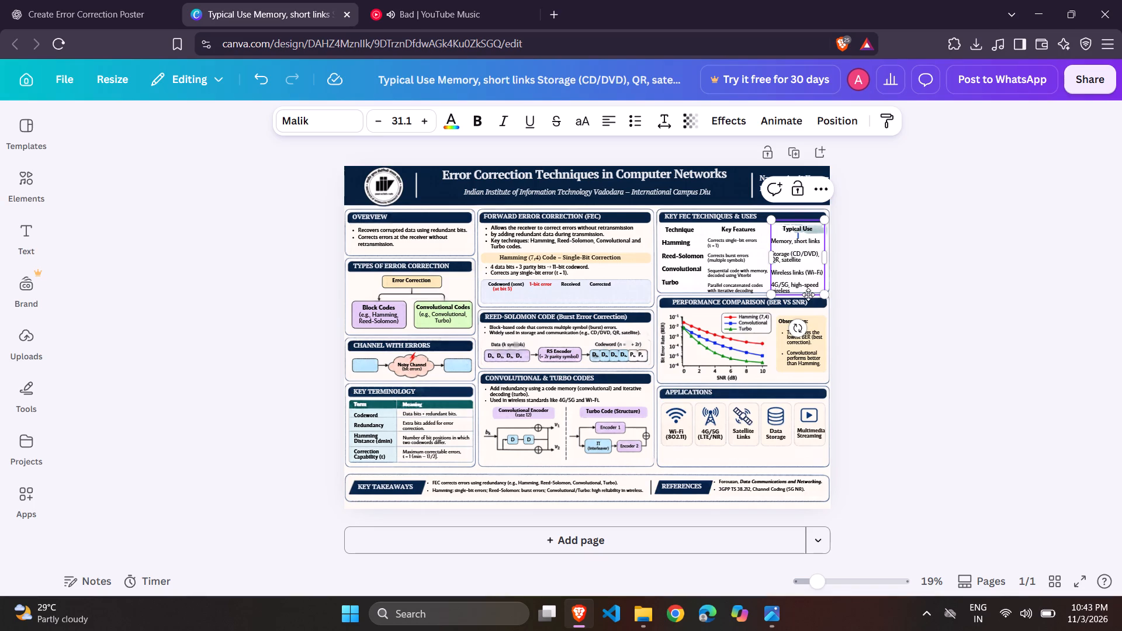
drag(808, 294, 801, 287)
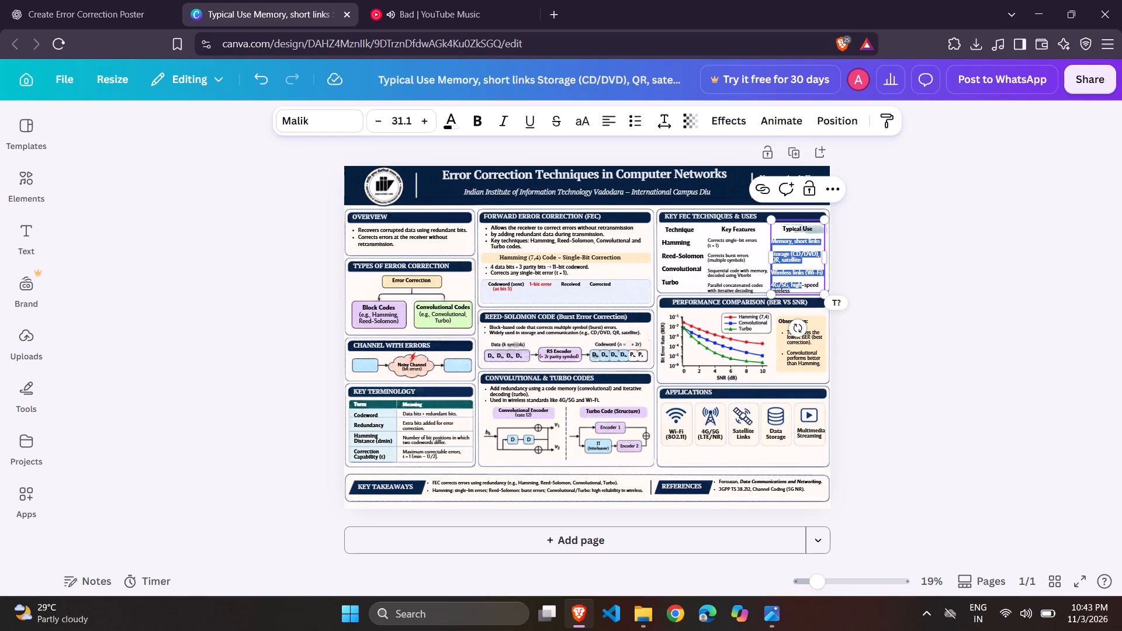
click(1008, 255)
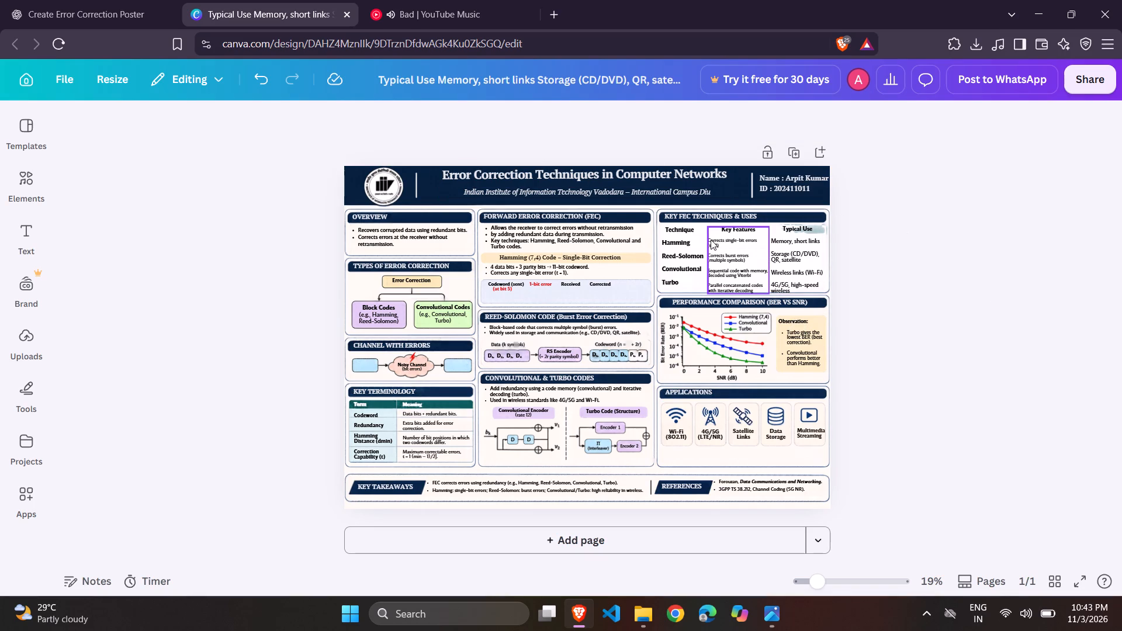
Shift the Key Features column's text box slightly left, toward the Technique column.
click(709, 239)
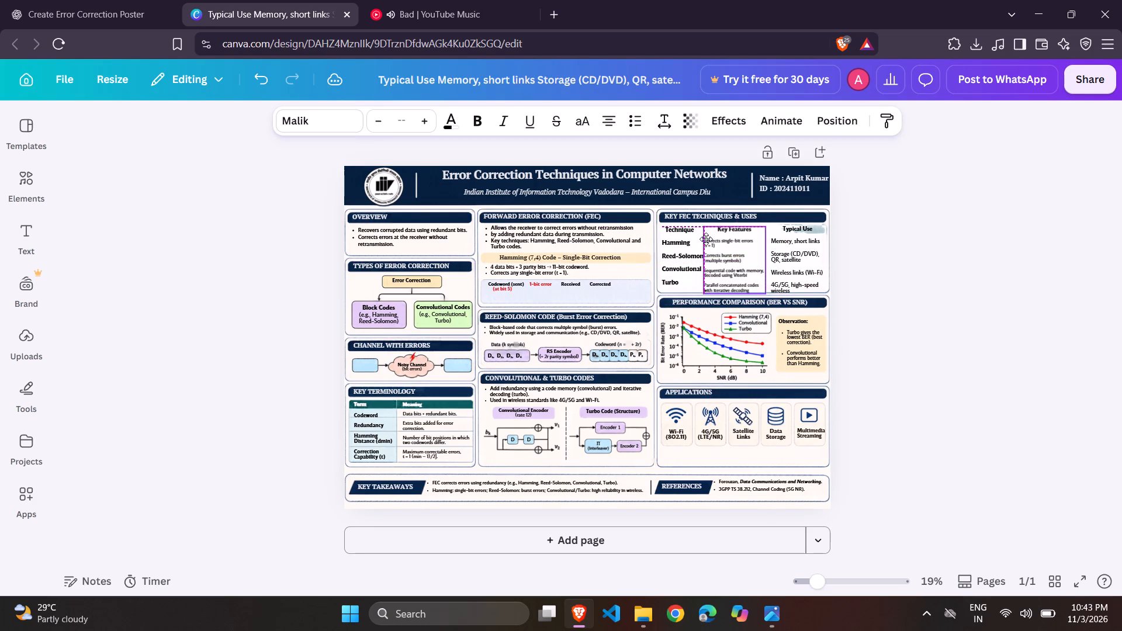
Increase the font size of all the entries below the "Key Features" header by five points.
double_click(740, 269)
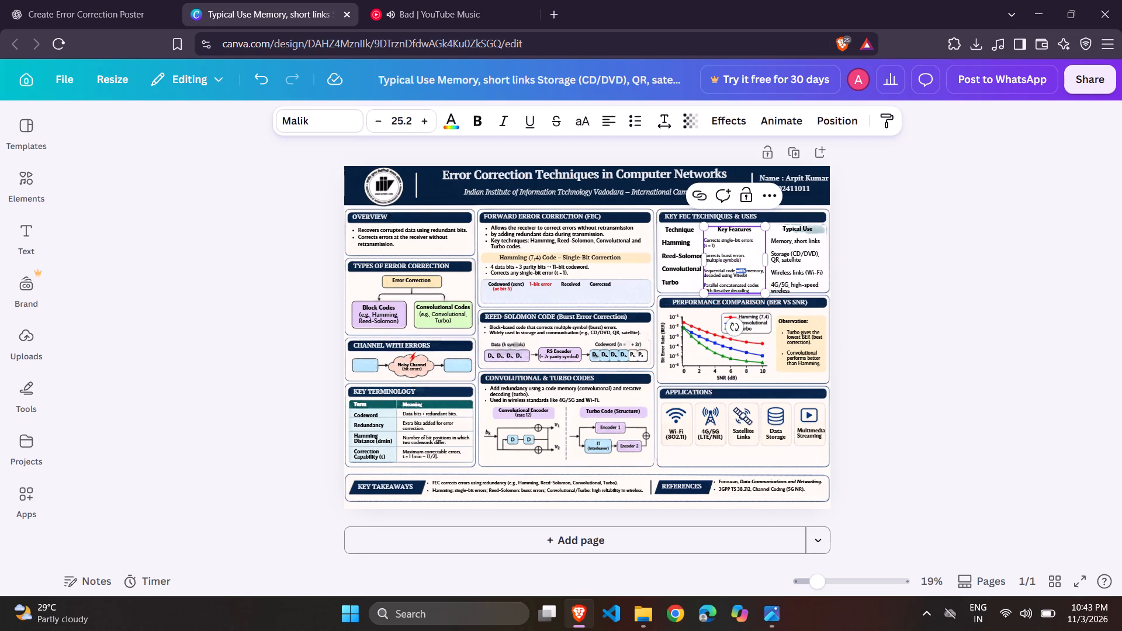
triple_click(740, 269)
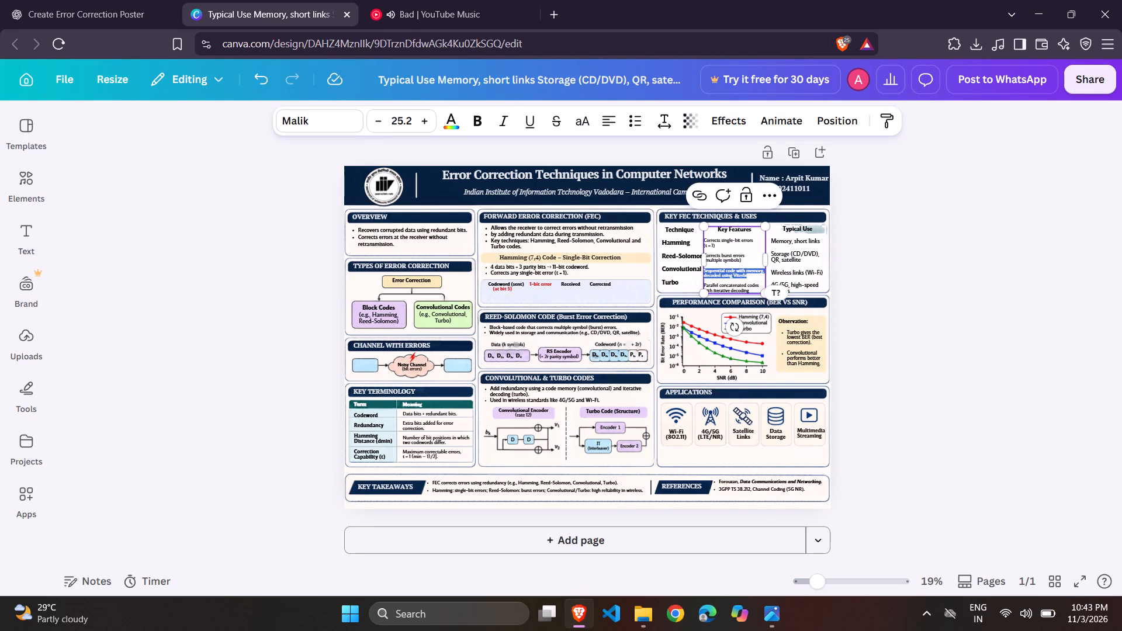
drag(749, 288, 753, 293)
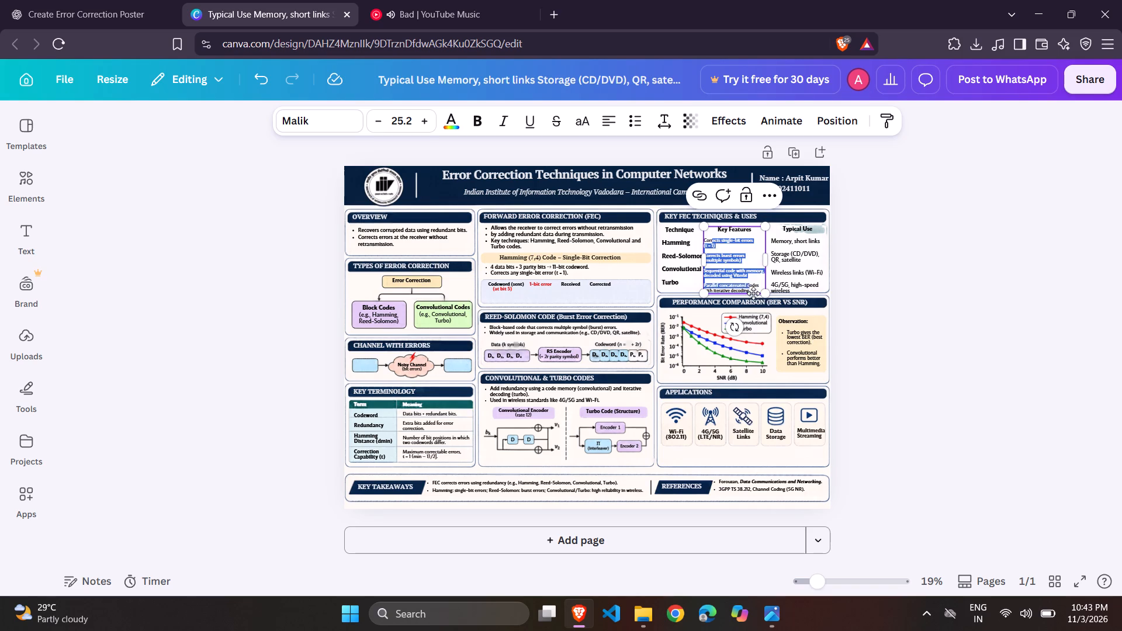
drag(753, 293, 752, 294)
click(735, 284)
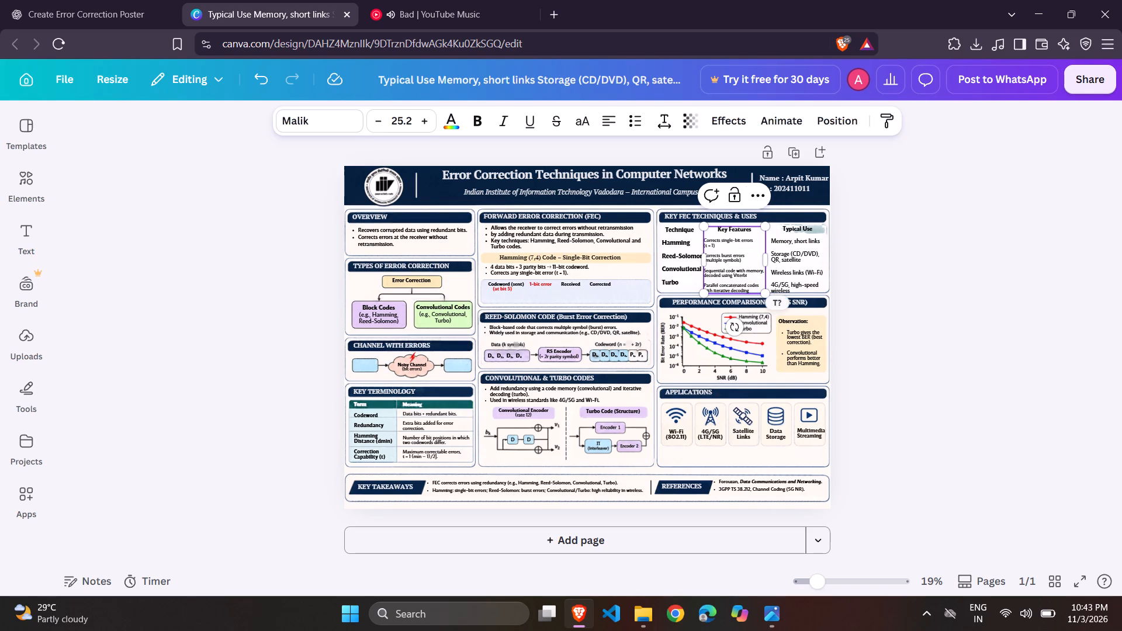
drag(748, 290, 732, 277)
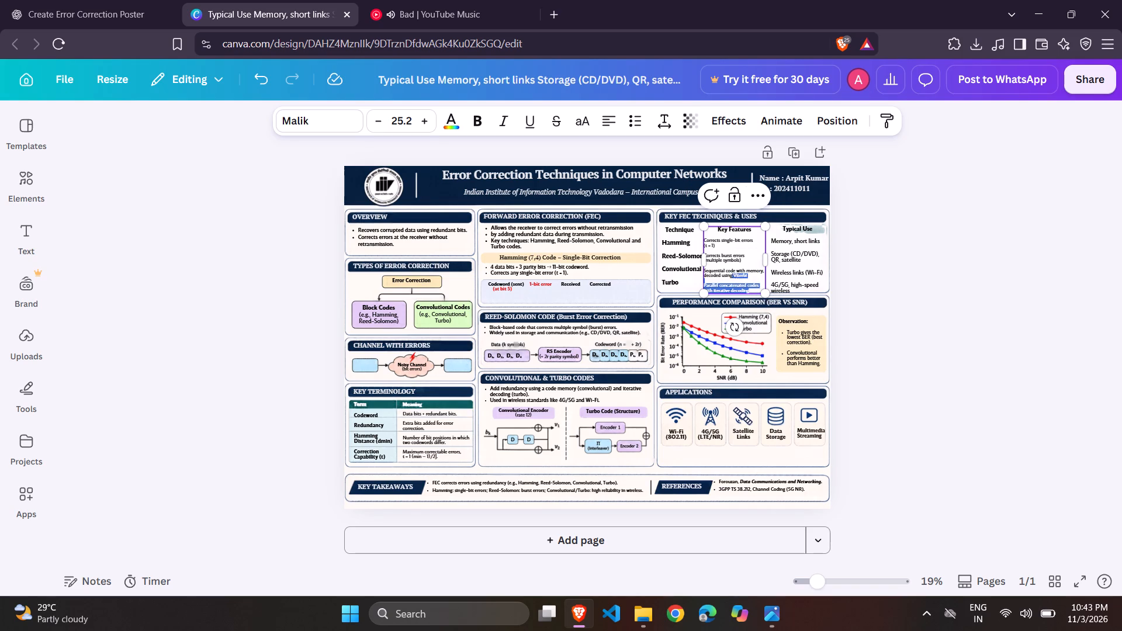
drag(732, 277, 705, 239)
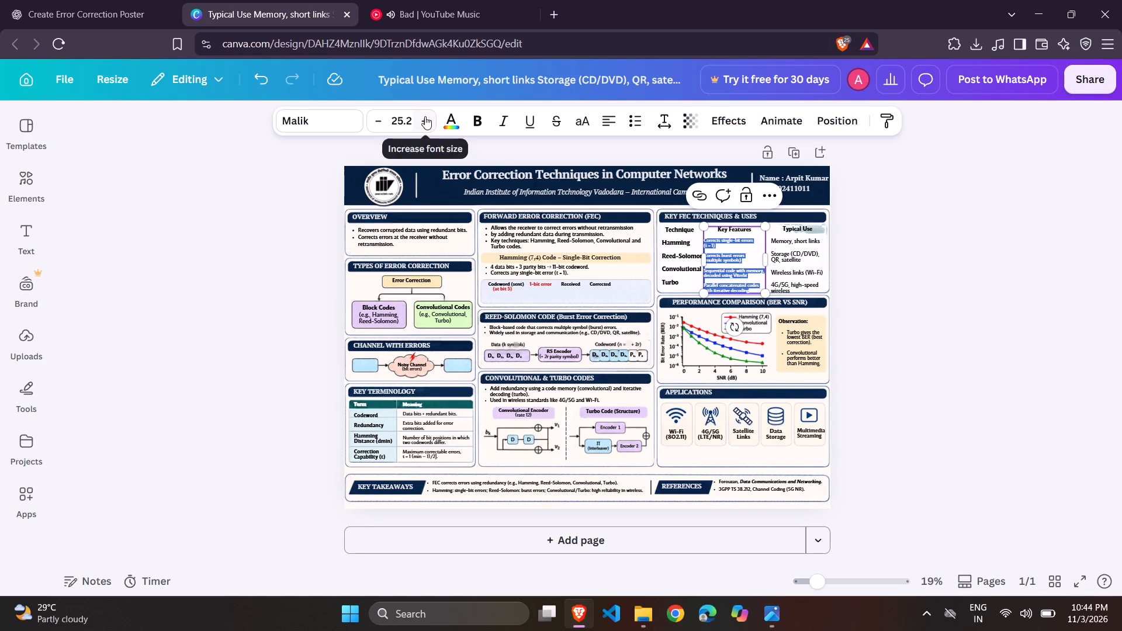
click(425, 116)
click(425, 116)
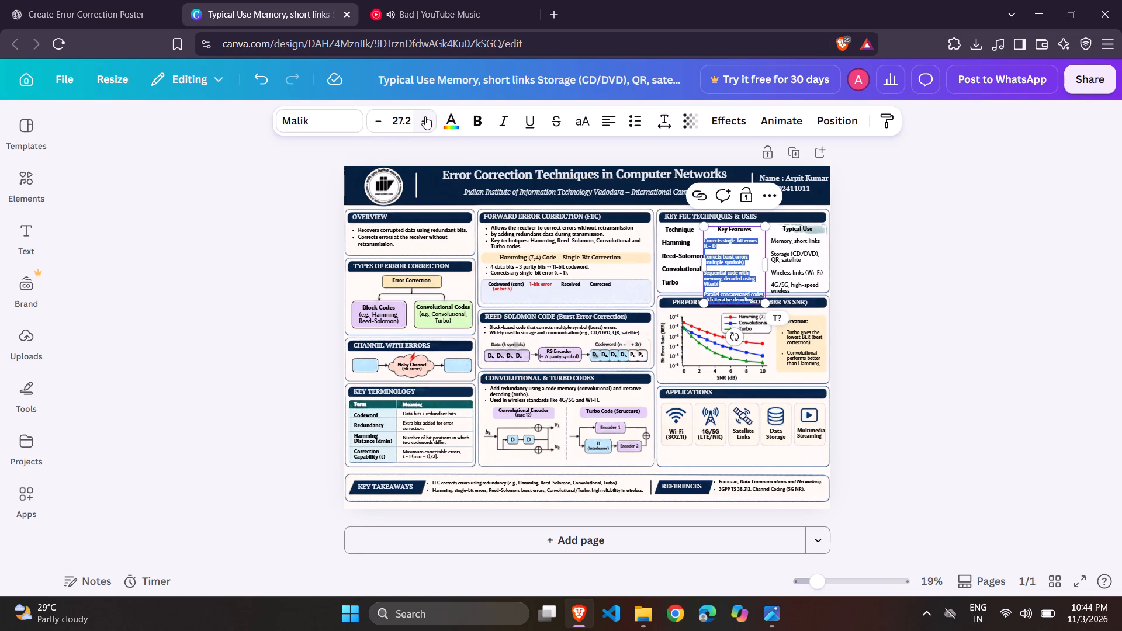
click(425, 116)
click(425, 116)
click(425, 116)
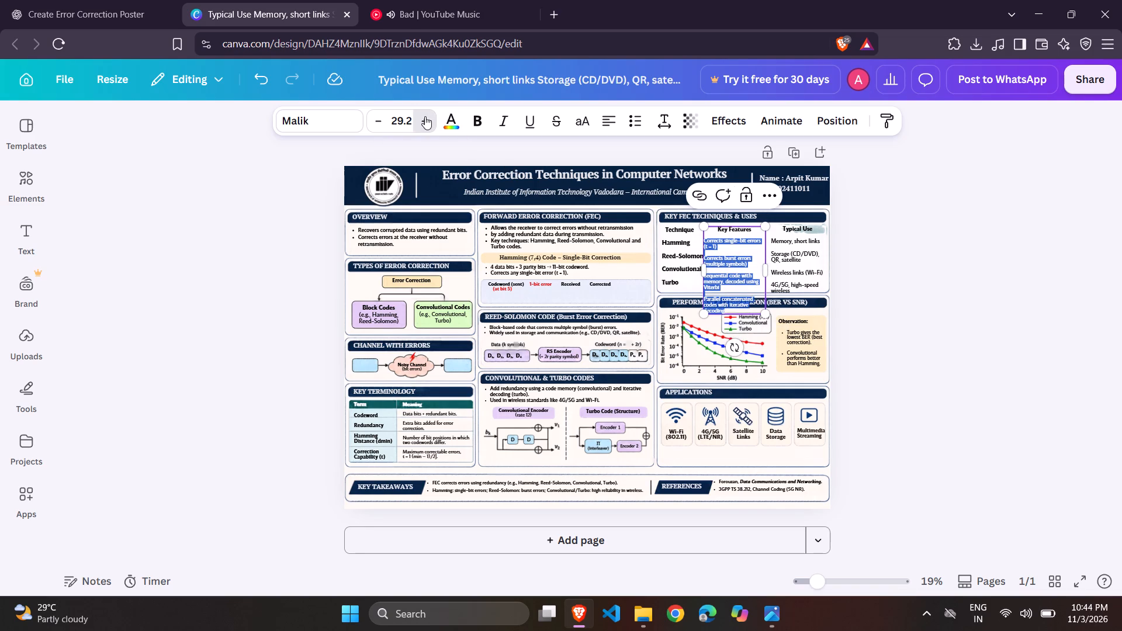
click(937, 240)
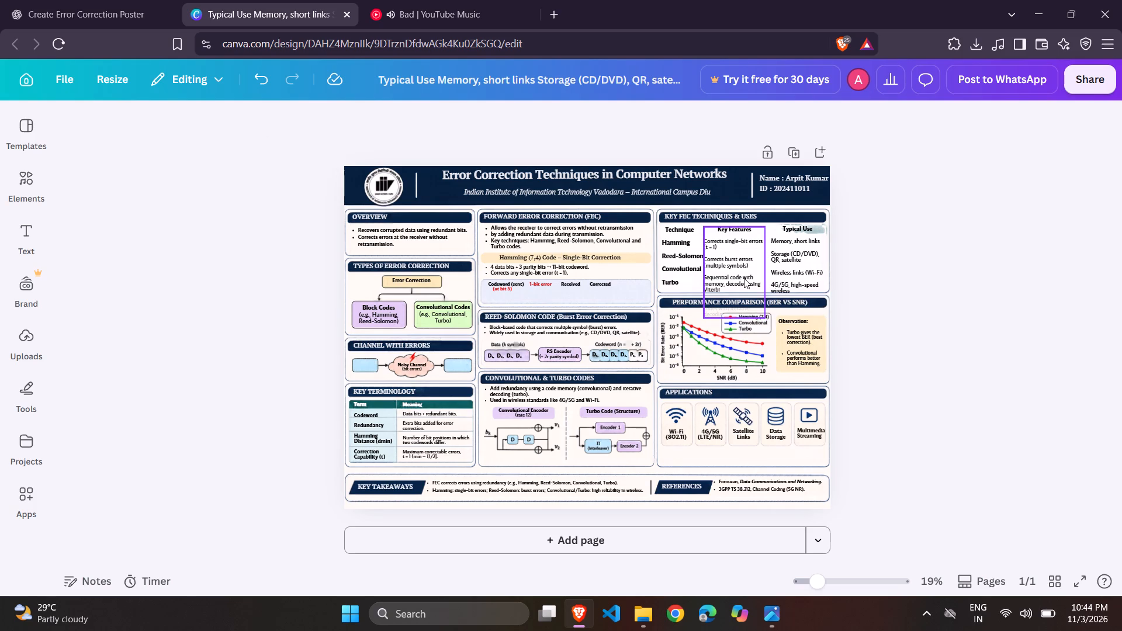
Shrink the Key Features text box proportionally from its lower-right corner, scaling its entries to 24.9.
click(727, 245)
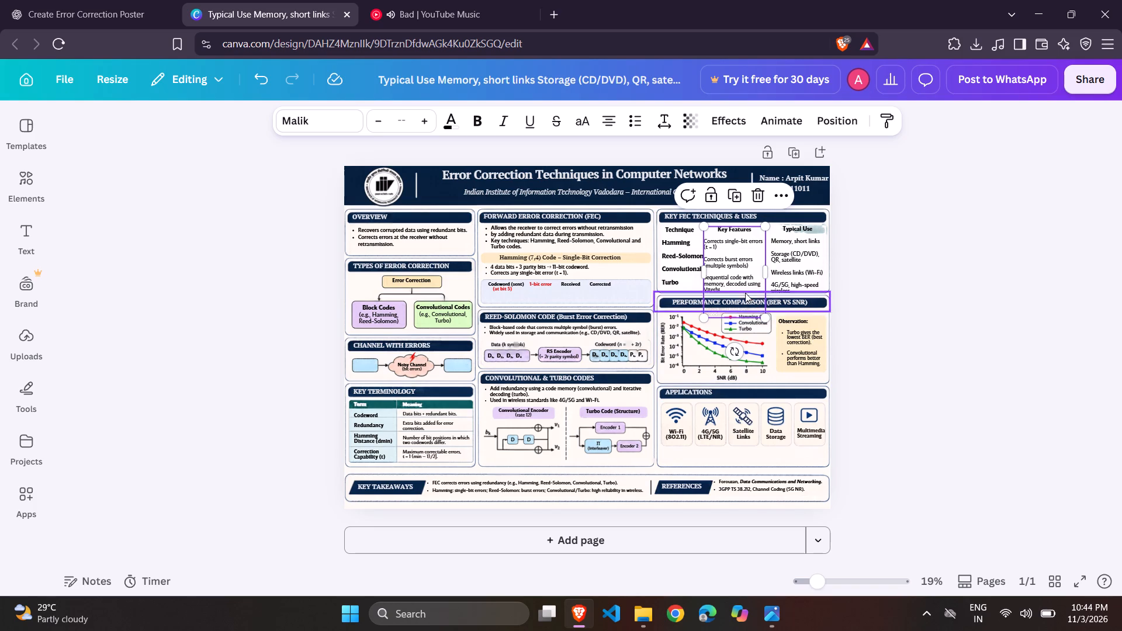
drag(768, 317, 775, 298)
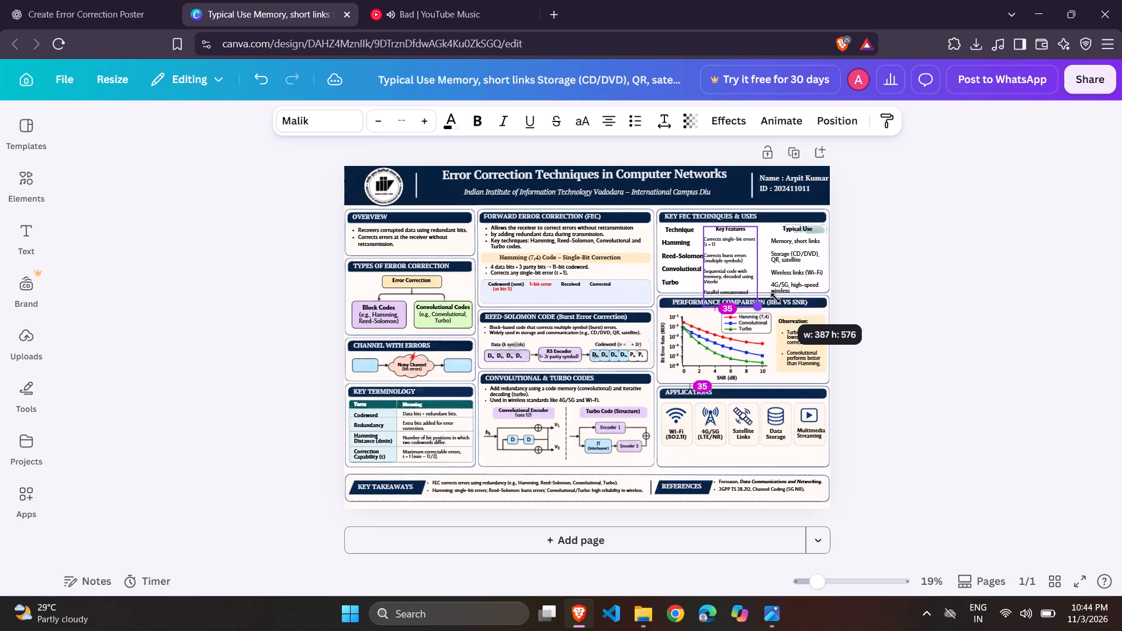
drag(775, 298, 798, 302)
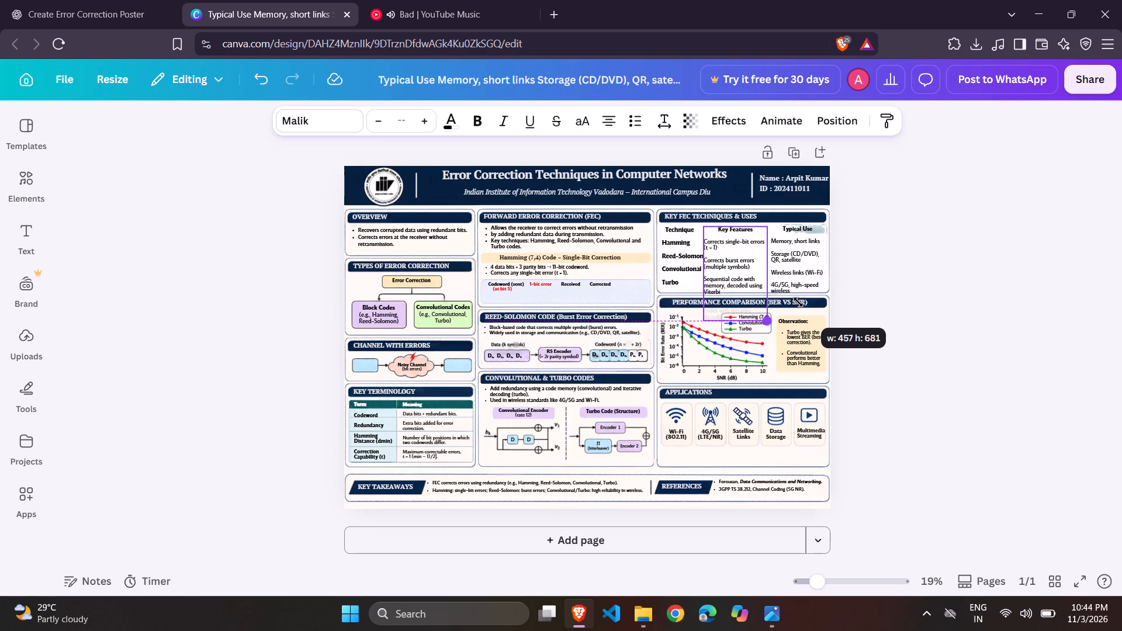
drag(798, 302, 787, 289)
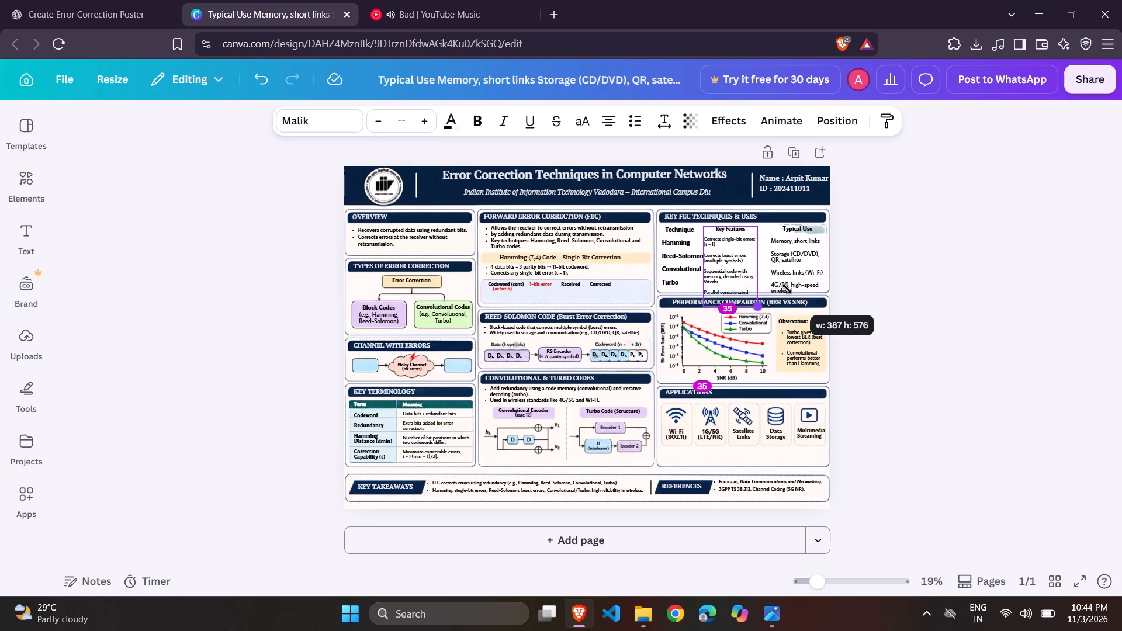
drag(787, 289, 777, 288)
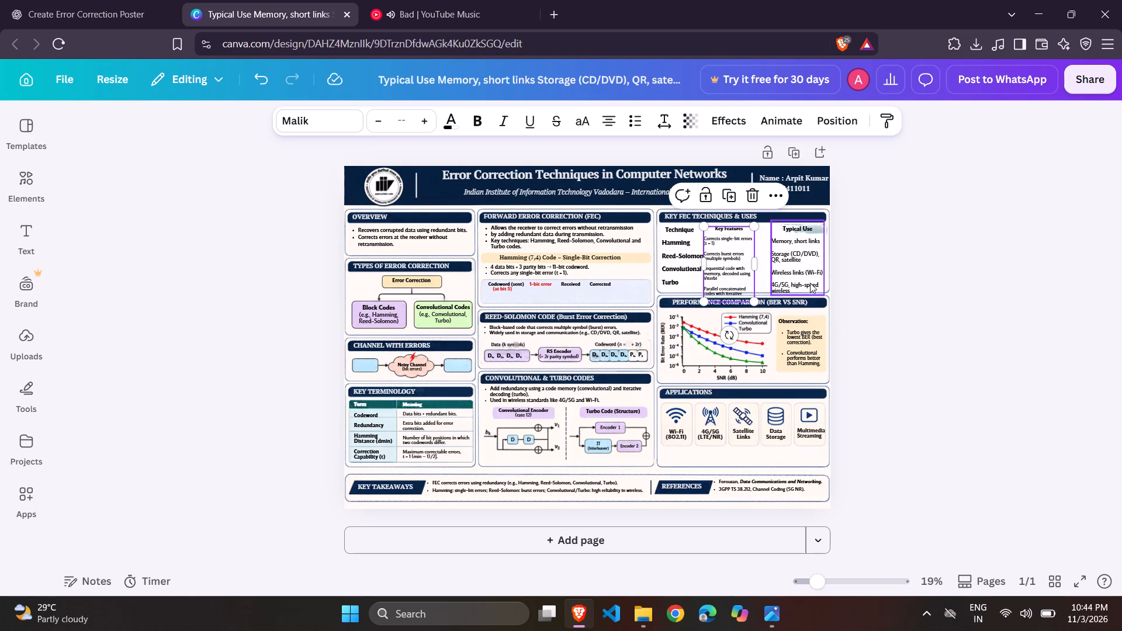
click(961, 292)
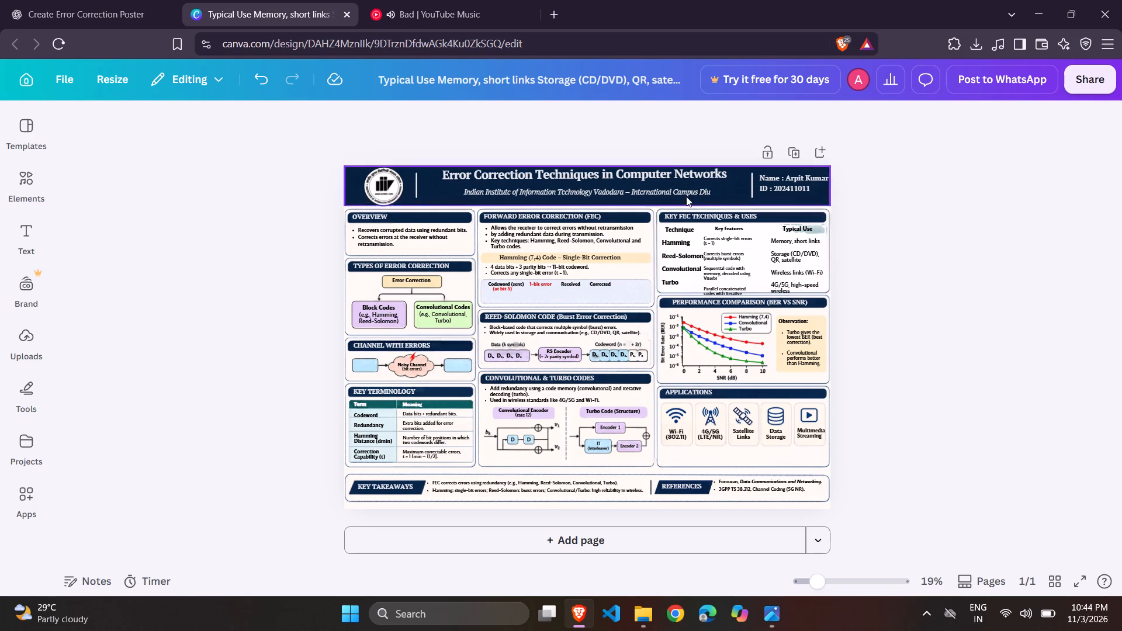
Move the Key Features text box right so it sits between the Technique and Typical Use columns.
drag(731, 239, 739, 238)
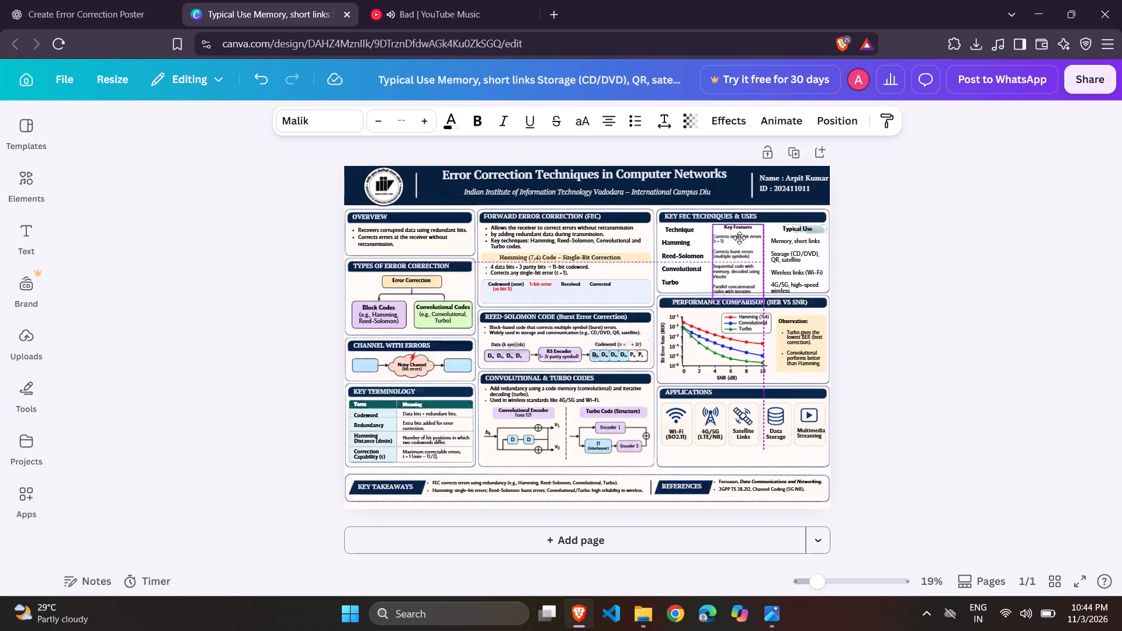
drag(739, 238, 740, 241)
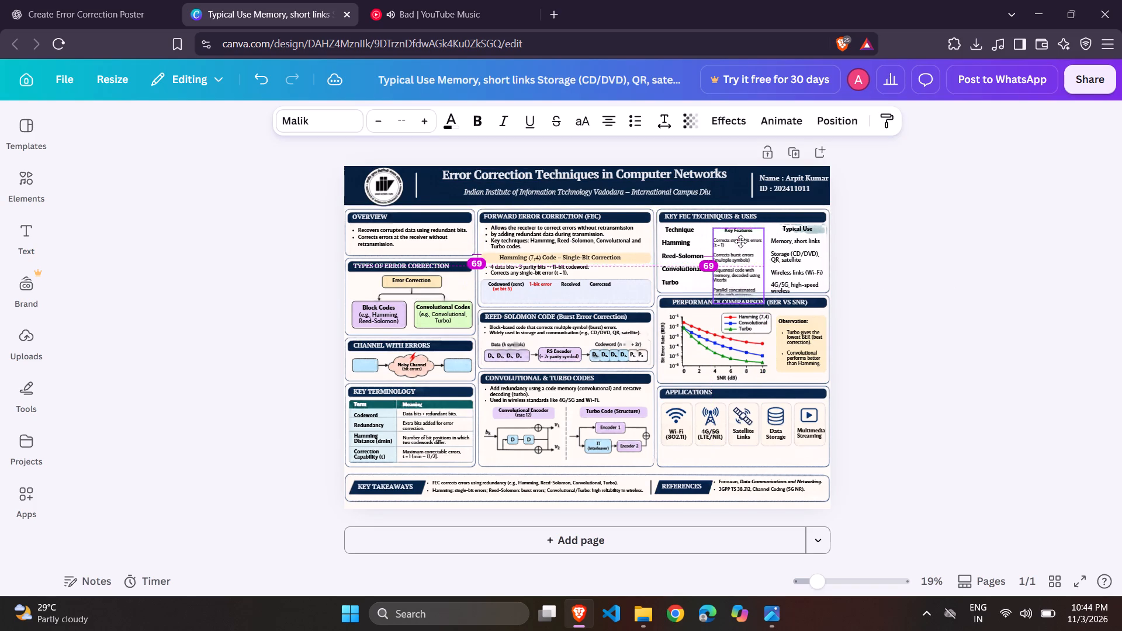
drag(740, 241, 740, 240)
click(955, 265)
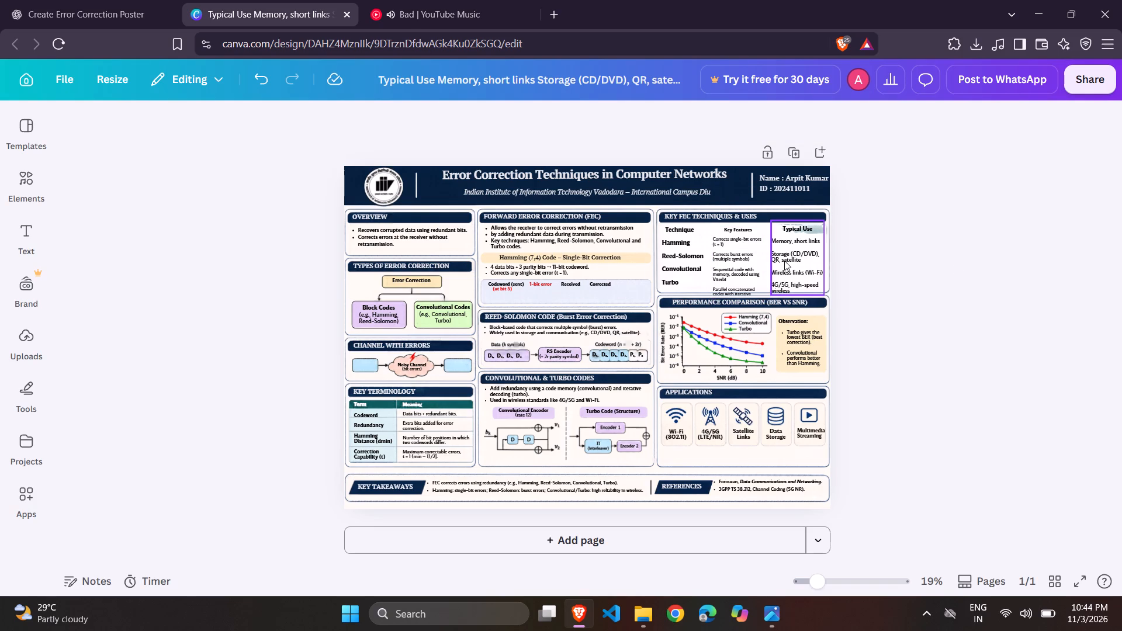
Shrink the Key Features text box to fit above the Performance Comparison heading, scaling its entries to 21.7.
click(729, 244)
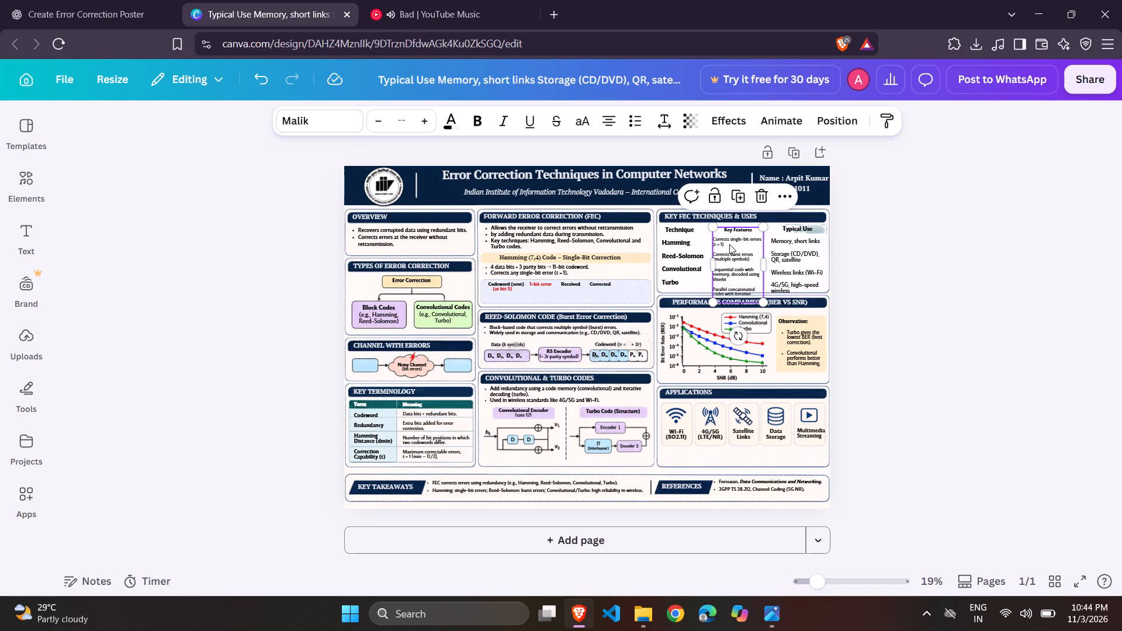
double_click(729, 248)
click(729, 248)
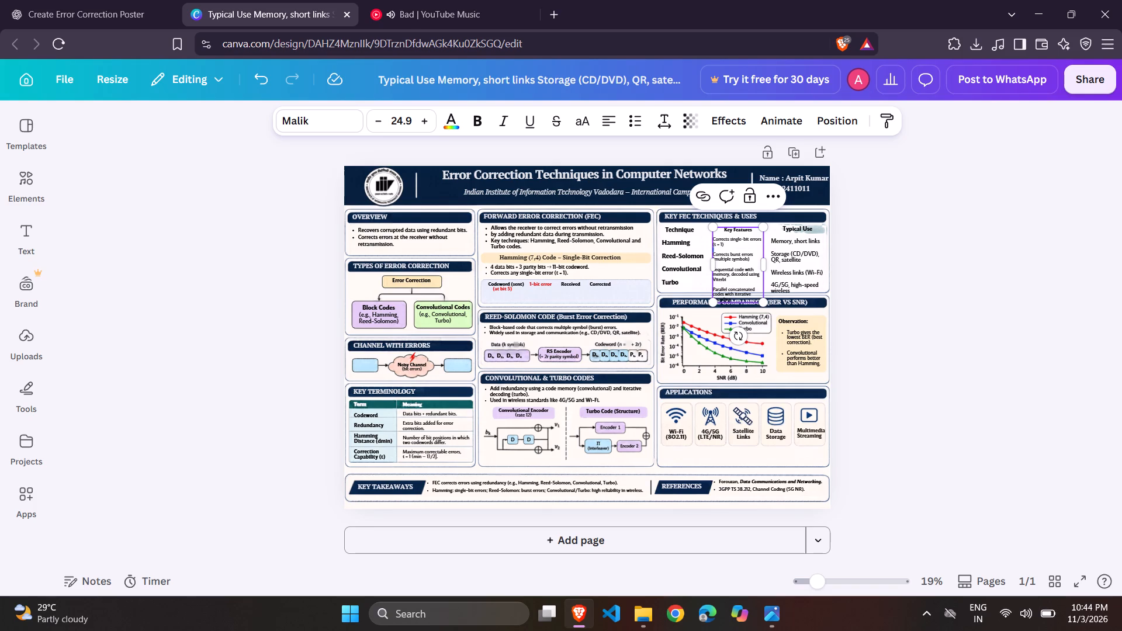
drag(764, 304, 761, 296)
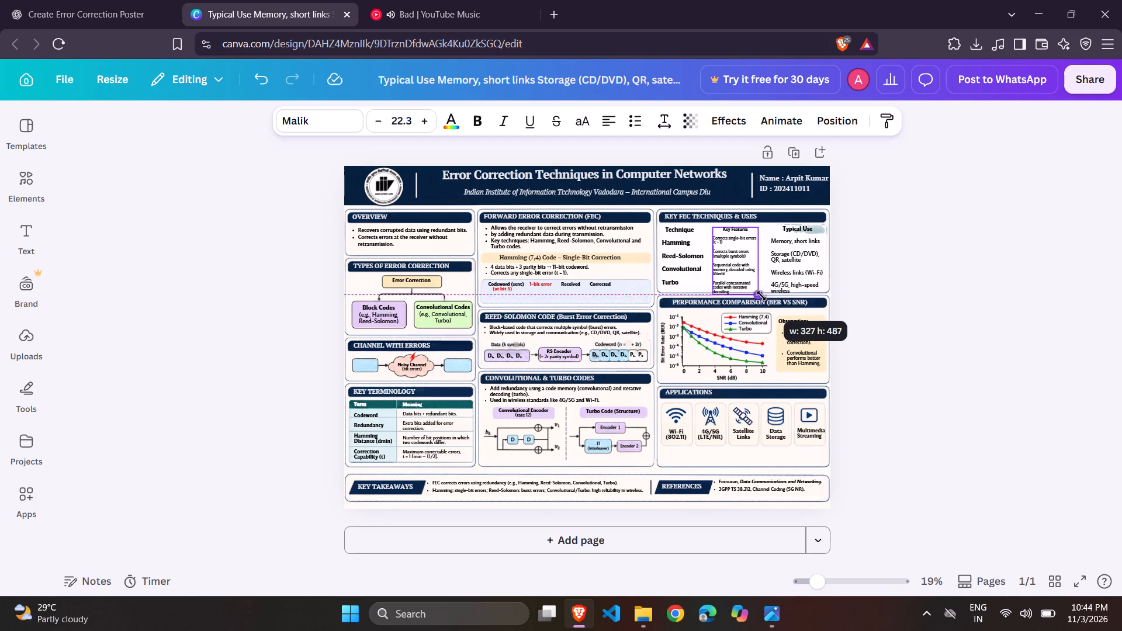
drag(761, 296, 757, 293)
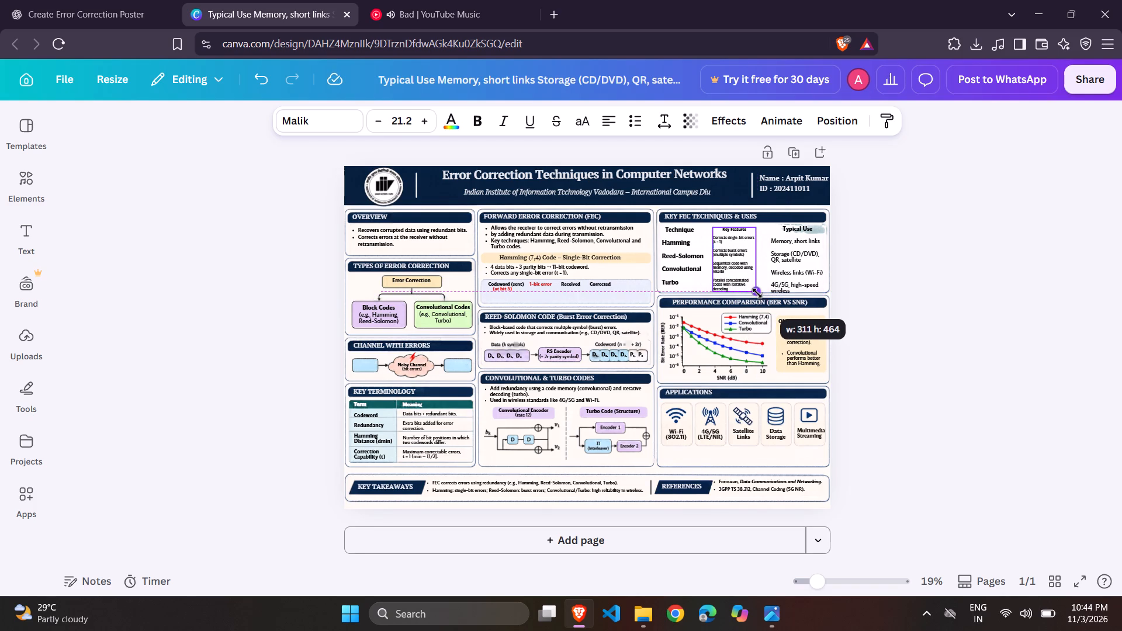
drag(757, 293, 758, 294)
Delete the three blank lines separating the four entries in the Key Features text box.
click(727, 244)
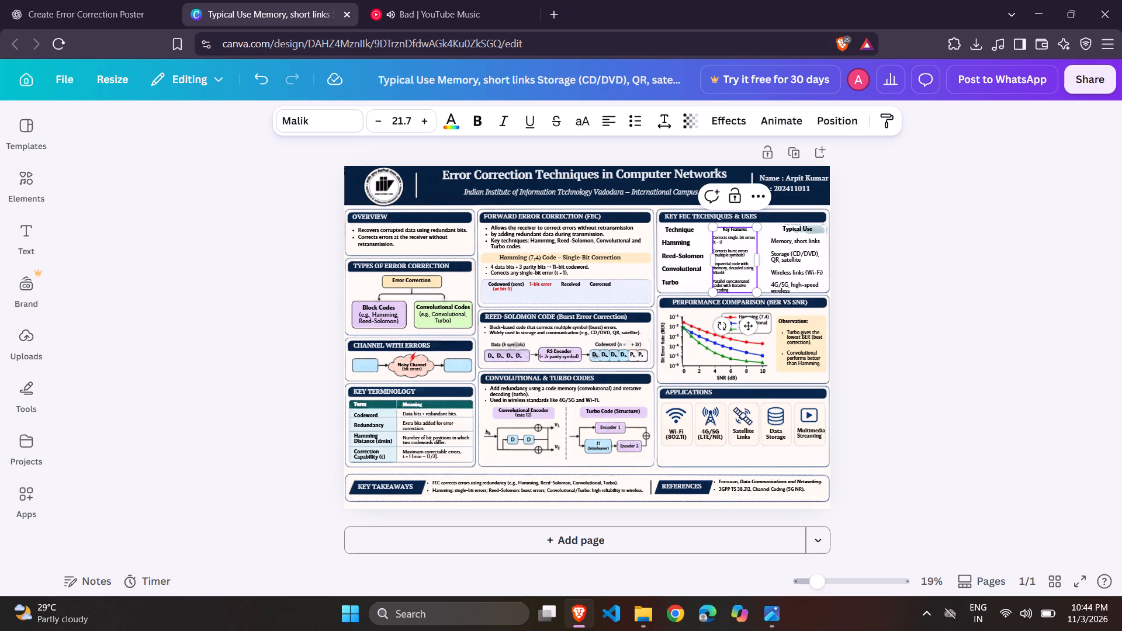
key(Down)
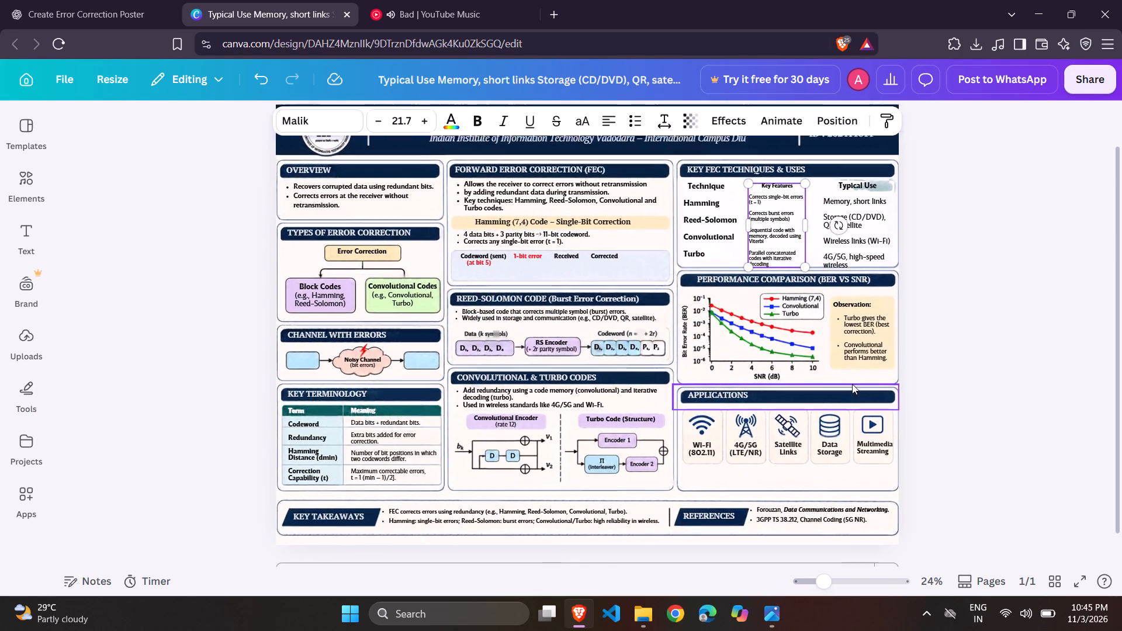
scroll(852, 384, up, 1)
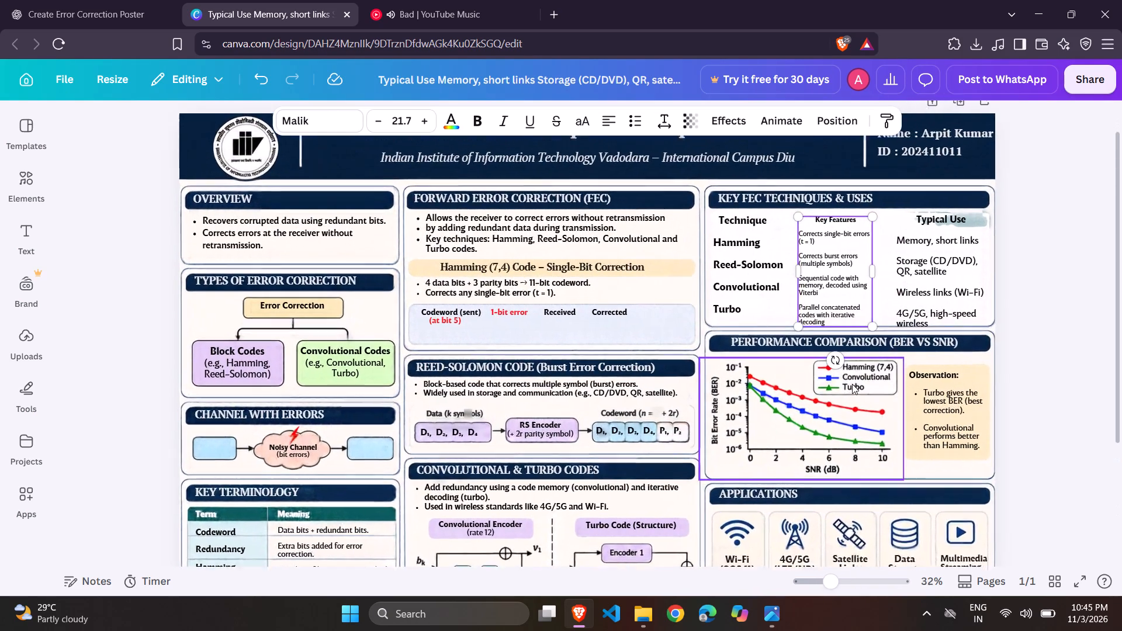
scroll(852, 384, left, 2)
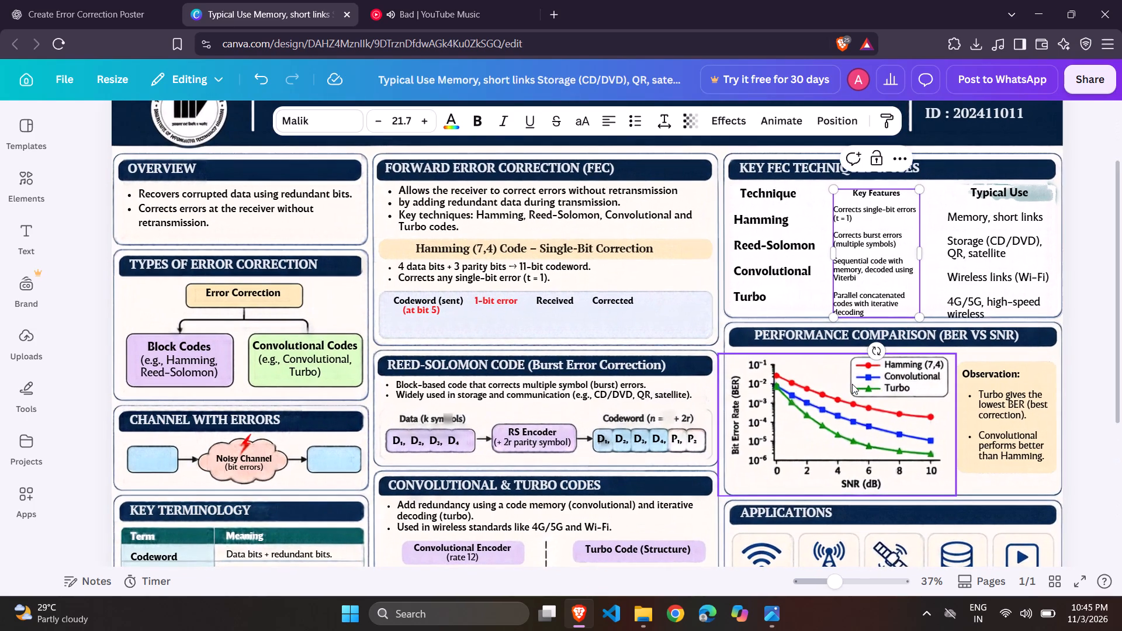
scroll(852, 384, left, 1)
click(857, 223)
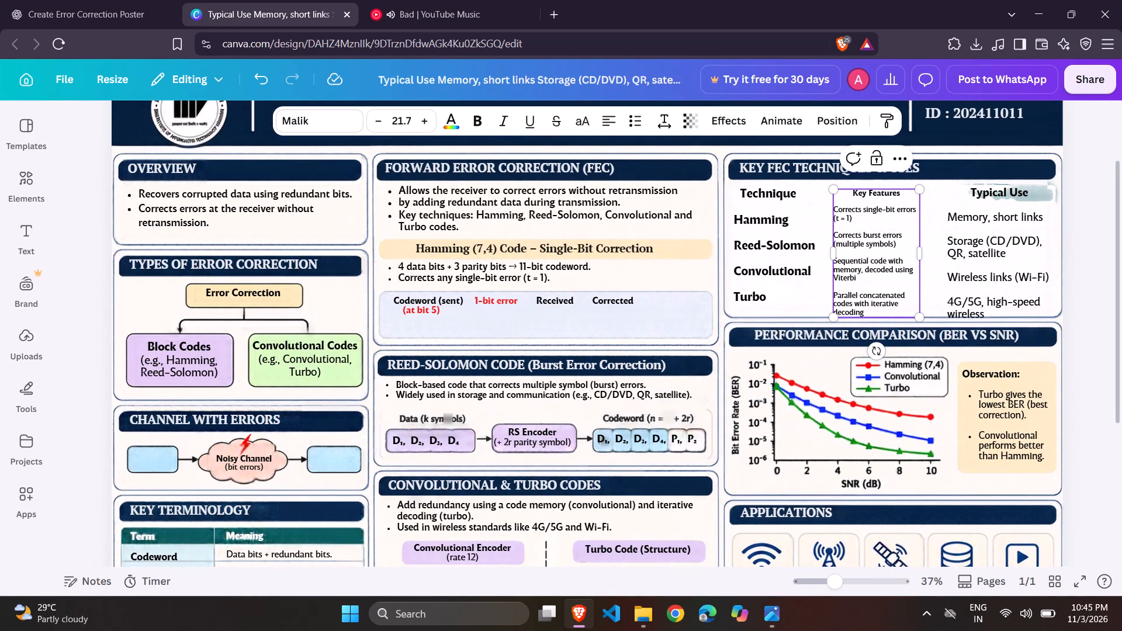
double_click(868, 220)
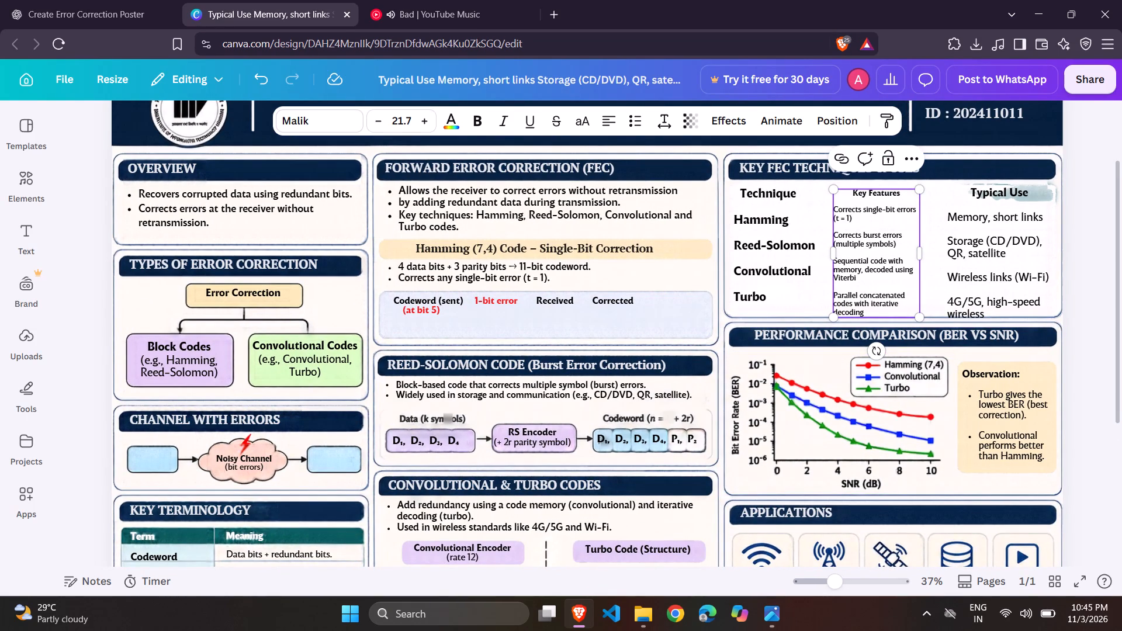
double_click(860, 220)
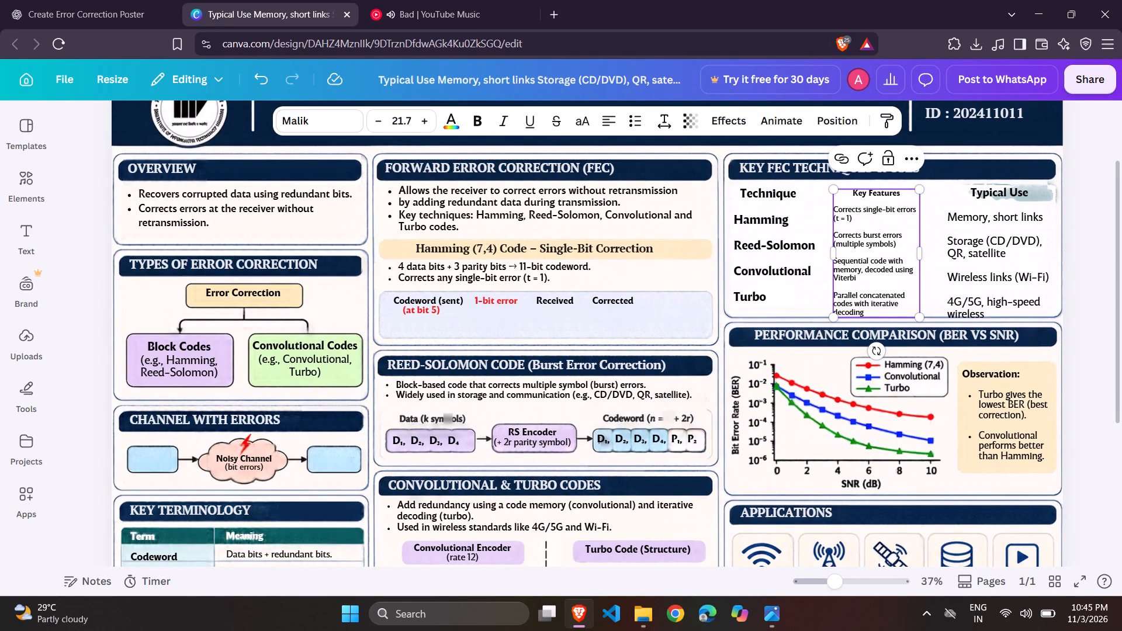
double_click(865, 223)
key(BackSpace)
click(846, 242)
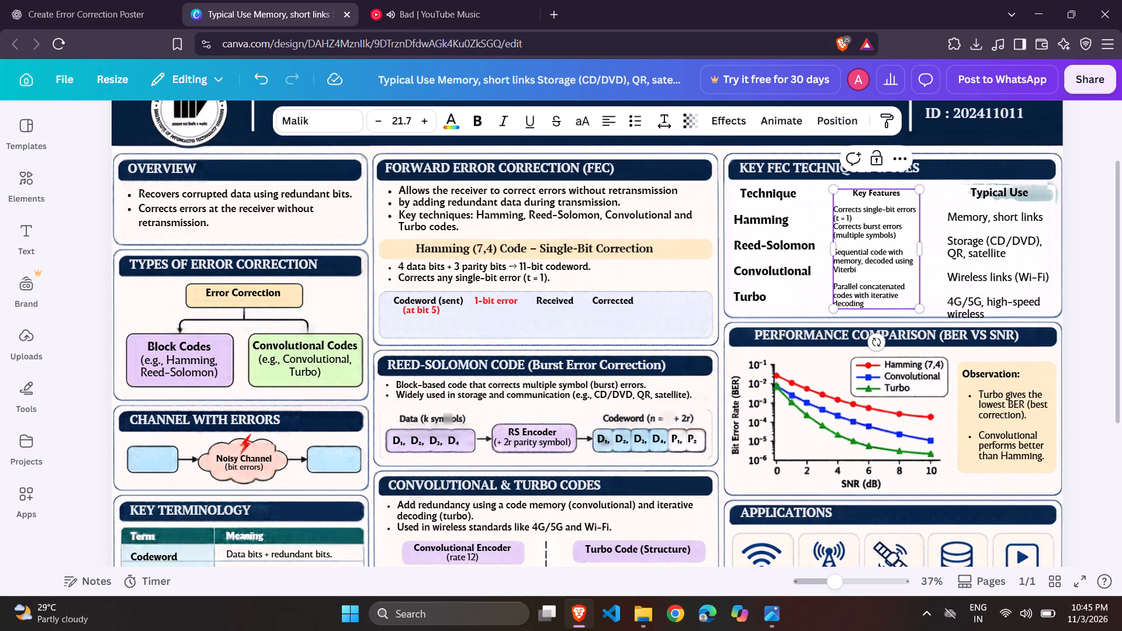
key(Down)
key(Down)
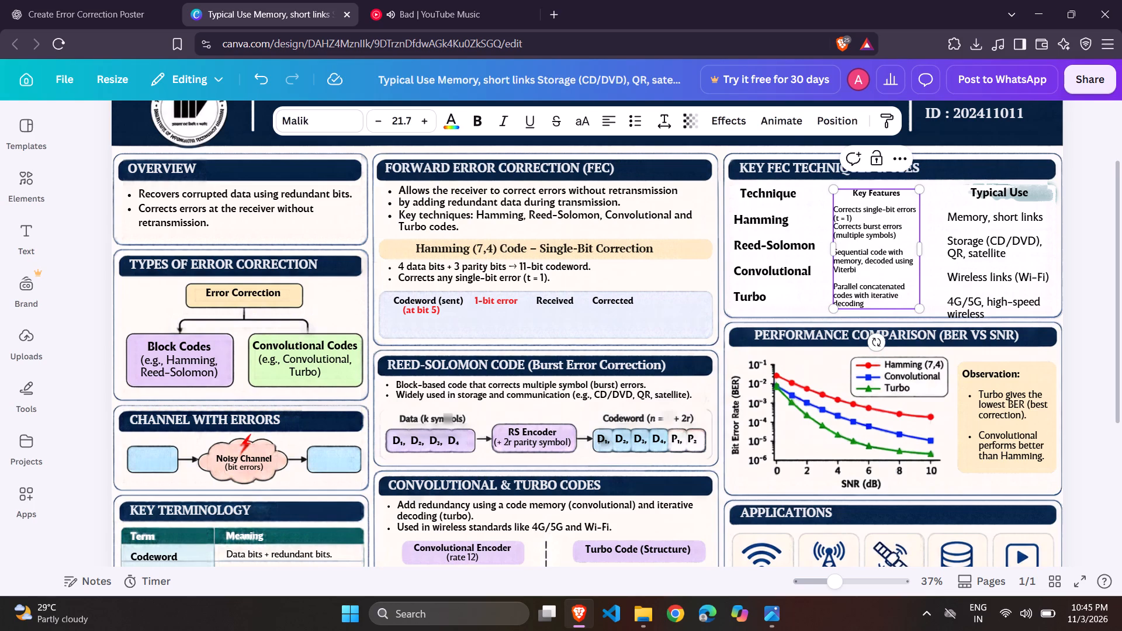
double_click(881, 242)
key(BackSpace)
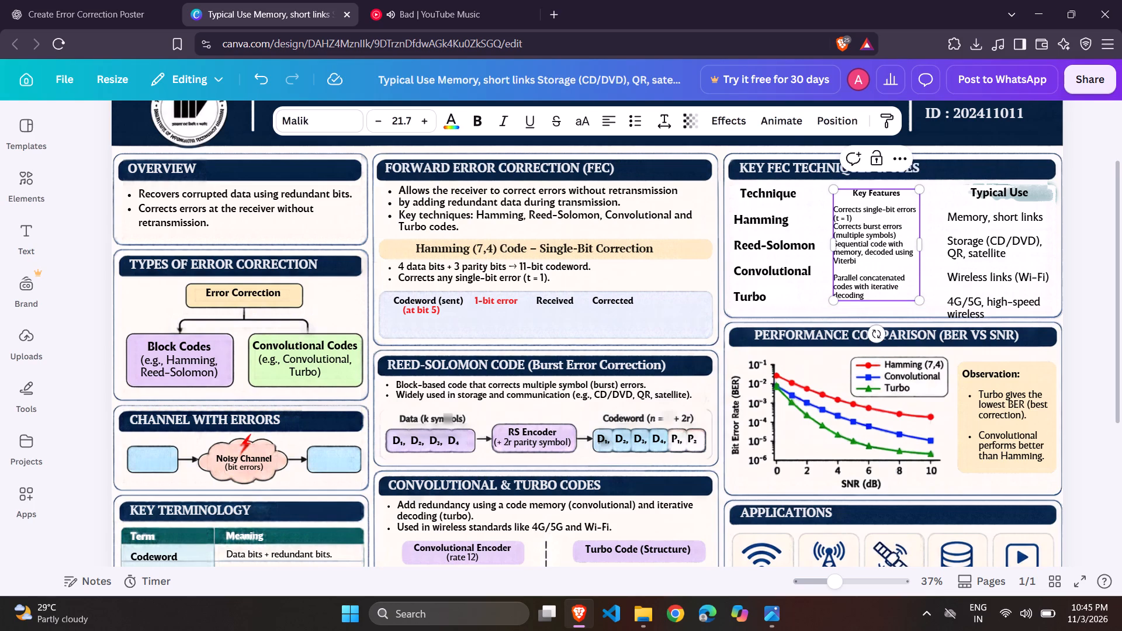
double_click(845, 270)
key(BackSpace)
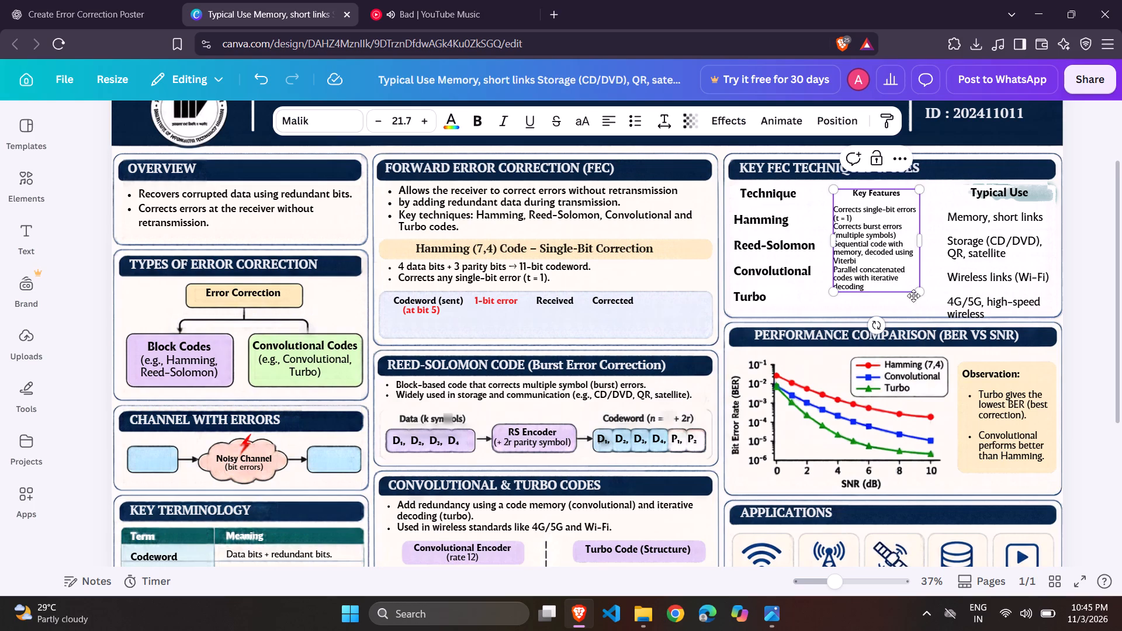
Enlarge the Key Features text box proportionally from its lower-right corner to about 365 by 435, scaling its entries to 24.9.
drag(918, 294, 929, 311)
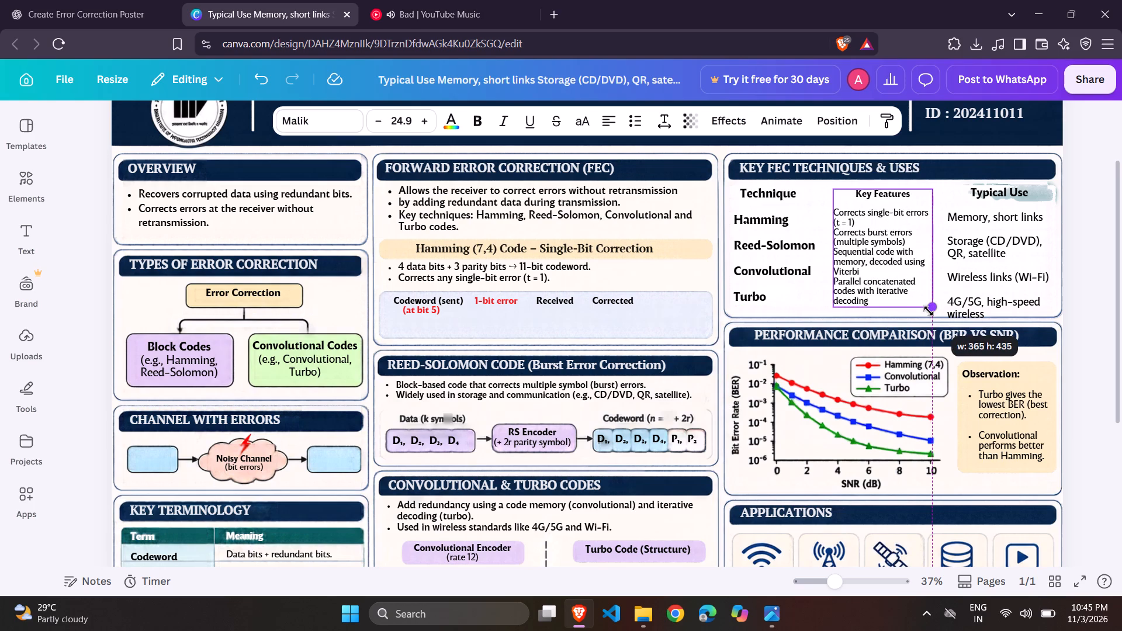
drag(929, 311, 929, 310)
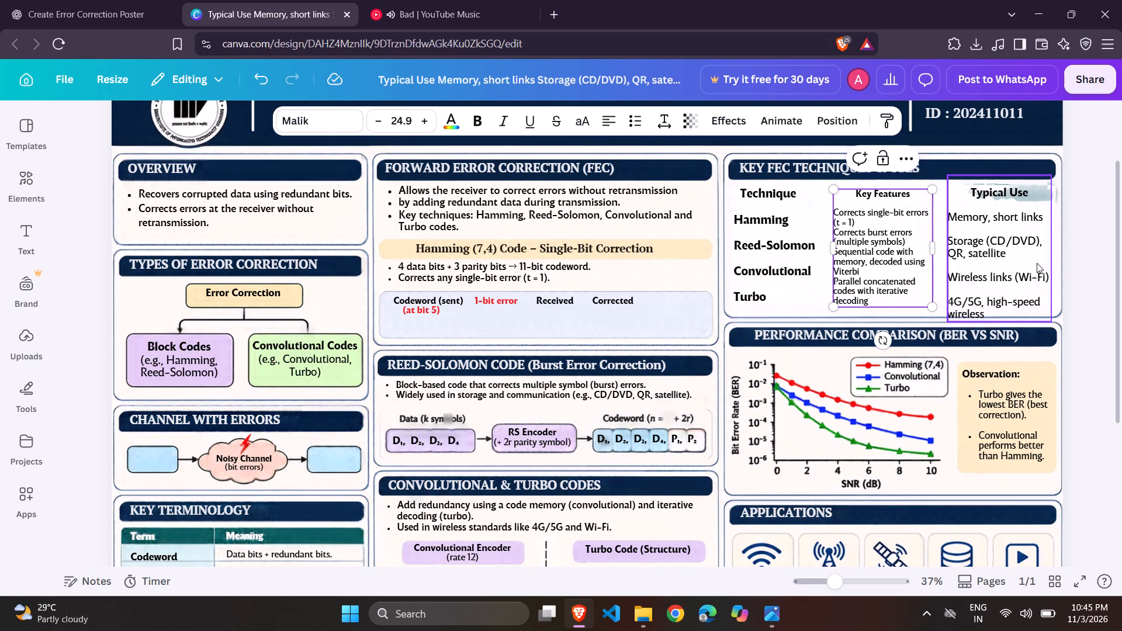
click(1100, 254)
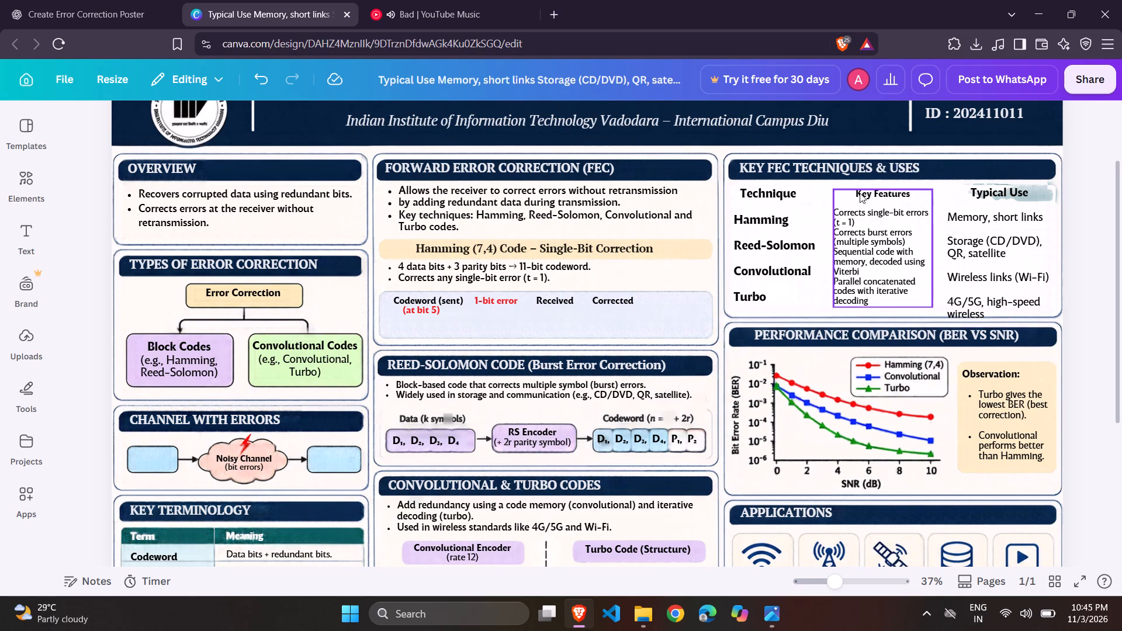
Move the Key Features text box slightly down and left within the Key FEC Techniques & Uses table.
drag(860, 193, 856, 196)
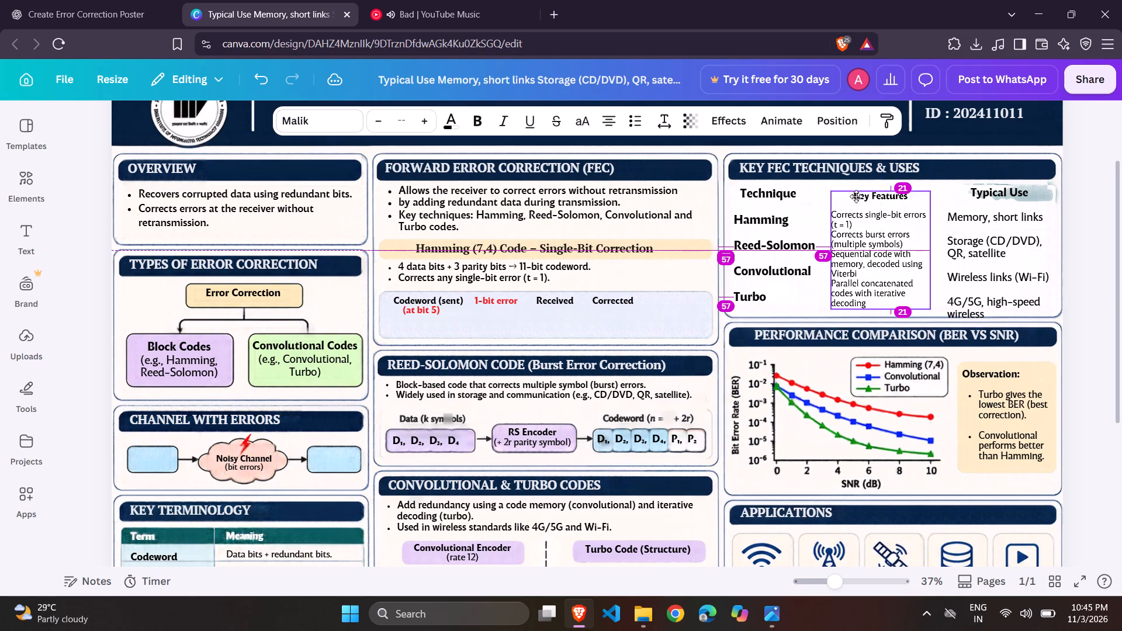
drag(856, 196, 855, 199)
click(855, 199)
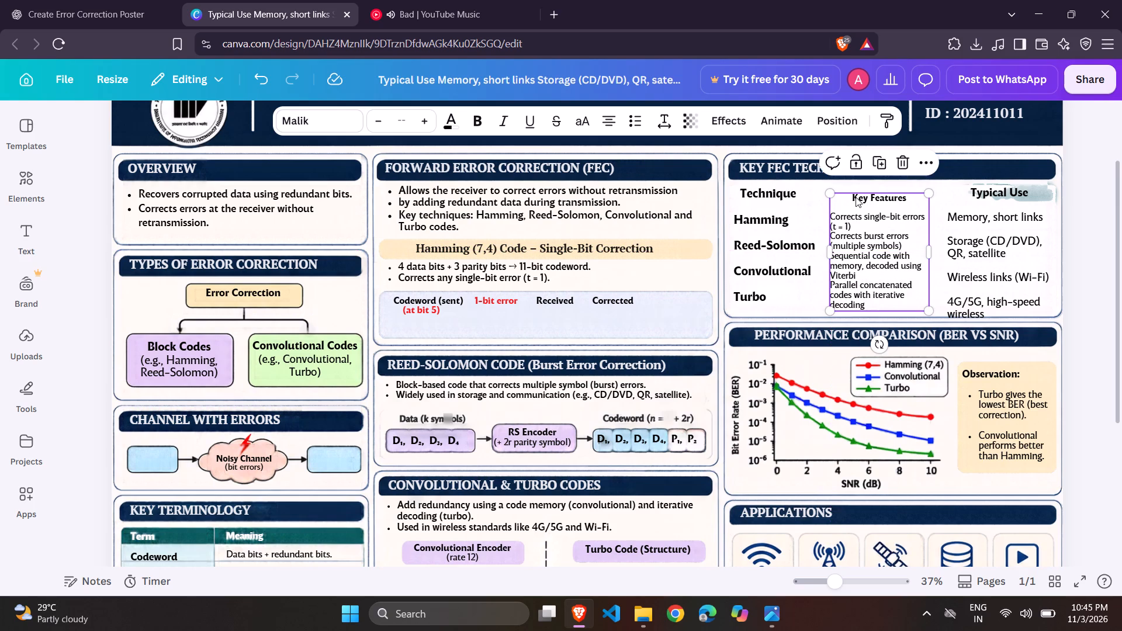
click(1118, 293)
Enlarge the Key Features text box slightly from its lower-right corner to reach the bottom of the table panel.
drag(928, 308, 933, 317)
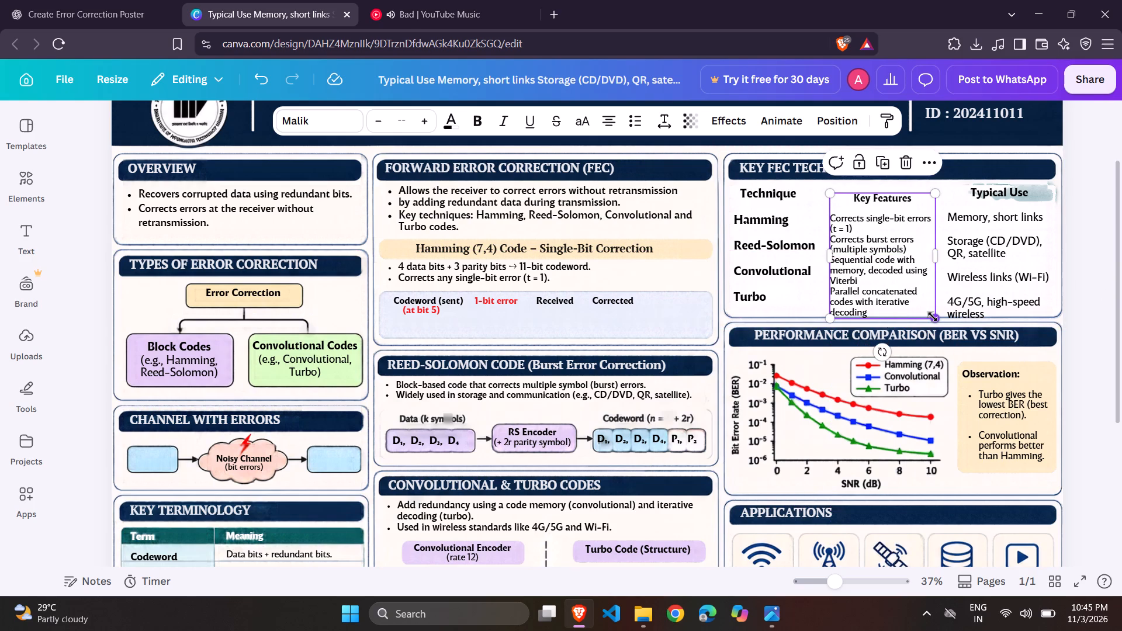
click(1089, 251)
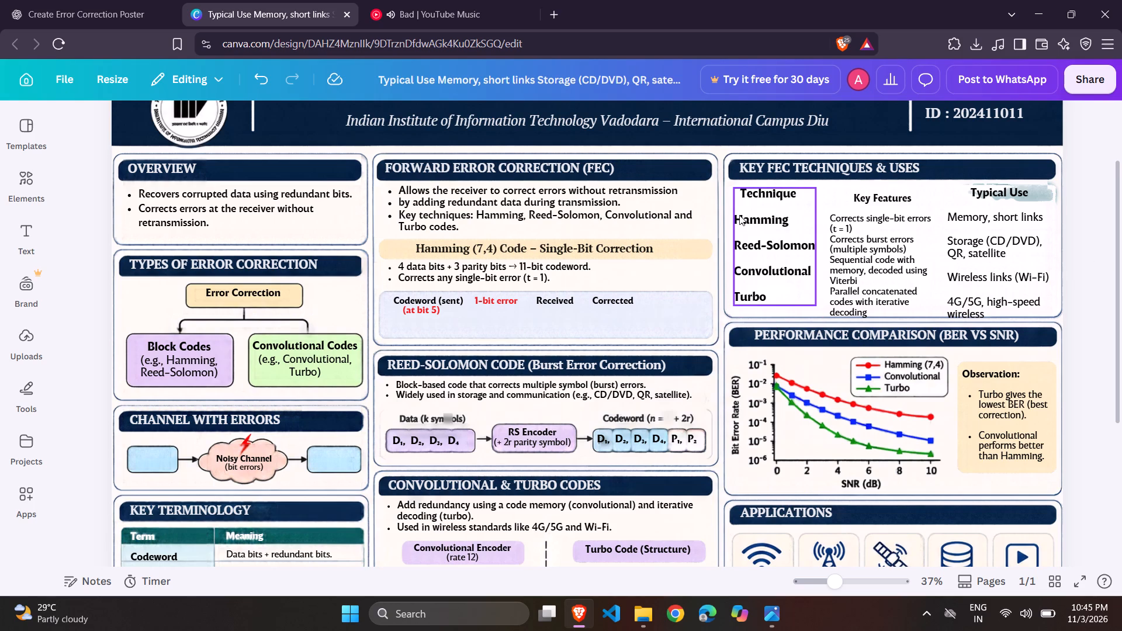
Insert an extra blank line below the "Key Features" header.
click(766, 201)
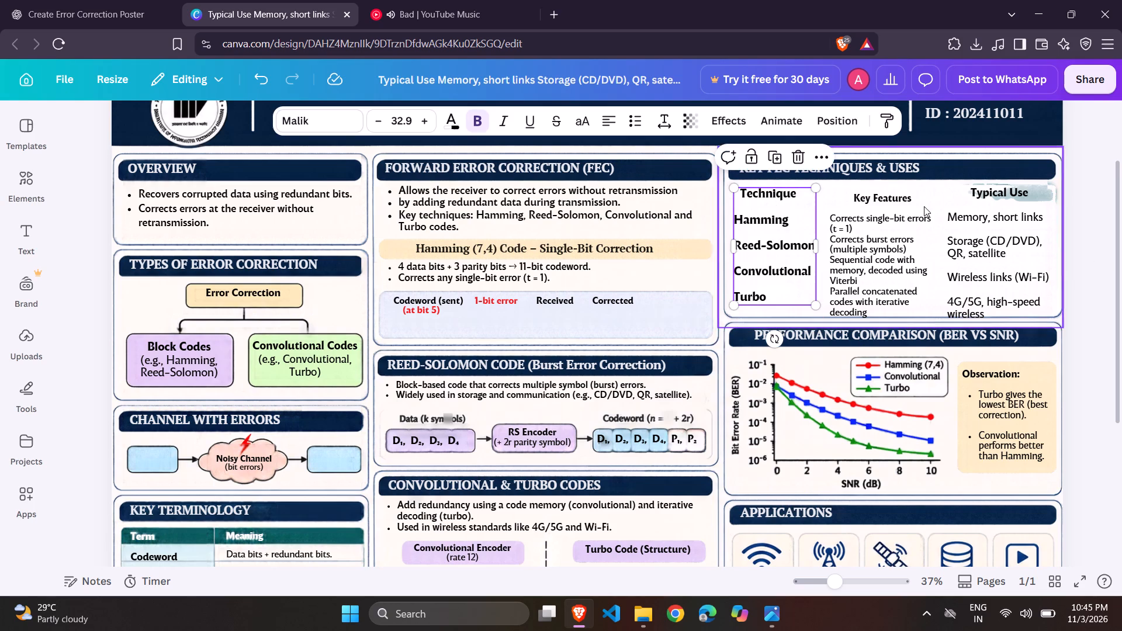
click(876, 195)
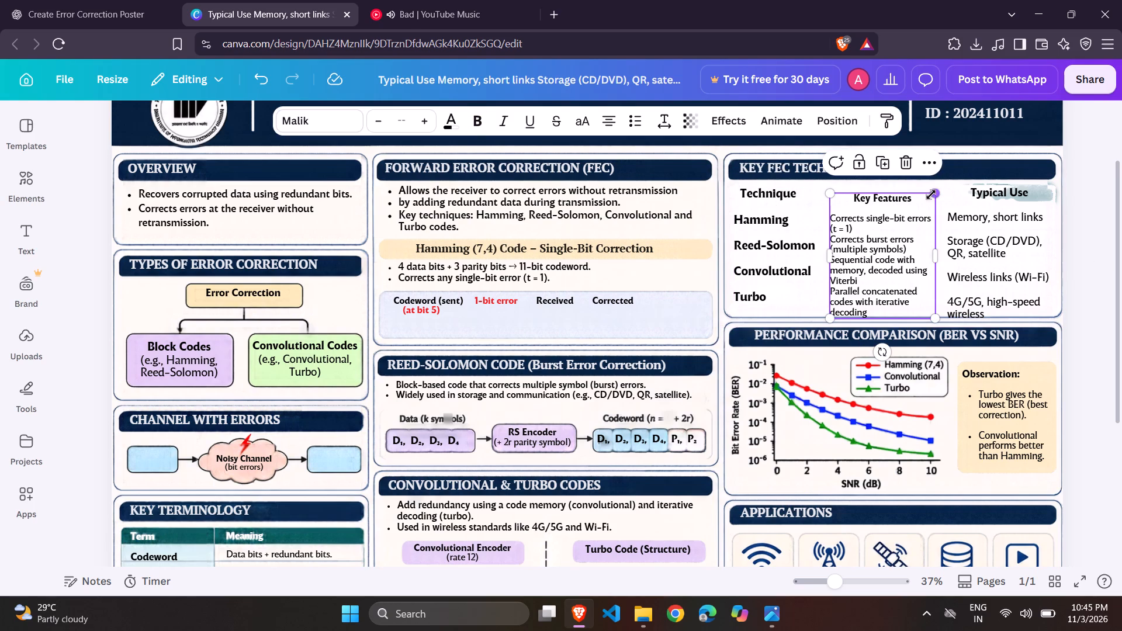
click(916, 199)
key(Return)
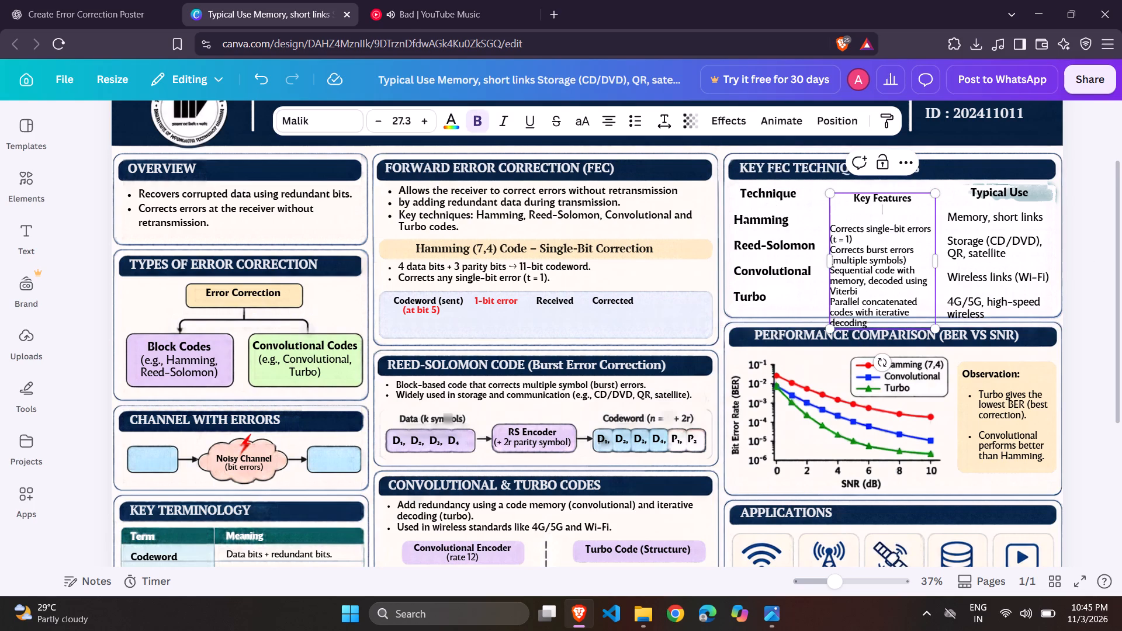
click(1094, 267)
Move the Key Features text box up and slightly left so its last entry sits above the Performance Comparison heading.
drag(863, 215, 858, 207)
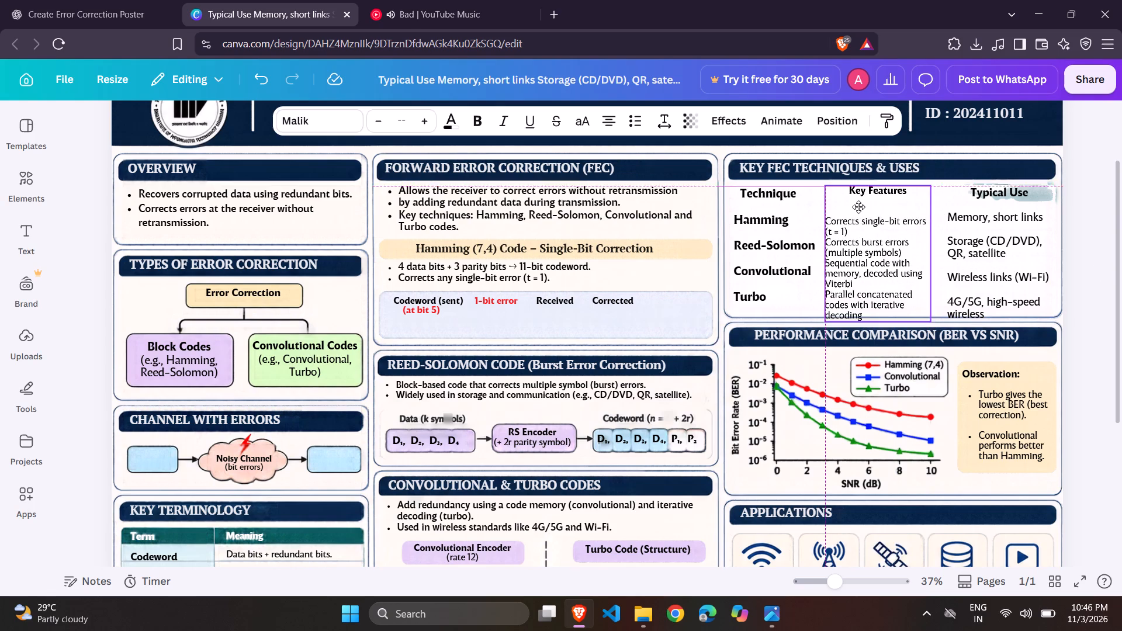
drag(858, 207, 860, 206)
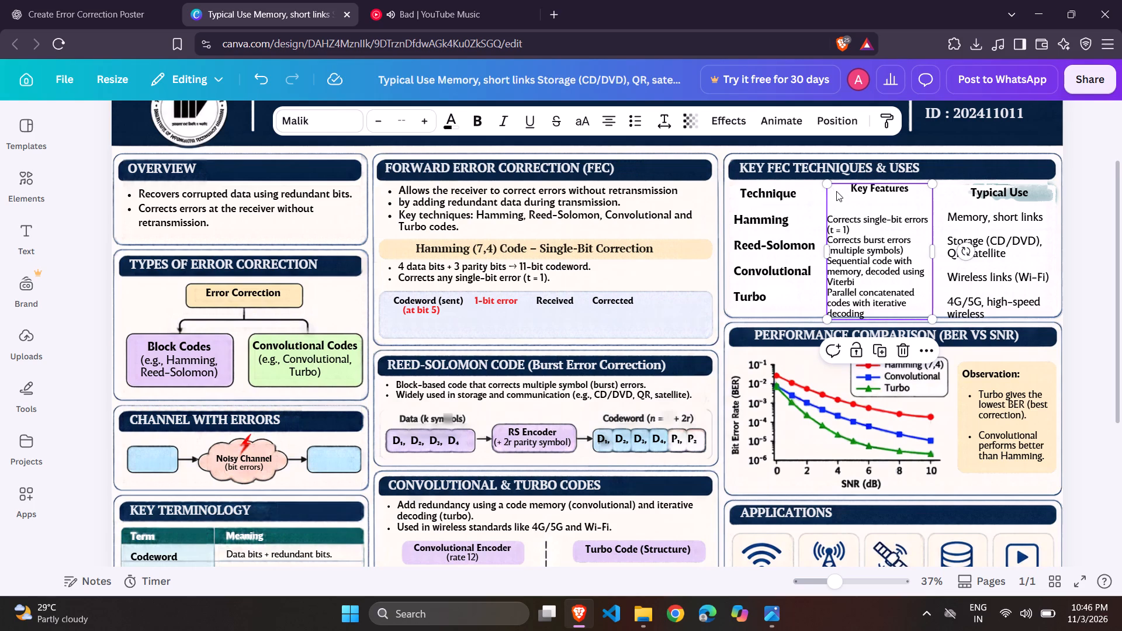
Shrink the Key Features text box slightly from its lower-right corner, scaling its entries to 25.5.
click(932, 318)
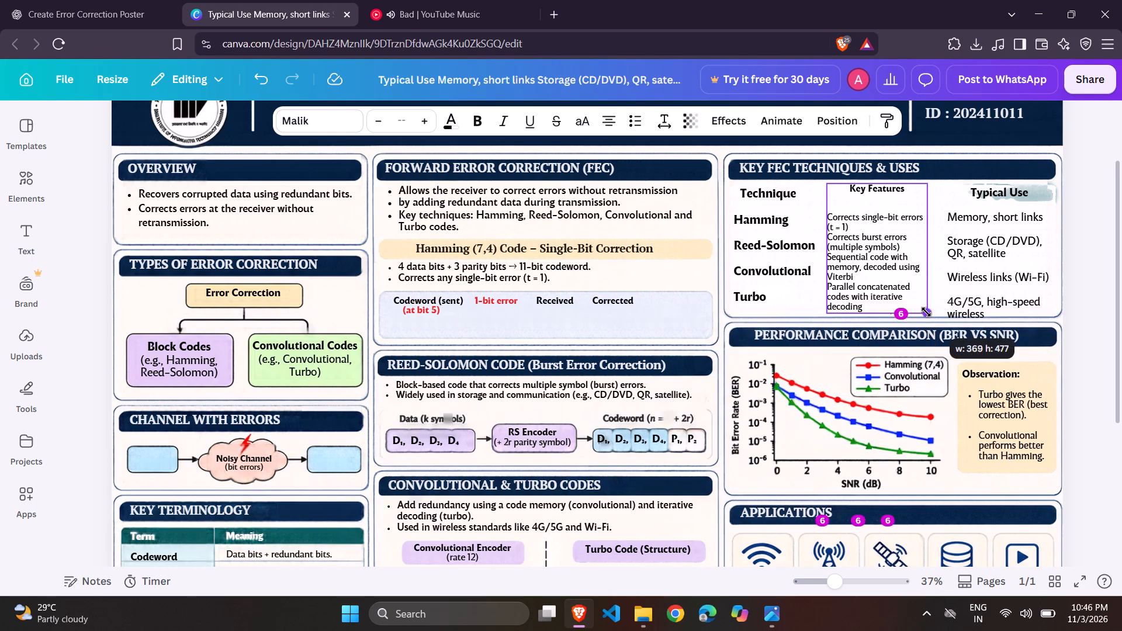
click(1089, 241)
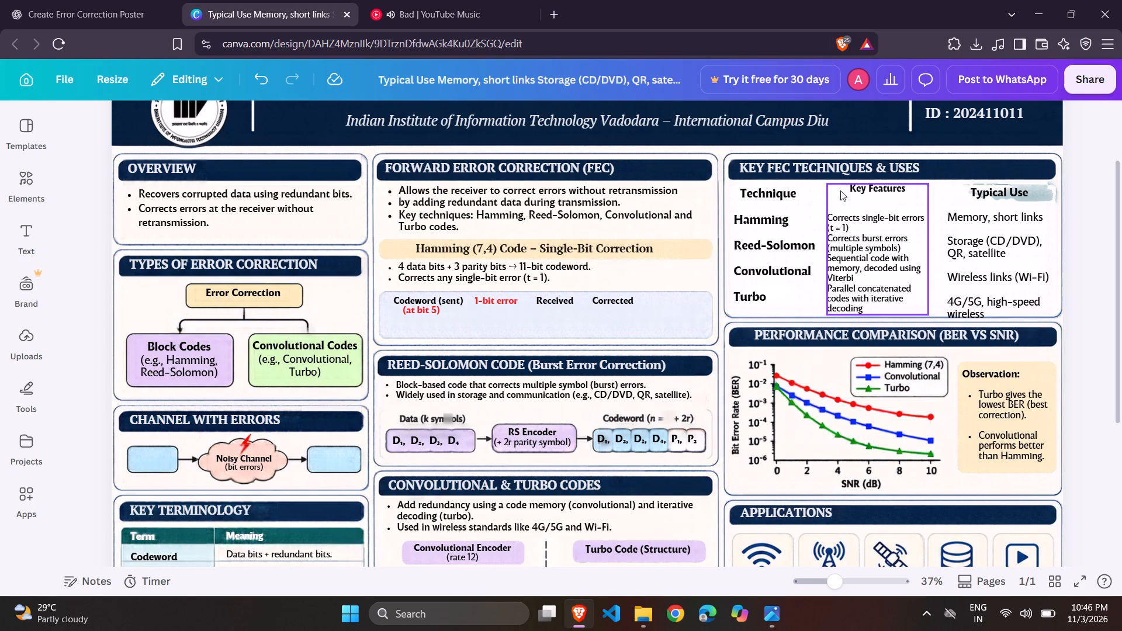
Move the Key Features text box slightly down so its header lines up with the Technique and Typical Use headers.
drag(840, 190, 840, 195)
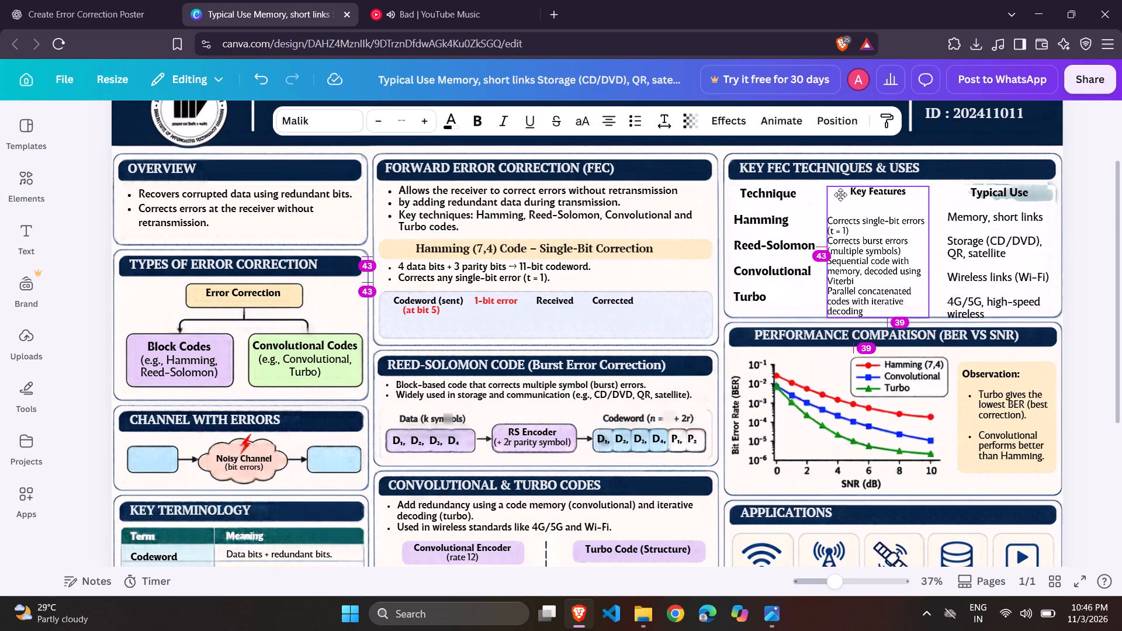
drag(840, 195, 840, 187)
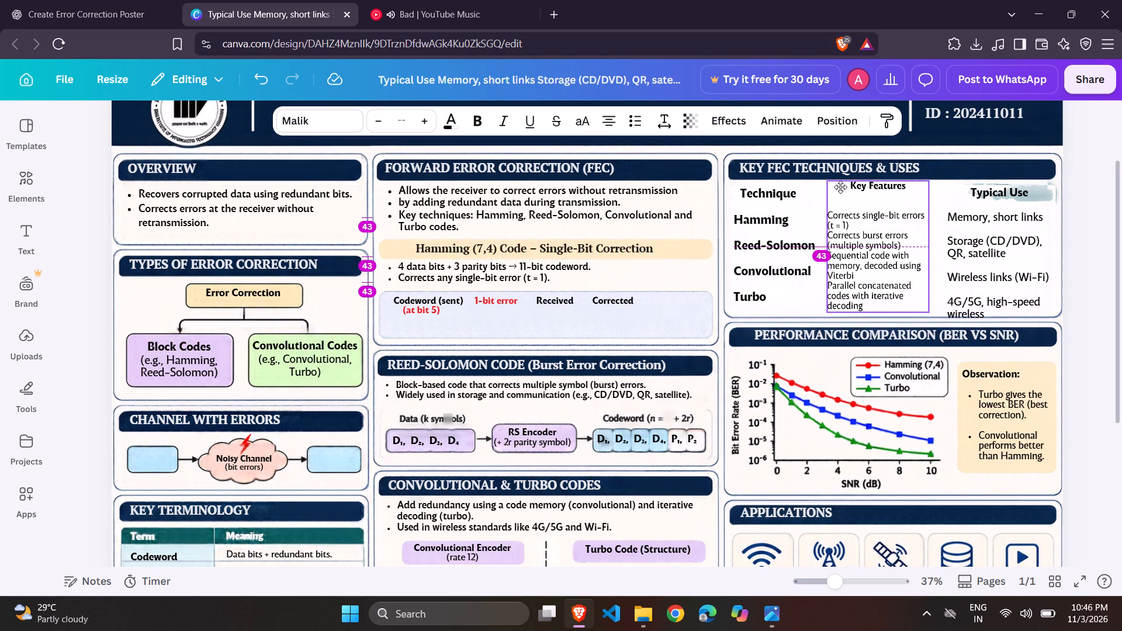
drag(840, 187, 841, 197)
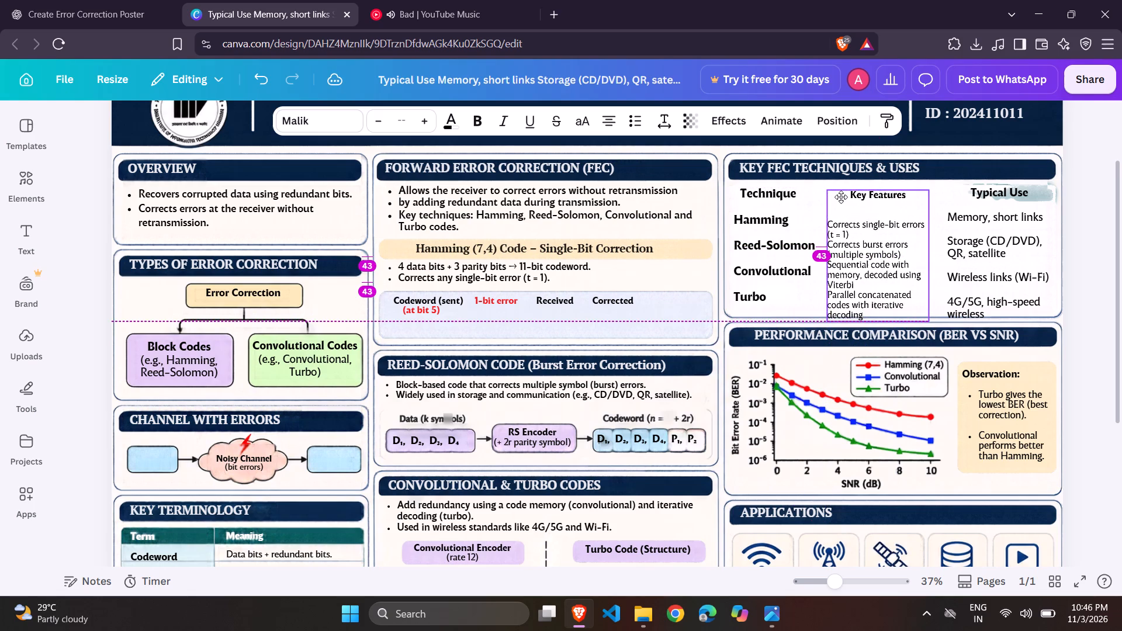
drag(841, 197, 841, 196)
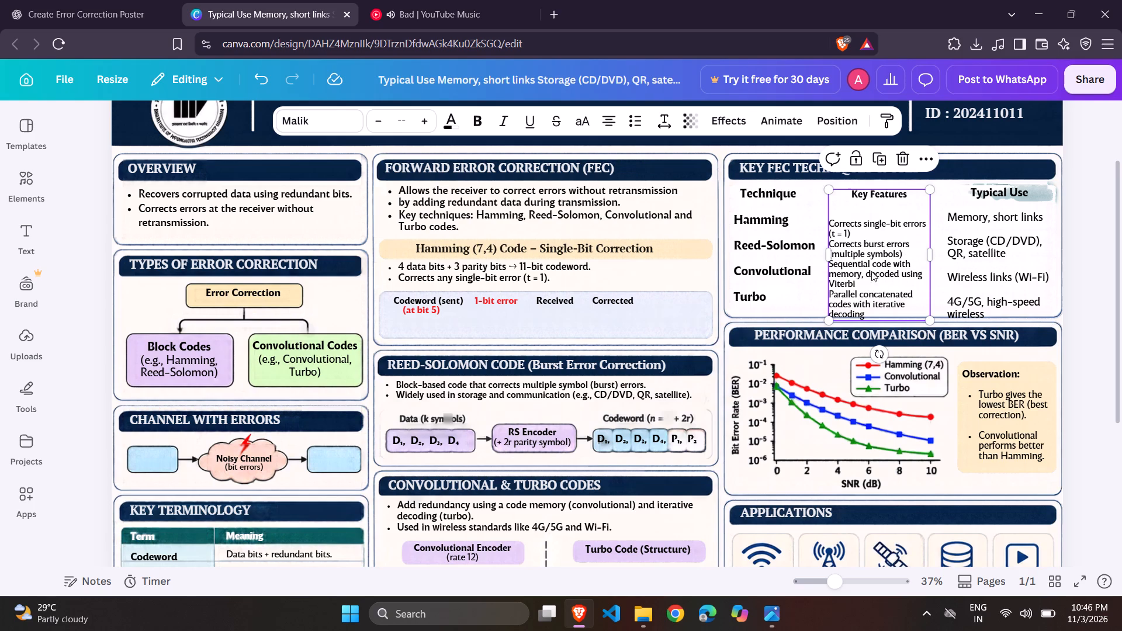
Insert a blank line after the "Corrects burst errors (multiple symbols)" entry in the Key Features column.
click(905, 252)
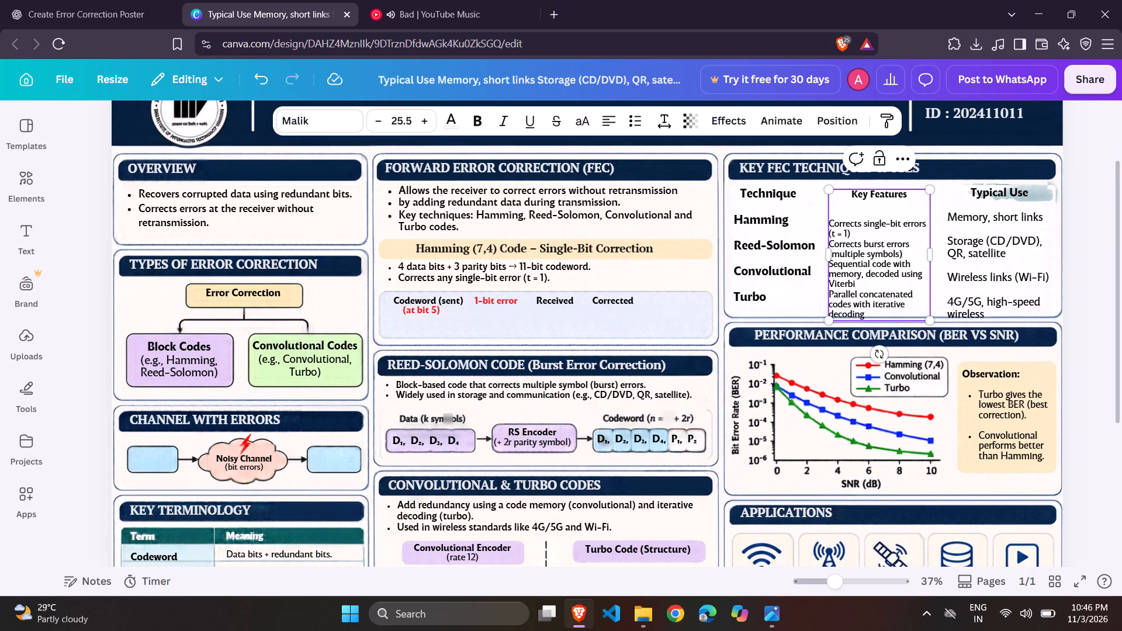
key(Return)
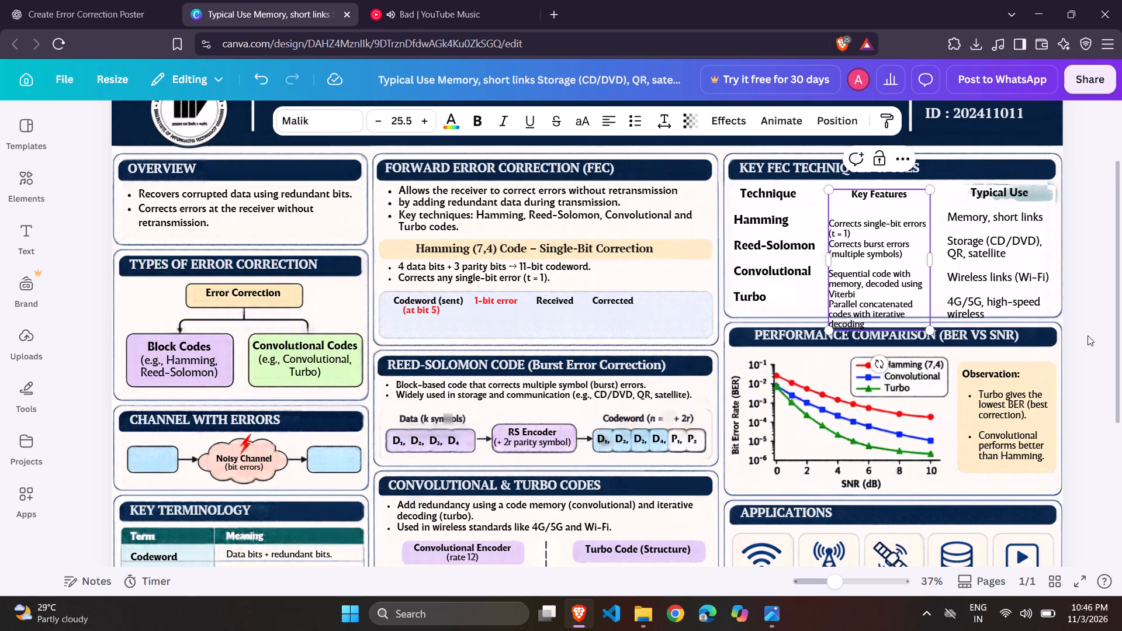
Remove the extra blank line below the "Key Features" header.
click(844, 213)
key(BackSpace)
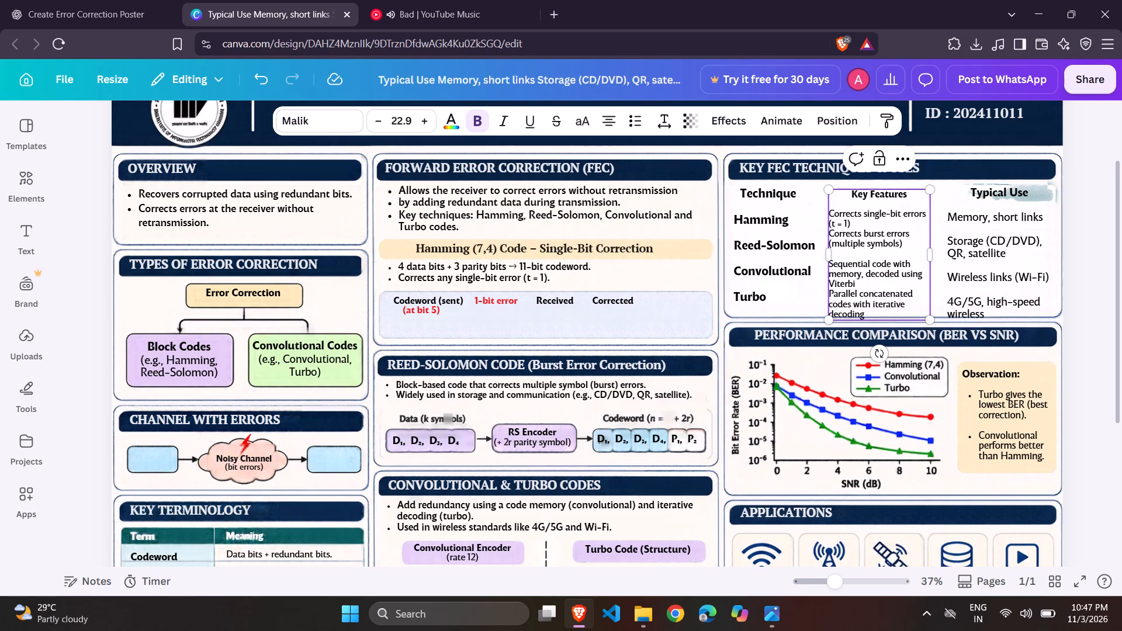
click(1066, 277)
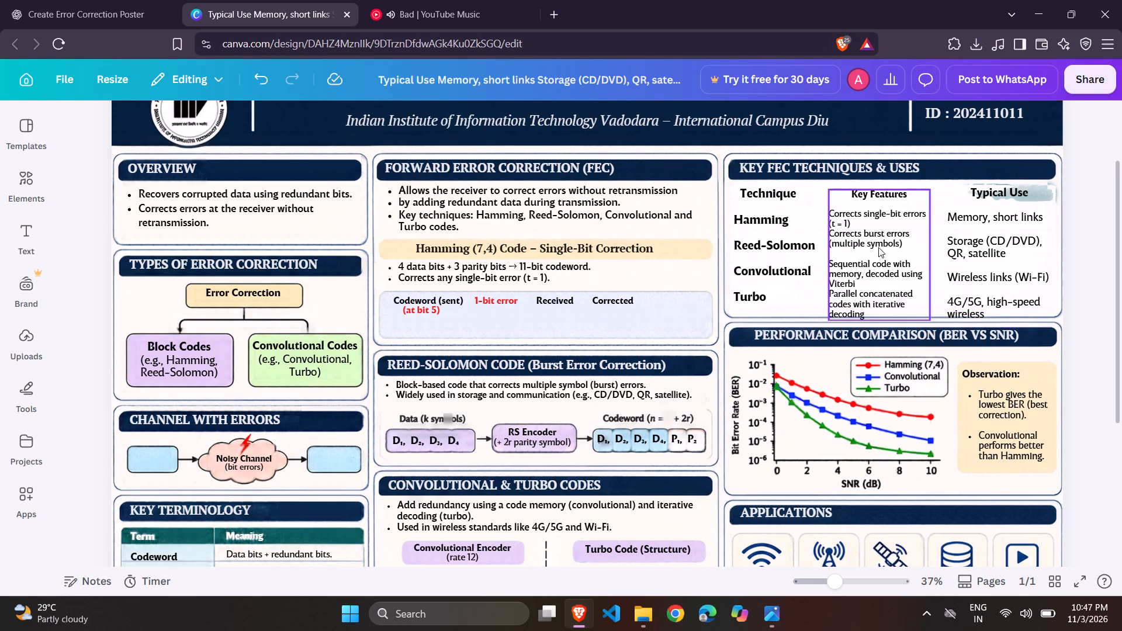
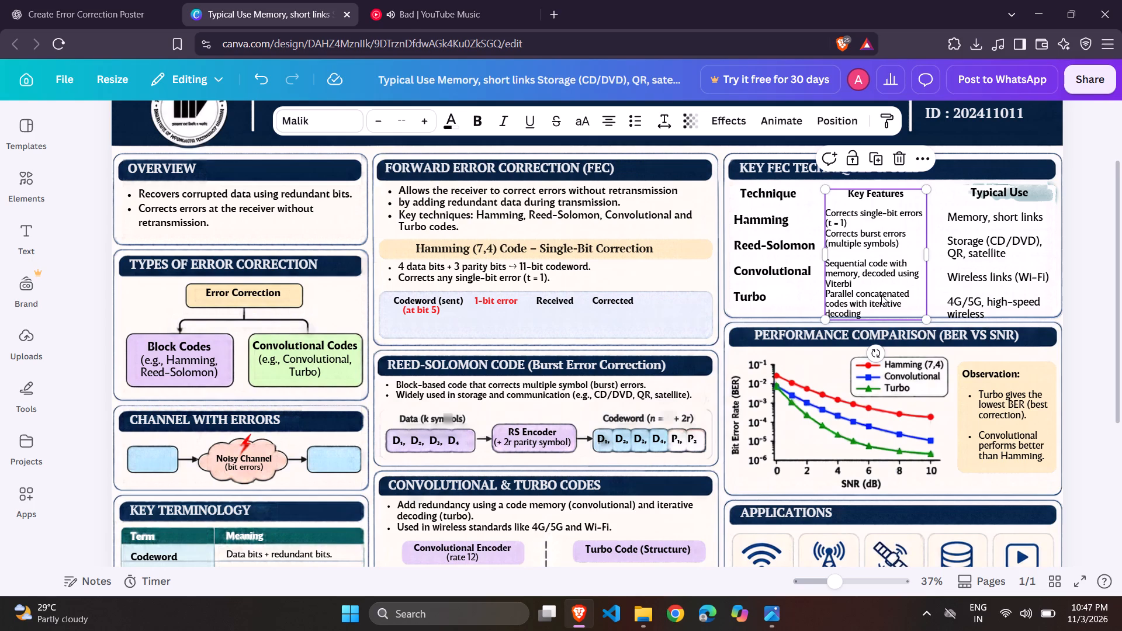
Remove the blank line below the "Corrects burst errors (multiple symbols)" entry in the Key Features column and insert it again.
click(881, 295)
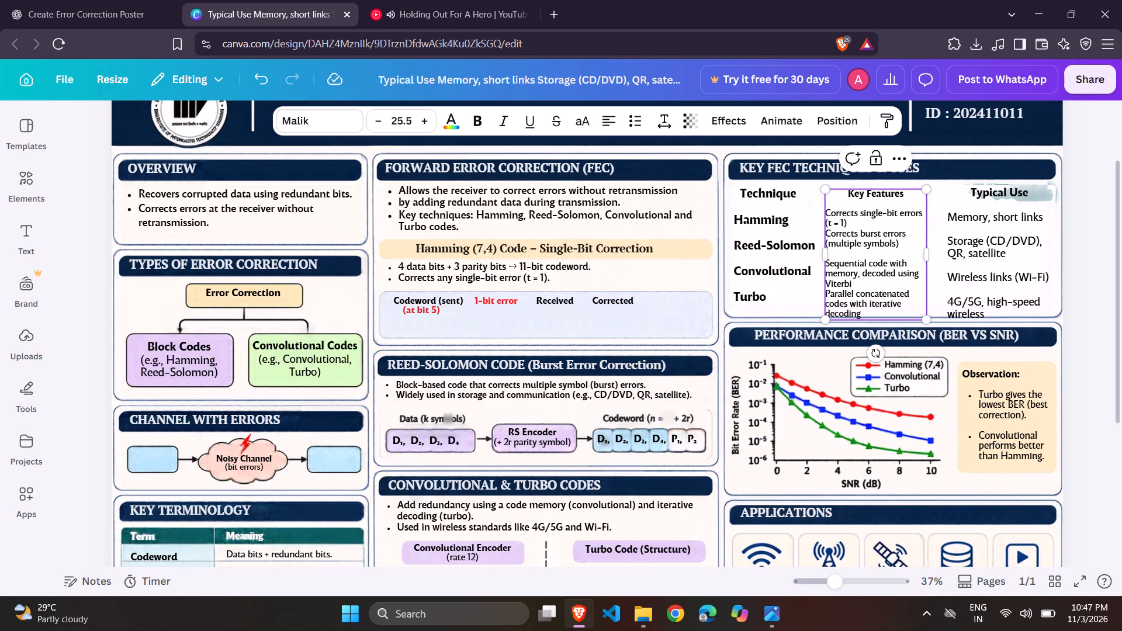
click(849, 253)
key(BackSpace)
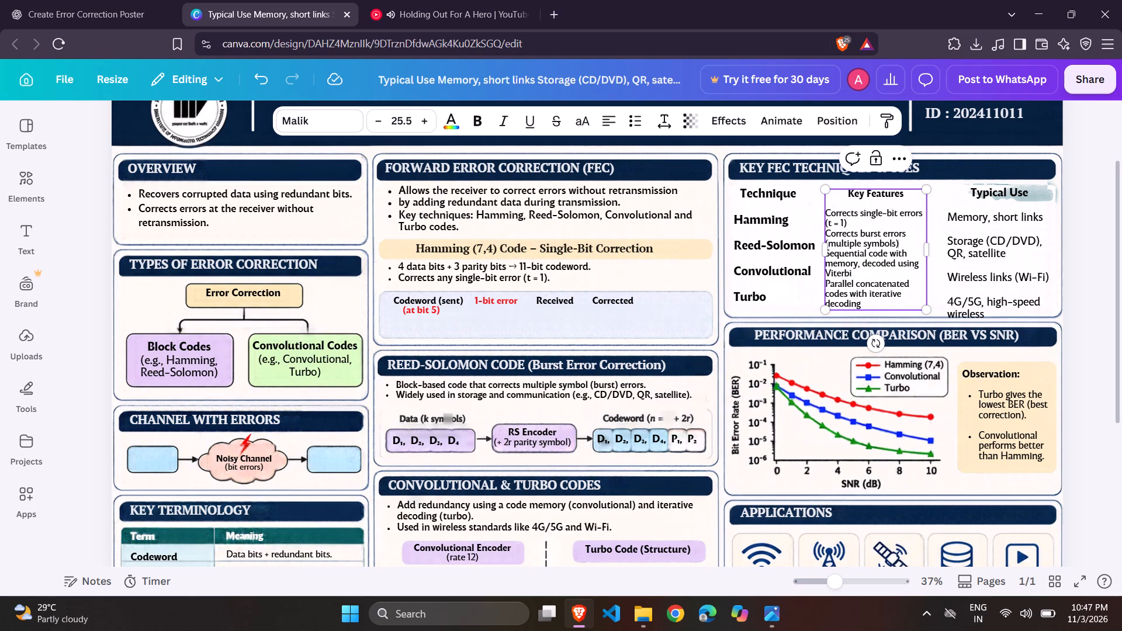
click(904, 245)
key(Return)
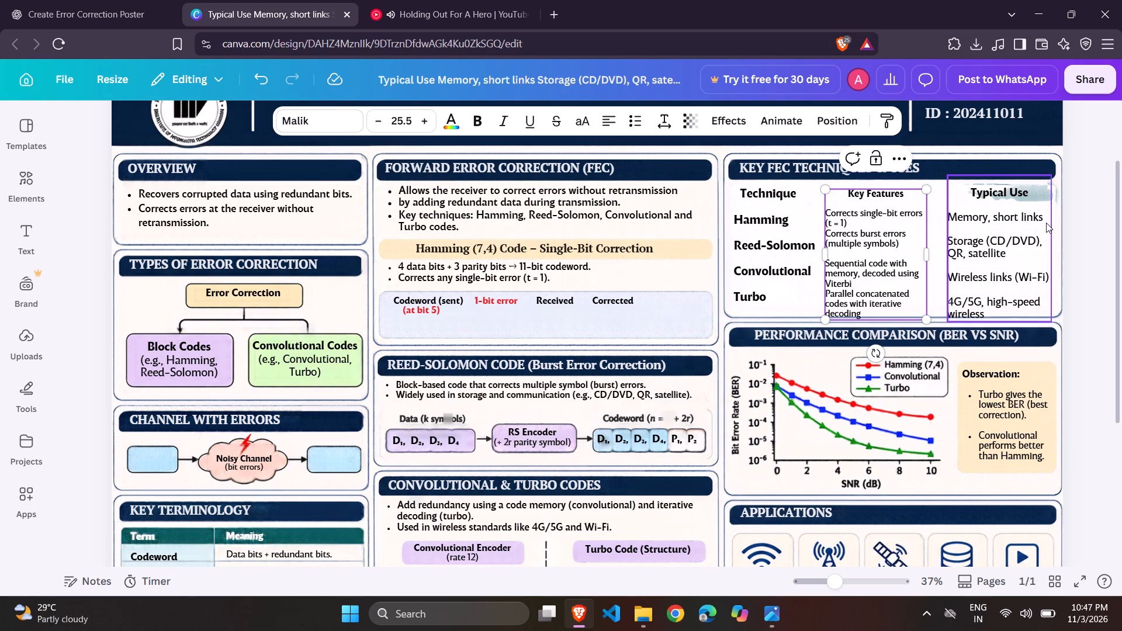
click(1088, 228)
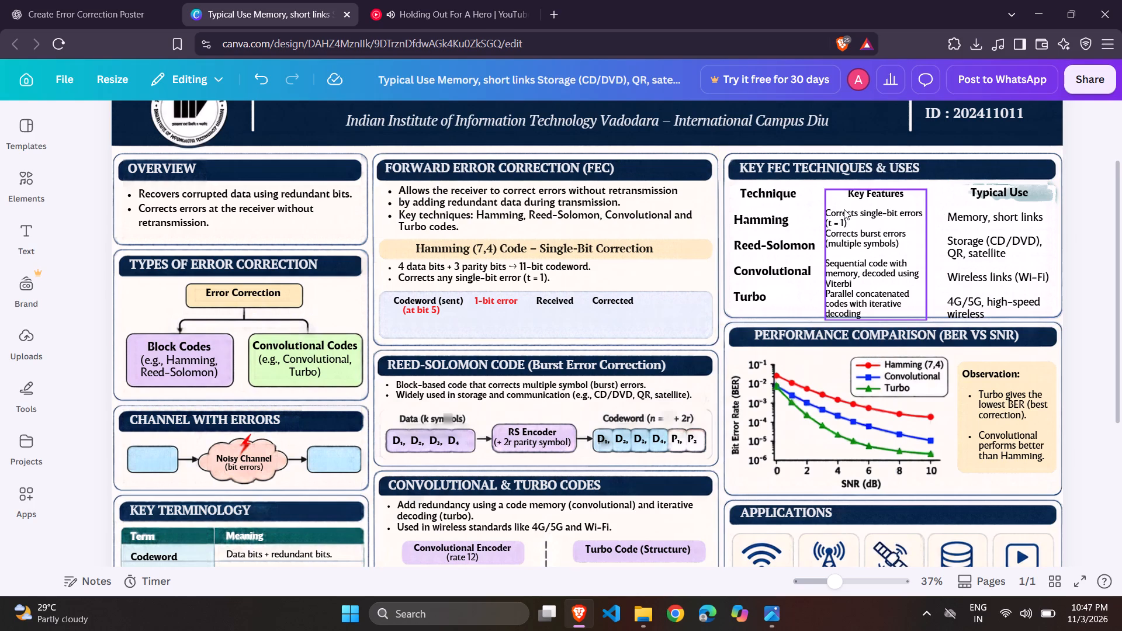
Move the Key Features text box slightly down within the Key FEC Techniques & Uses table.
drag(844, 209, 844, 215)
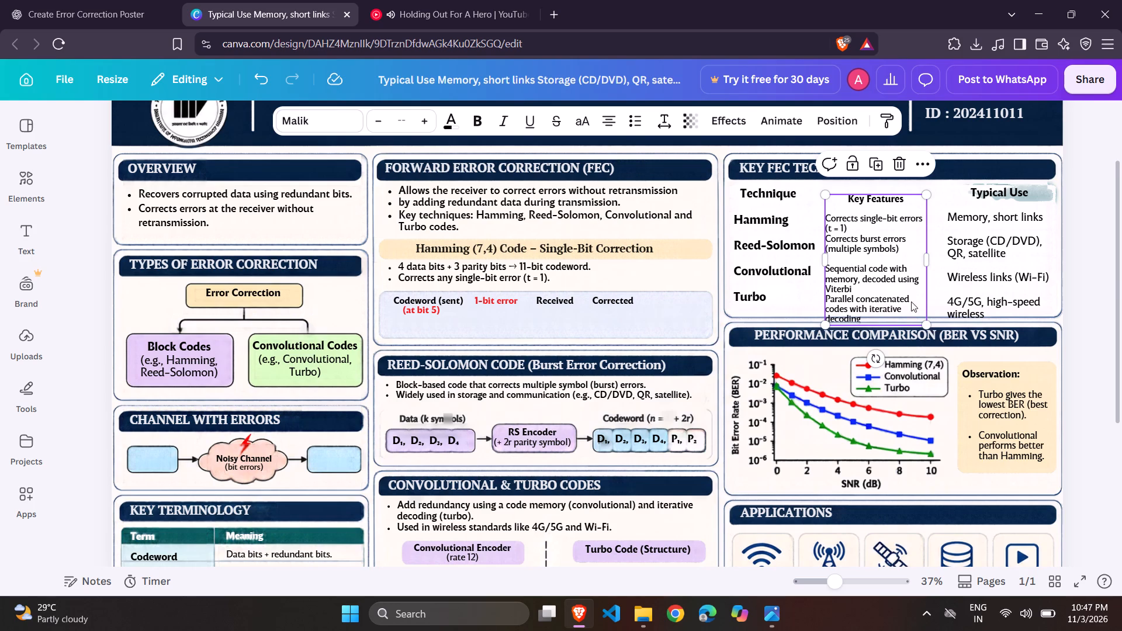
Enlarge the Technique column's text box slightly from its lower-right corner, scaling its text to 35.1.
click(742, 294)
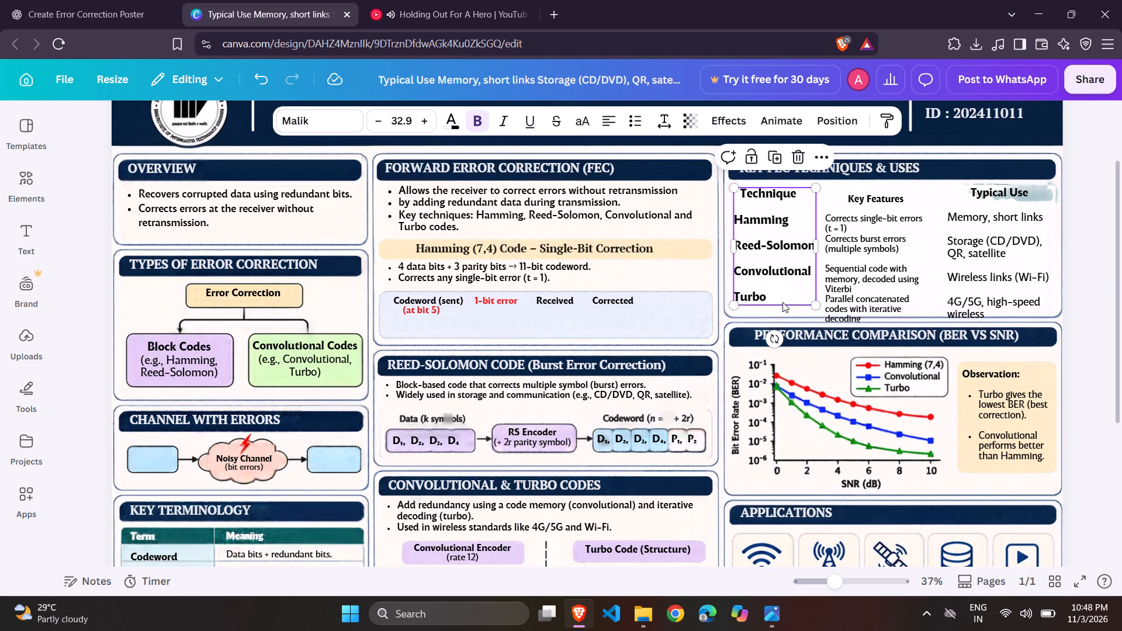
drag(816, 303, 824, 307)
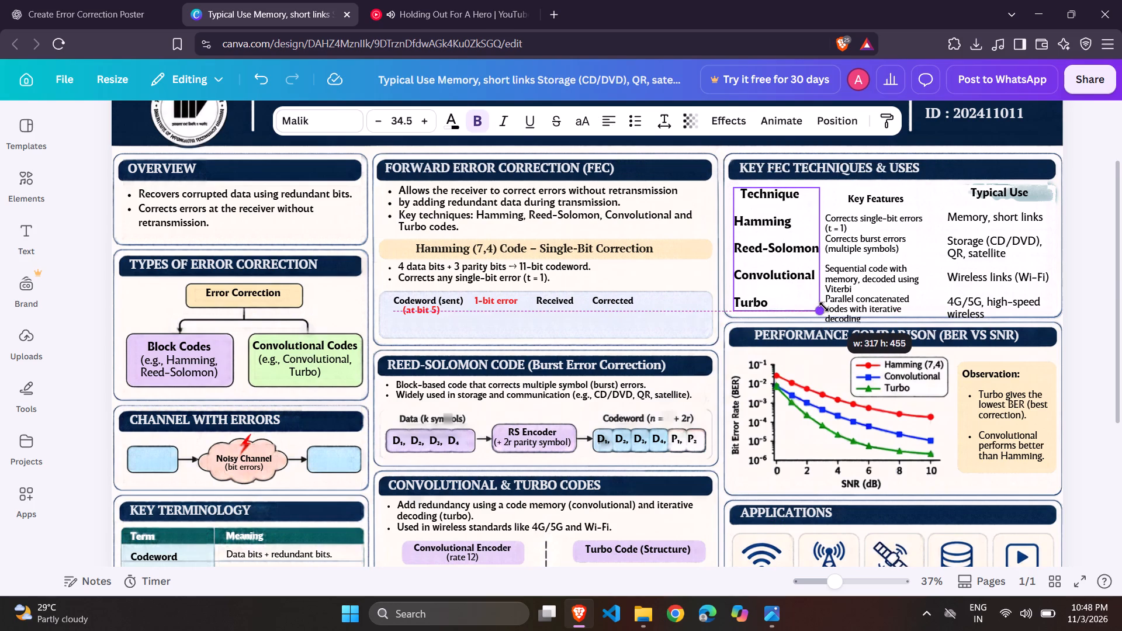
drag(824, 307, 825, 309)
click(1095, 252)
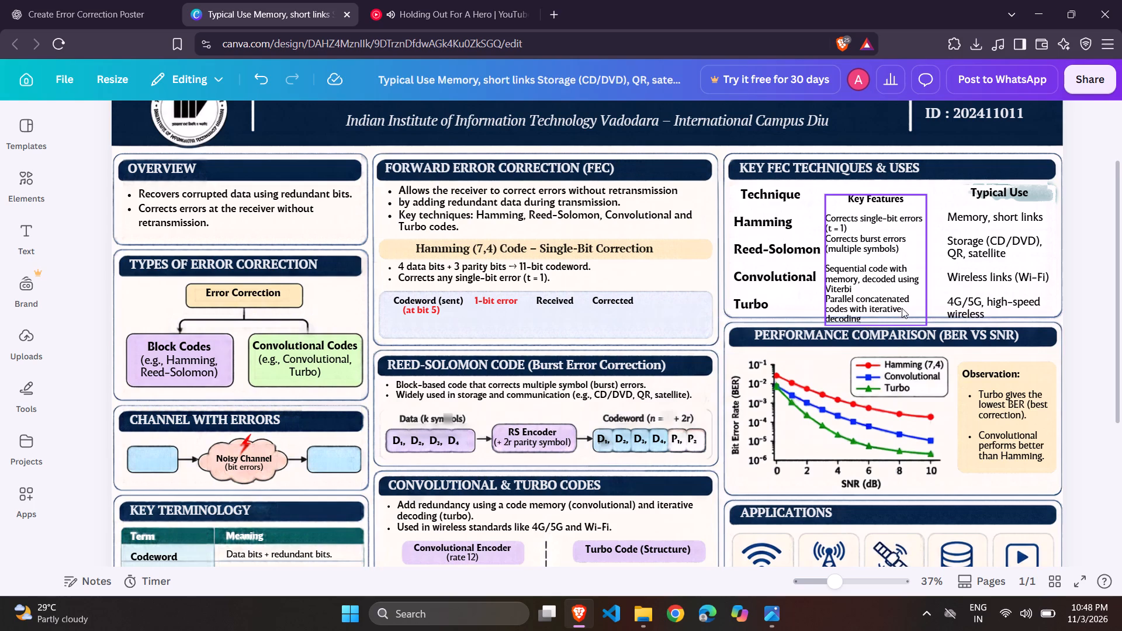
Retype "decoding" as the last word of the Key Features column, widening the text box toward the Typical Use column.
click(874, 306)
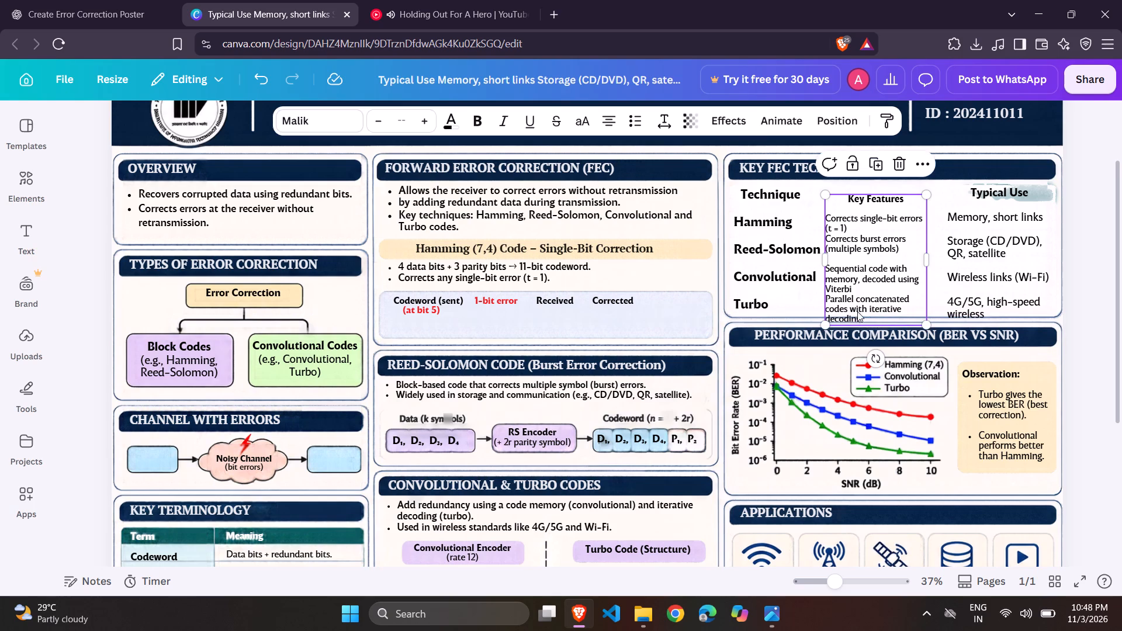
click(902, 304)
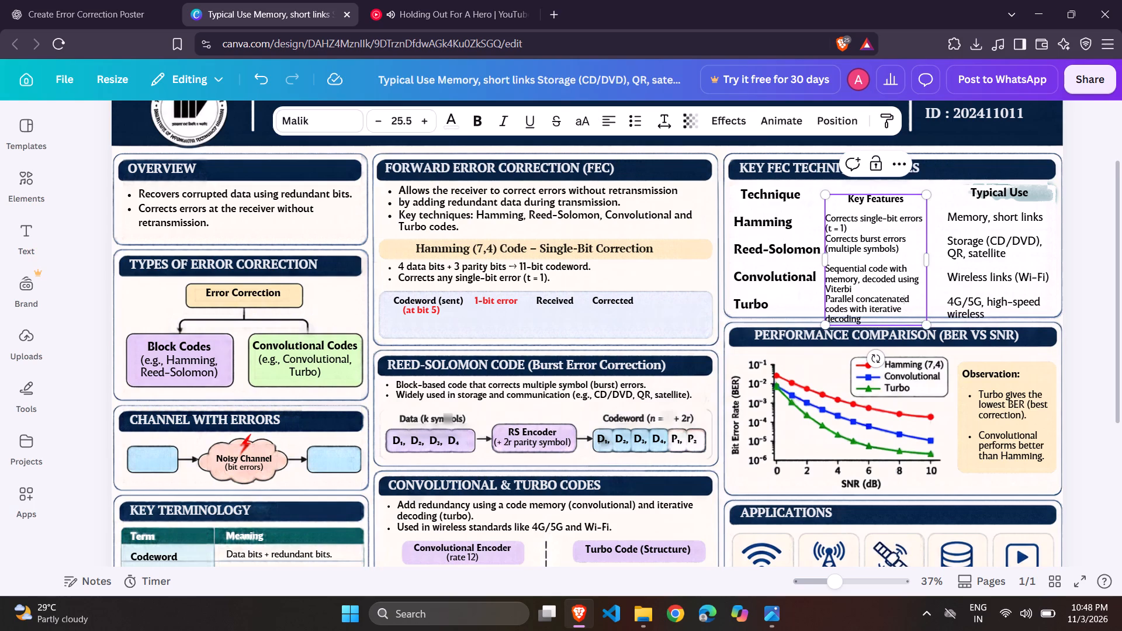
double_click(850, 320)
key(BackSpace)
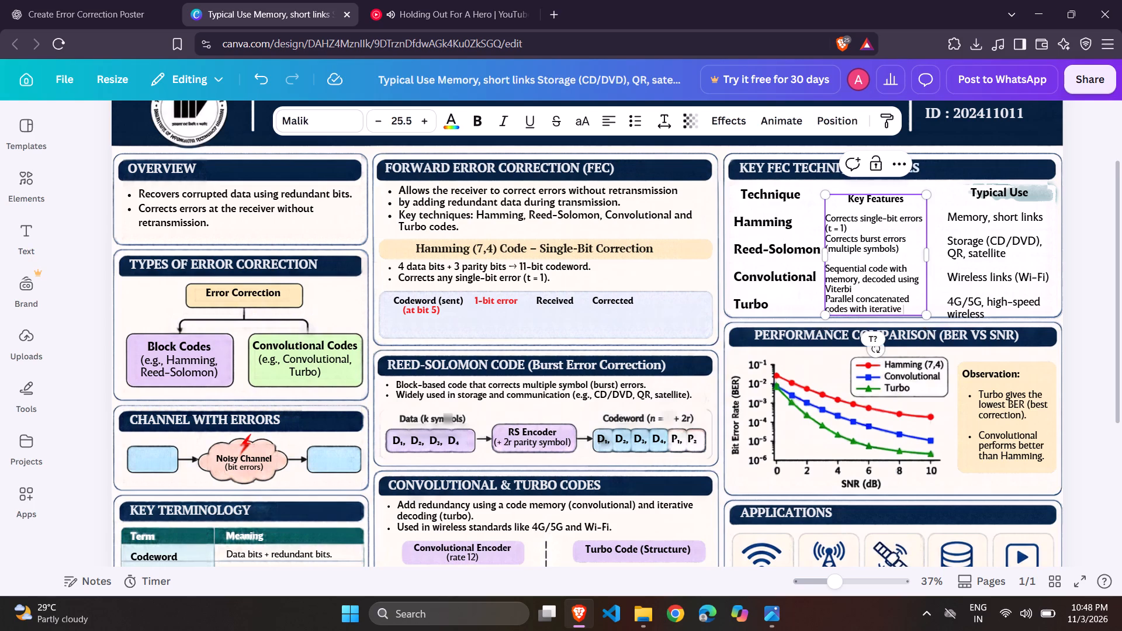
click(906, 310)
text(decod)
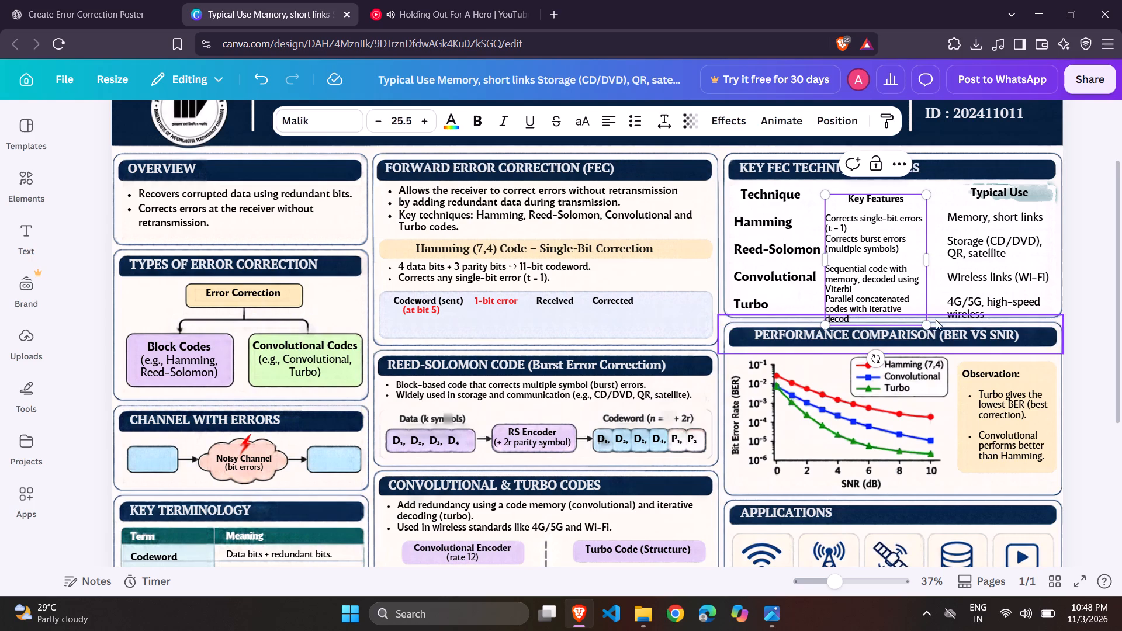
click(926, 321)
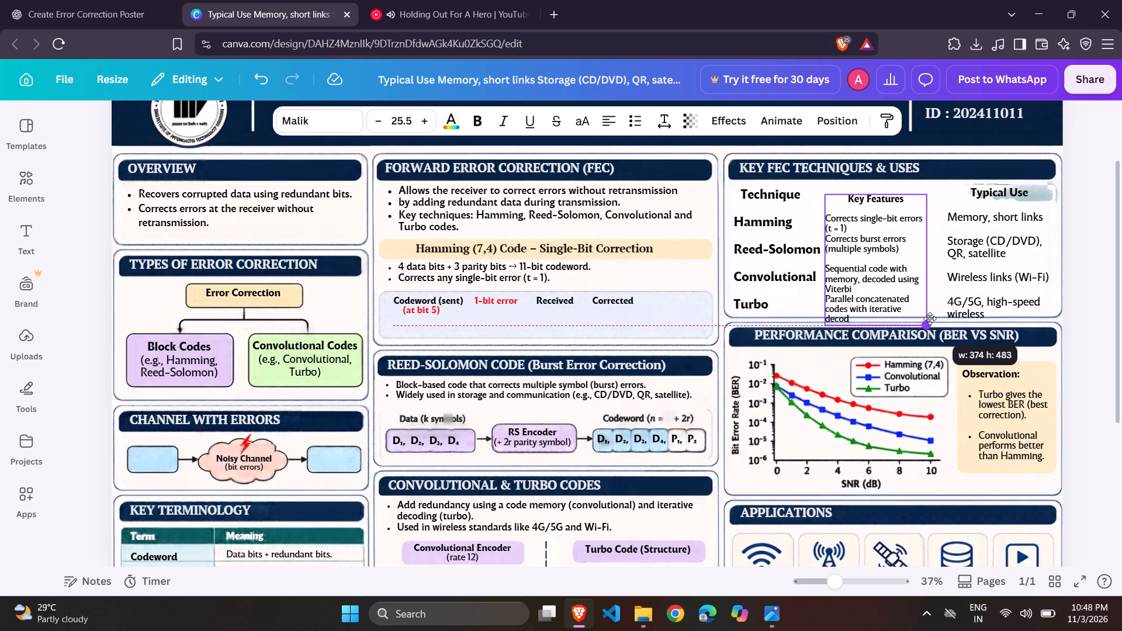
double_click(927, 261)
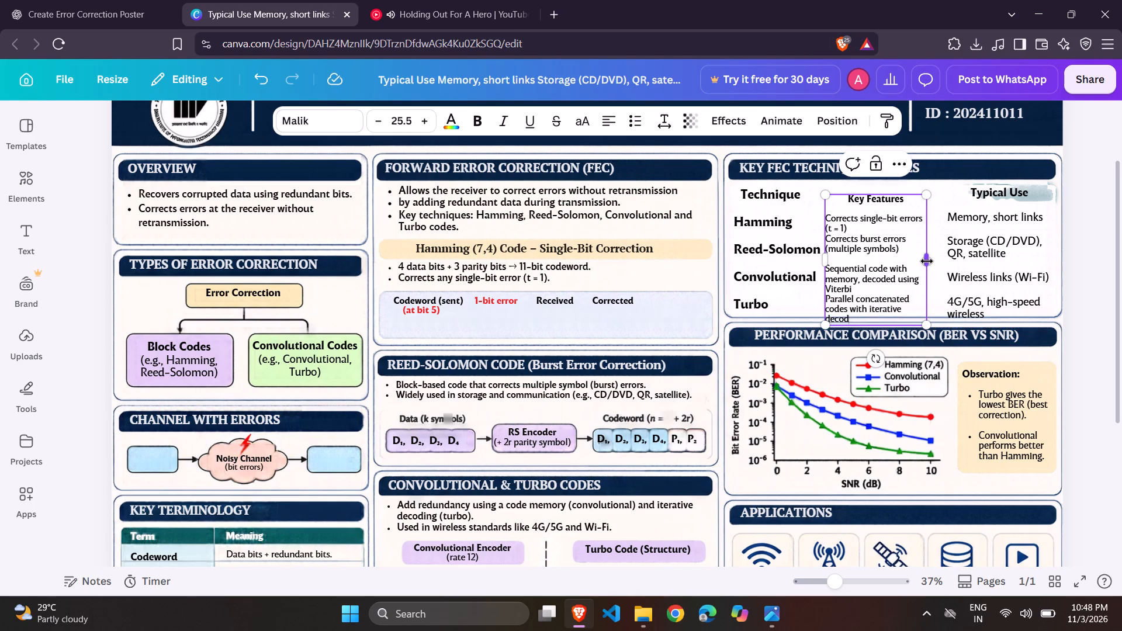
drag(927, 261, 937, 262)
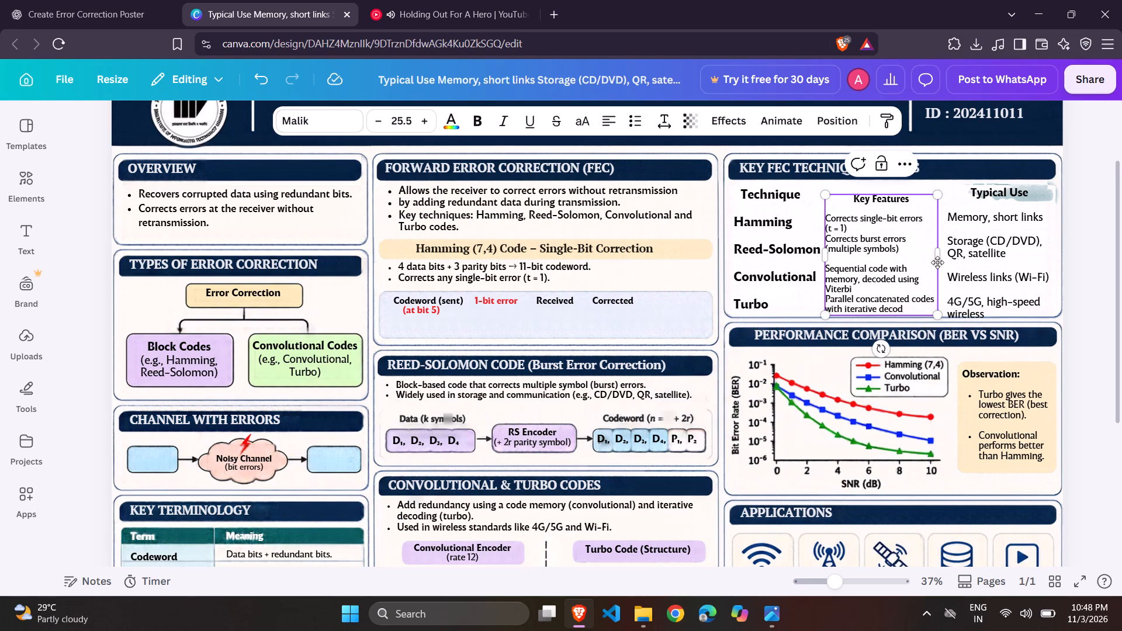
text(ing)
click(1093, 265)
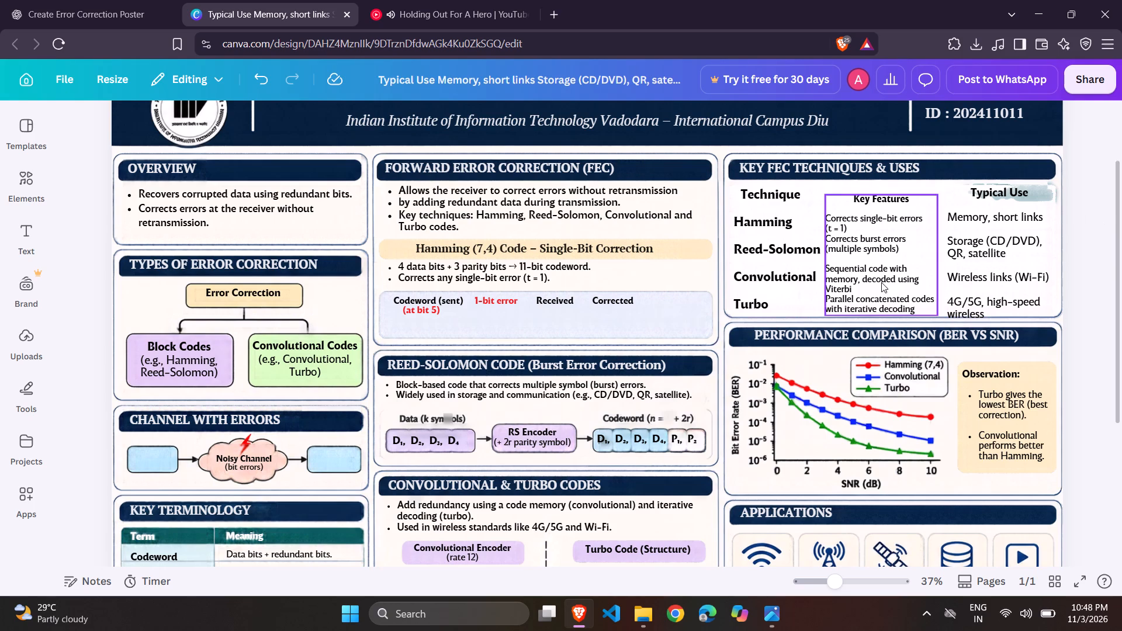
Enlarge the Key Features text box from its upper-left corner to about 429 by 461, scaling its entries to 26.4.
click(836, 197)
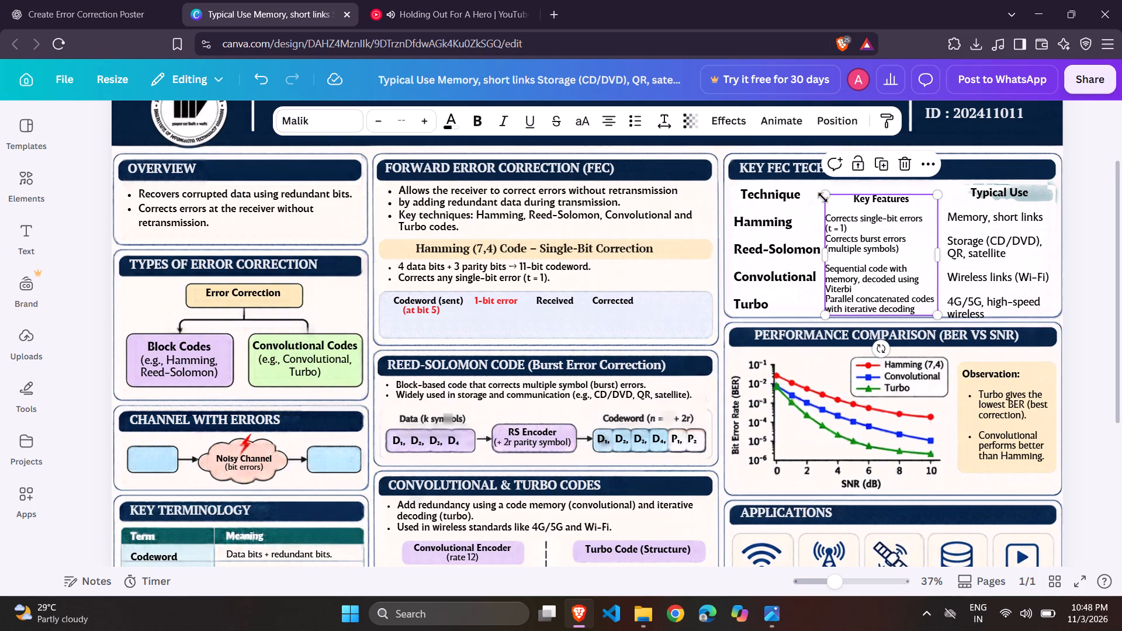
click(827, 195)
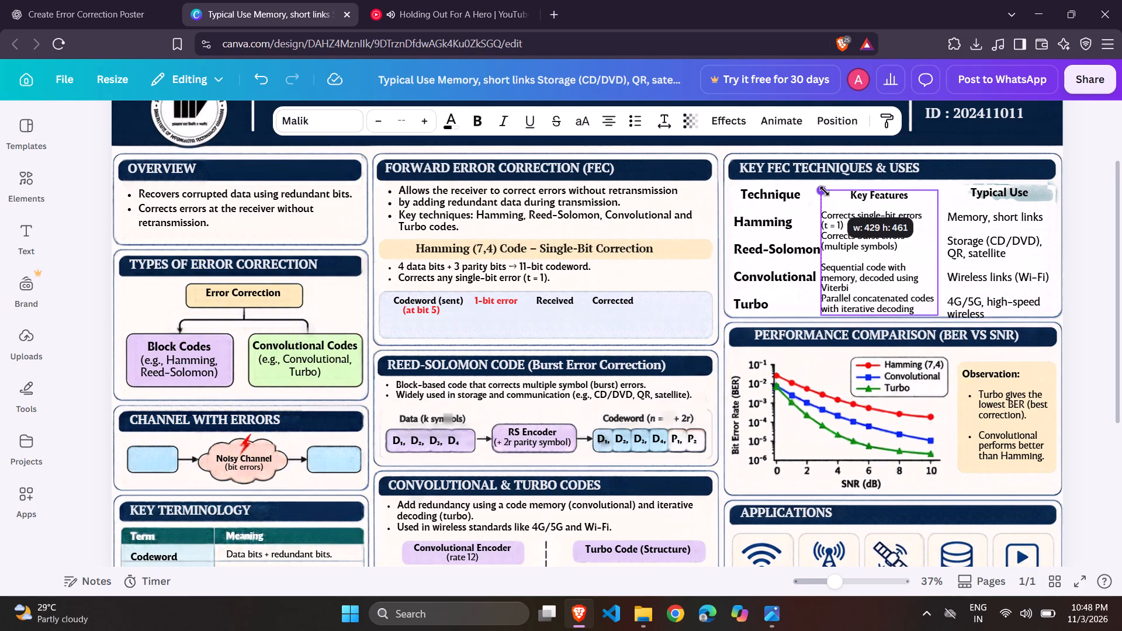
click(1101, 272)
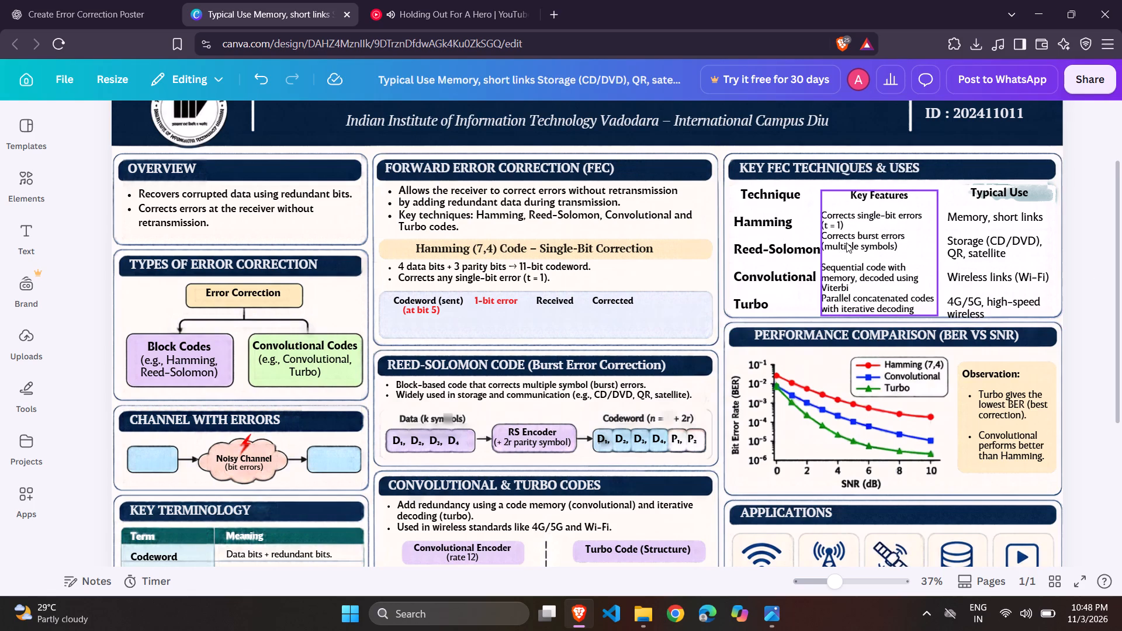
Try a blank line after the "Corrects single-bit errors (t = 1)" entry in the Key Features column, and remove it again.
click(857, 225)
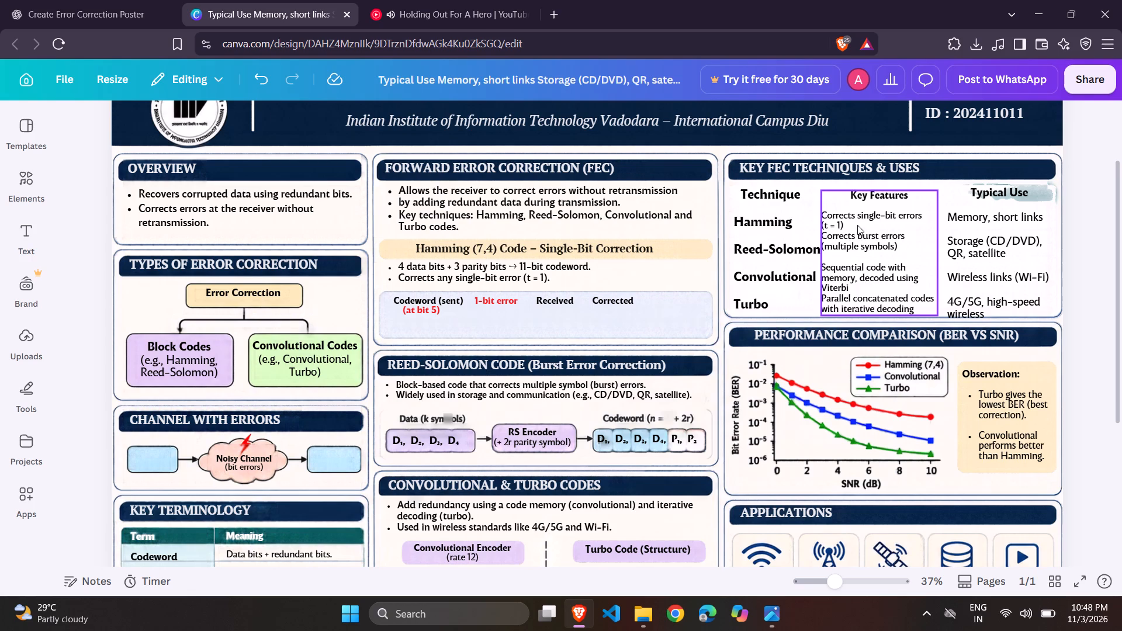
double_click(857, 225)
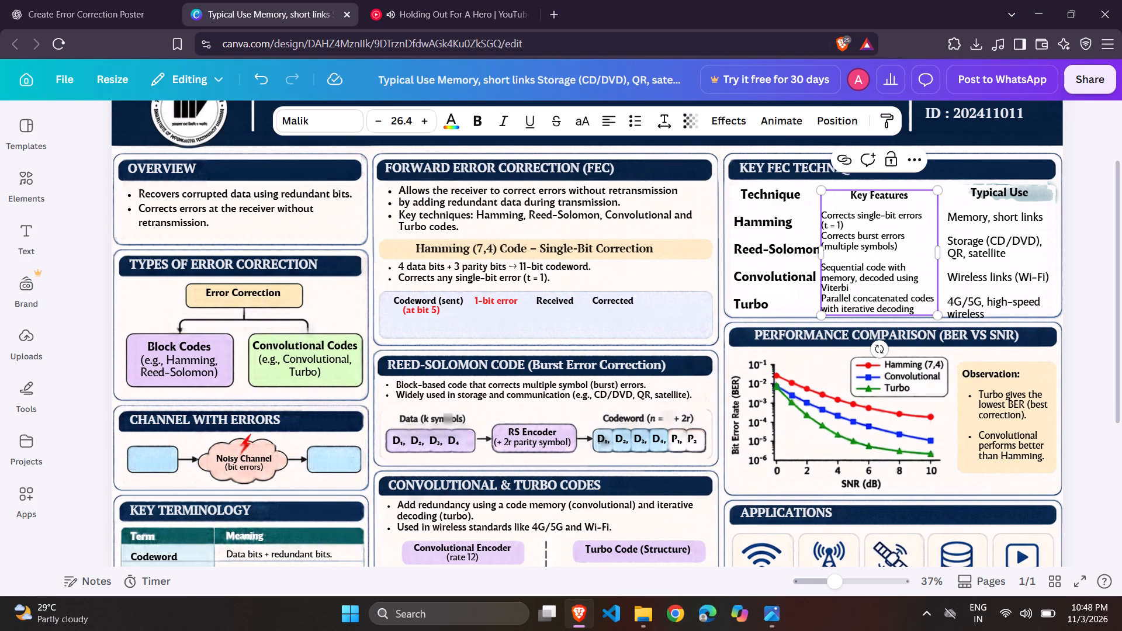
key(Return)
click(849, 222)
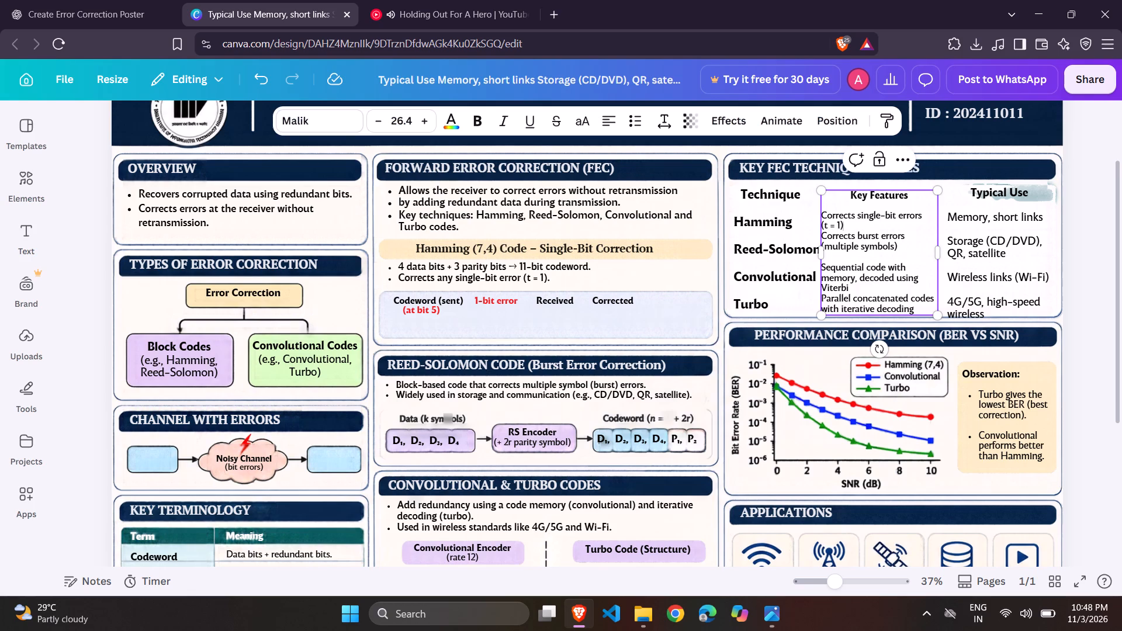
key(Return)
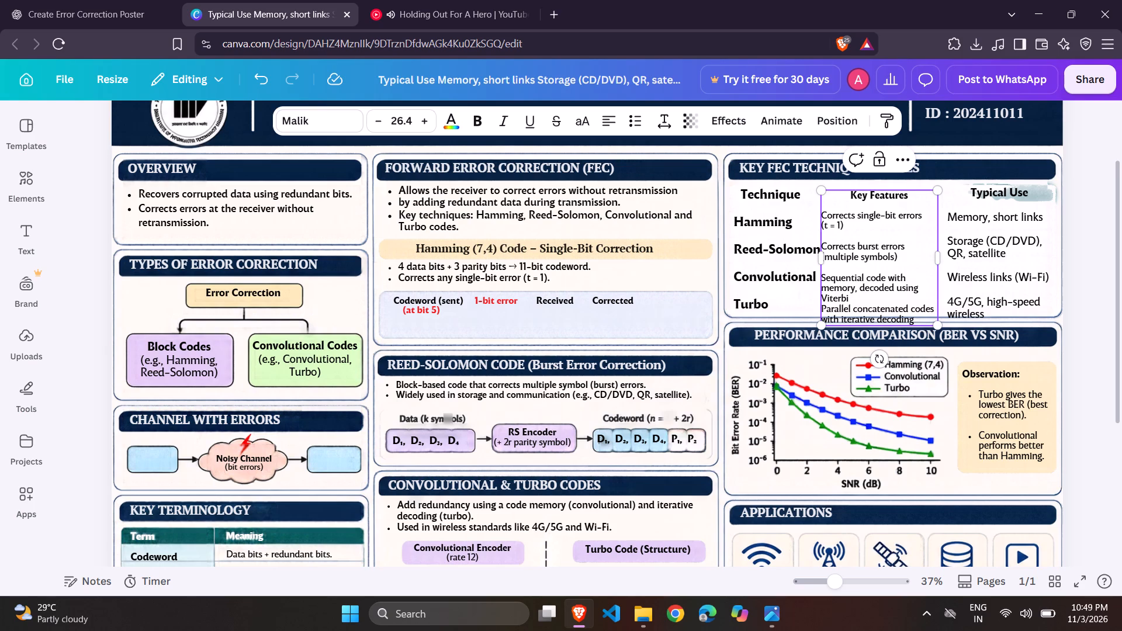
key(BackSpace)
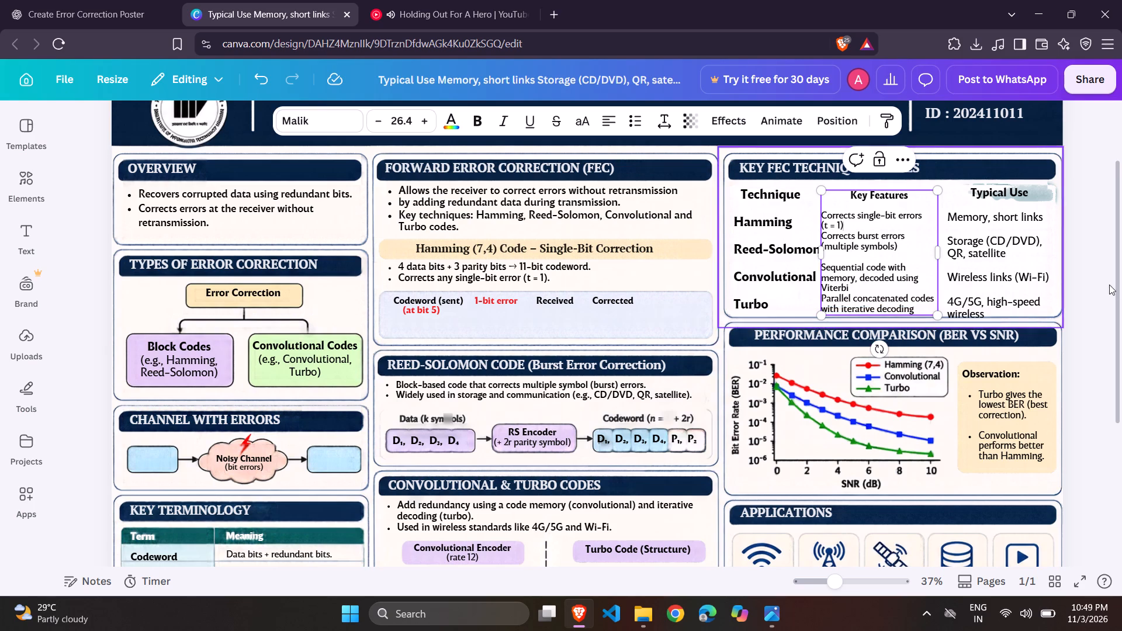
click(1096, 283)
Move the Technique column's text box slightly up within the table.
click(748, 202)
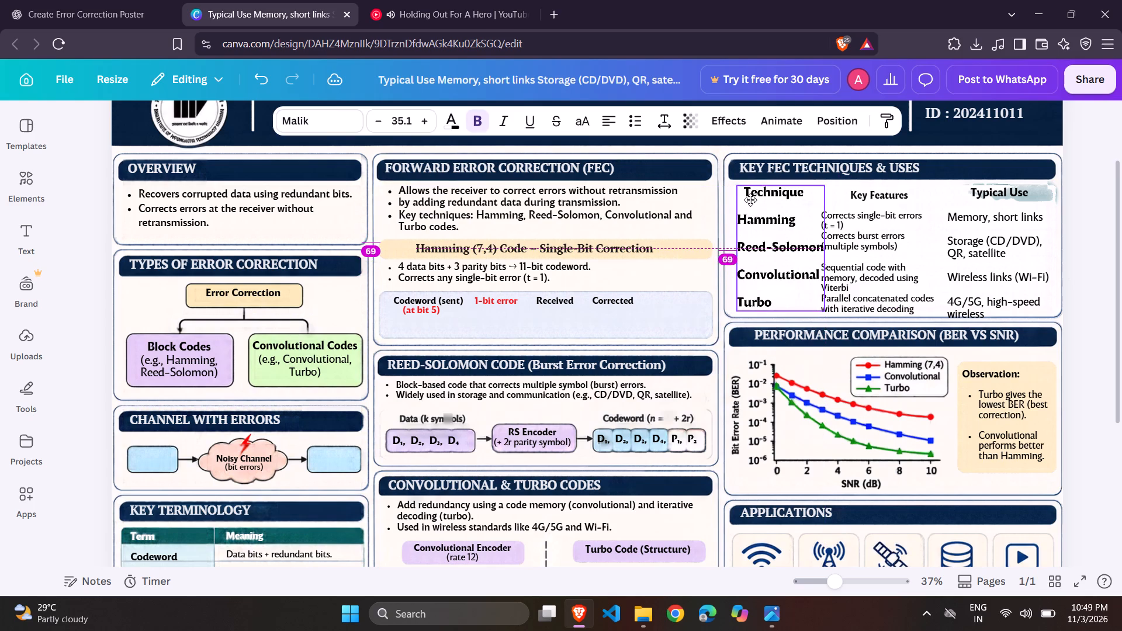
click(1095, 212)
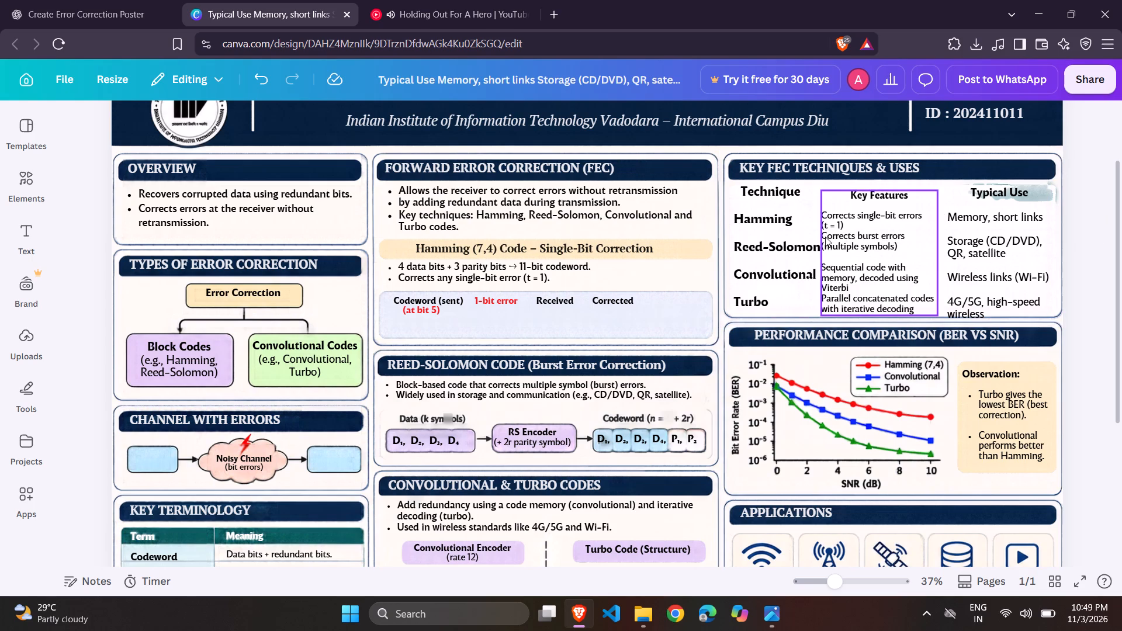
Insert a blank line after the "Corrects single-bit errors (t = 1)" entry so the burst-errors entry lines up with Reed-Solomon.
click(850, 226)
click(850, 226)
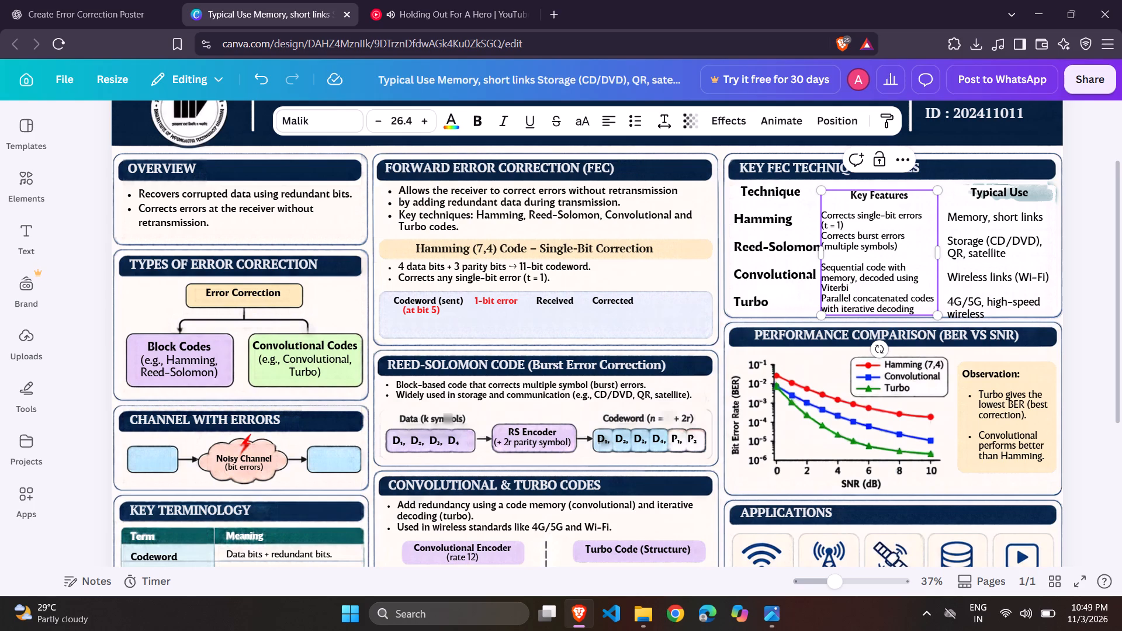
click(832, 256)
click(851, 224)
key(Return)
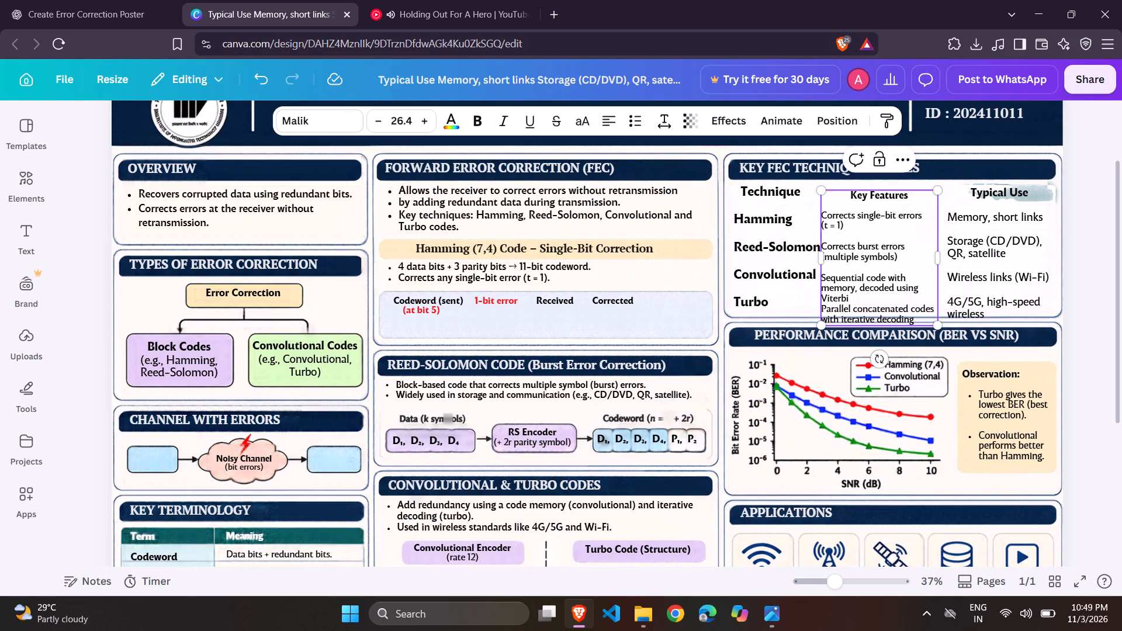
Remove the blank line between the burst-errors entry and the "Sequential code with memory" entry in the Key Features column.
click(829, 268)
key(BackSpace)
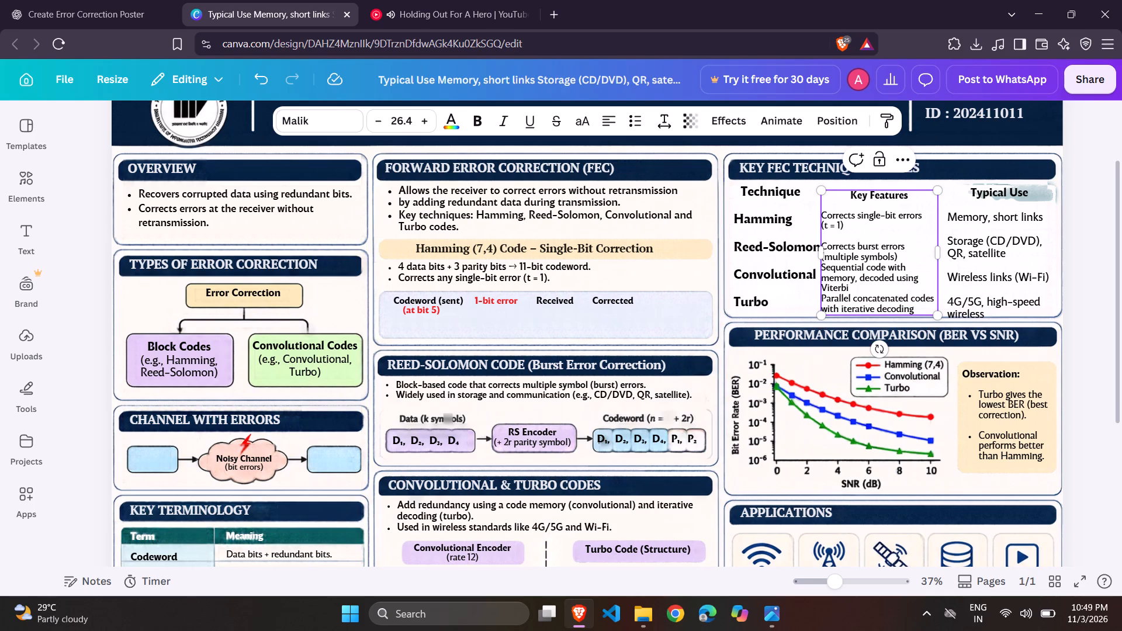
click(1079, 240)
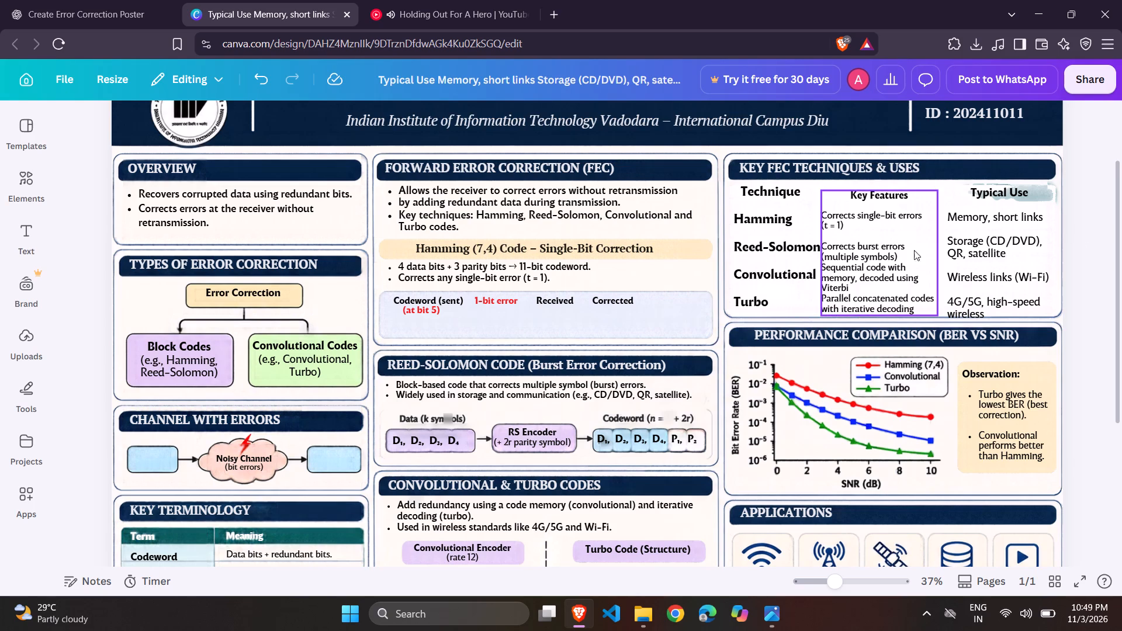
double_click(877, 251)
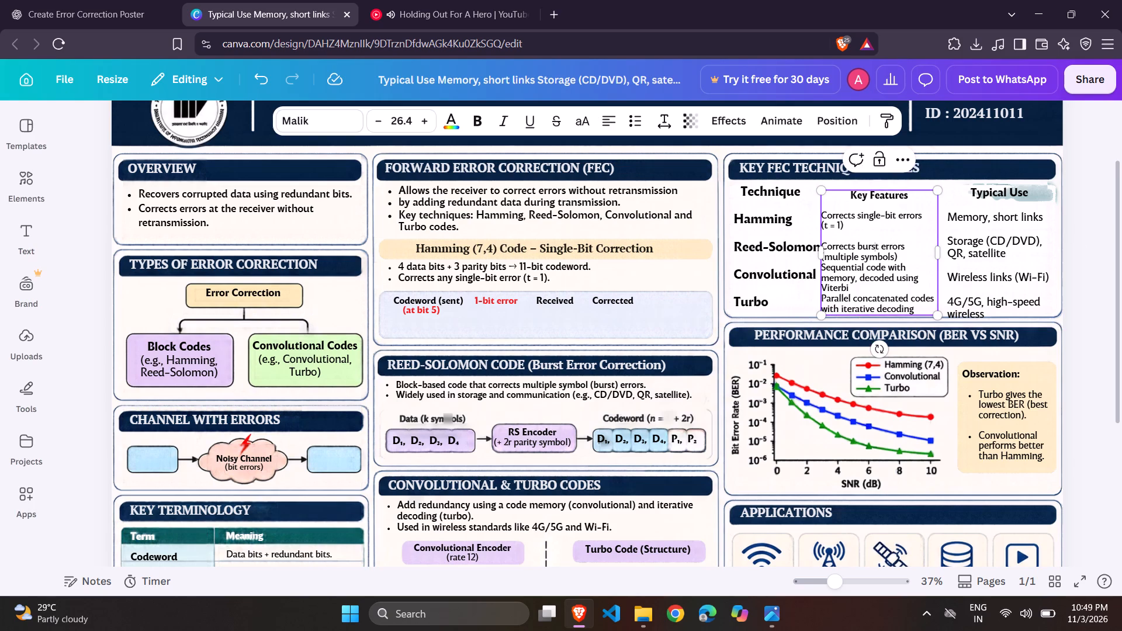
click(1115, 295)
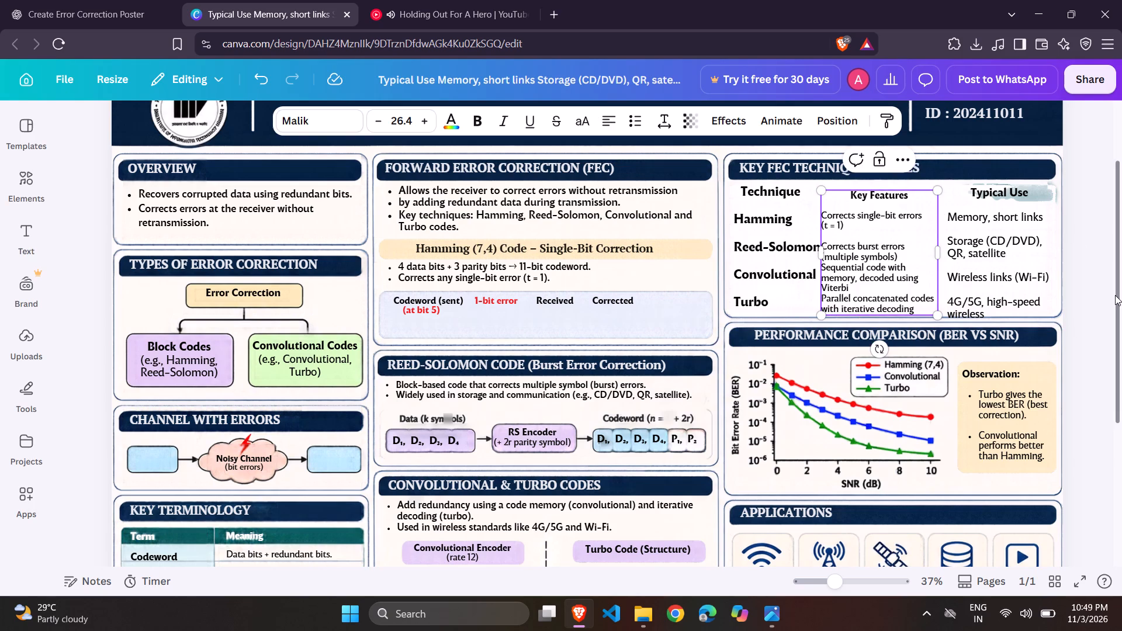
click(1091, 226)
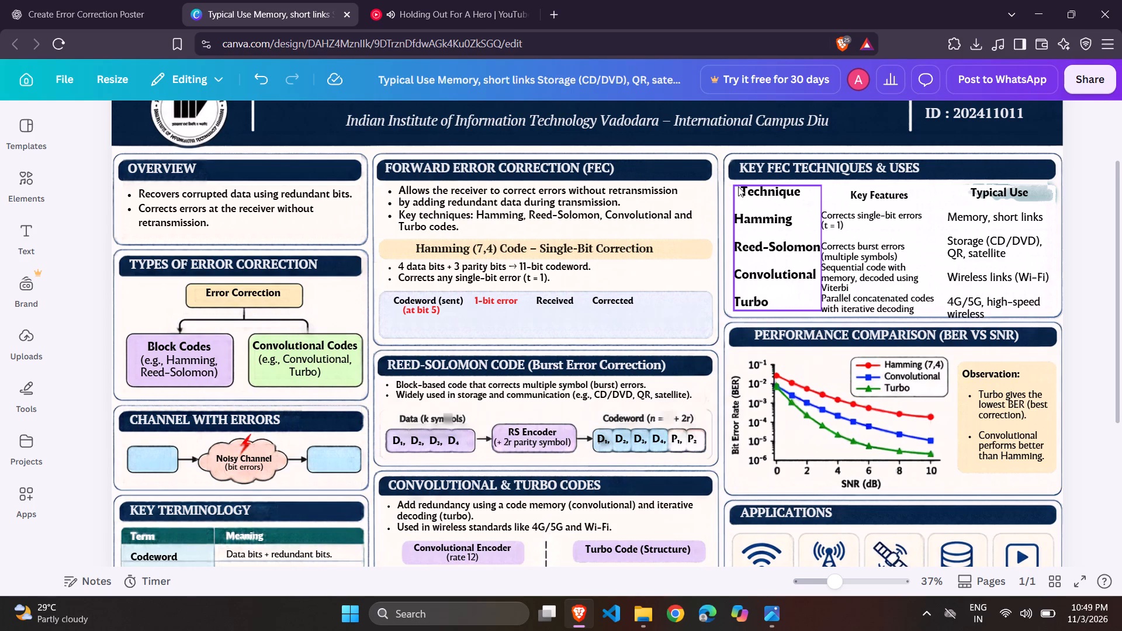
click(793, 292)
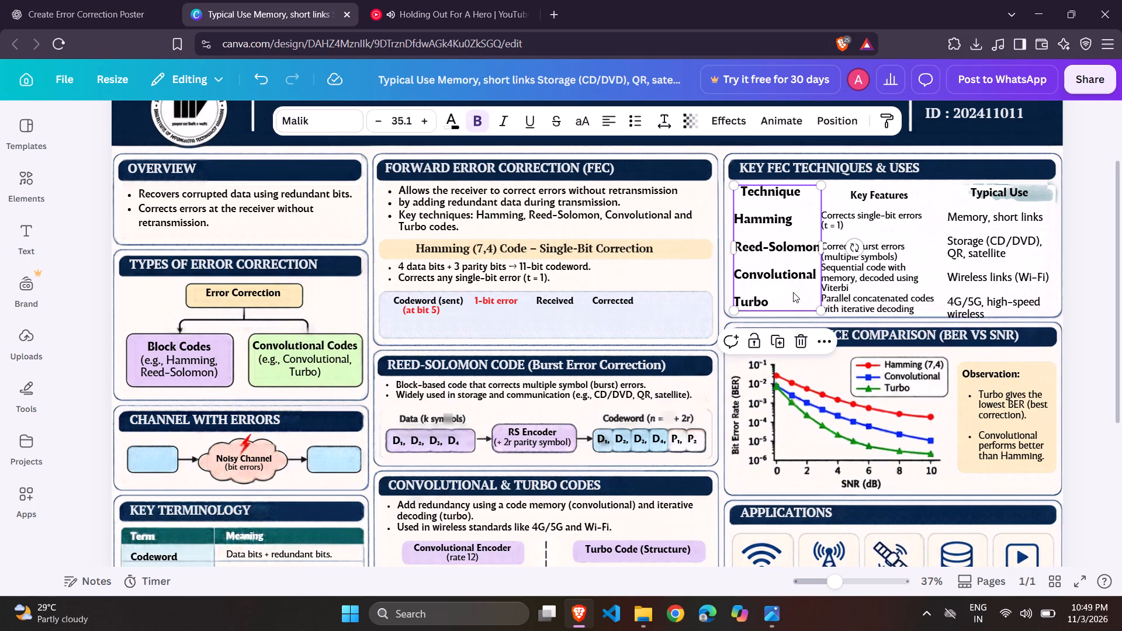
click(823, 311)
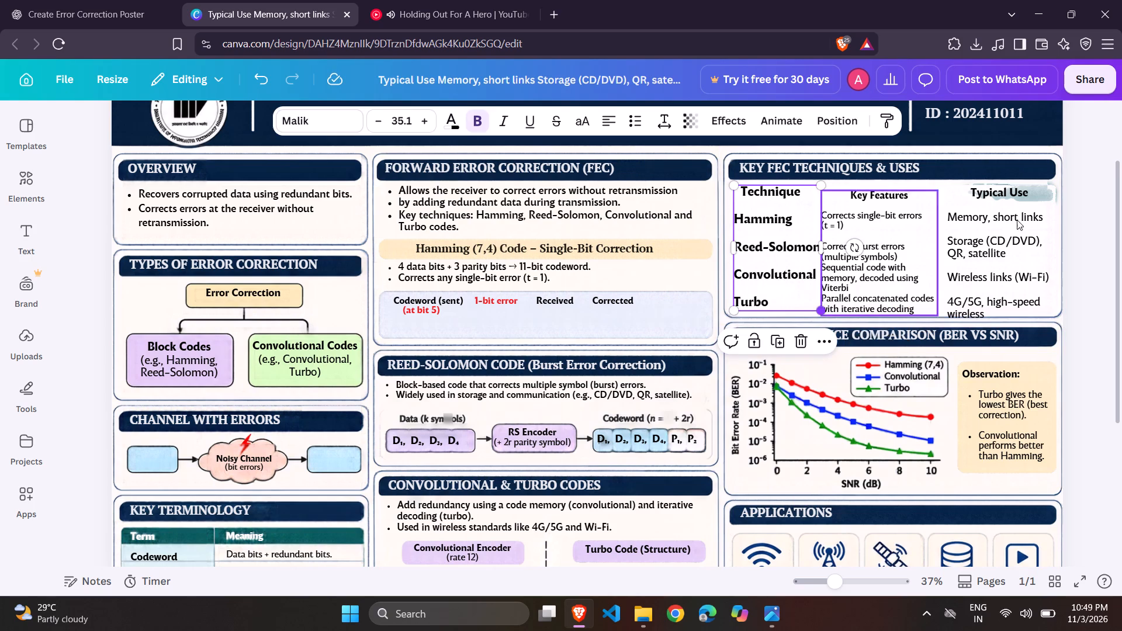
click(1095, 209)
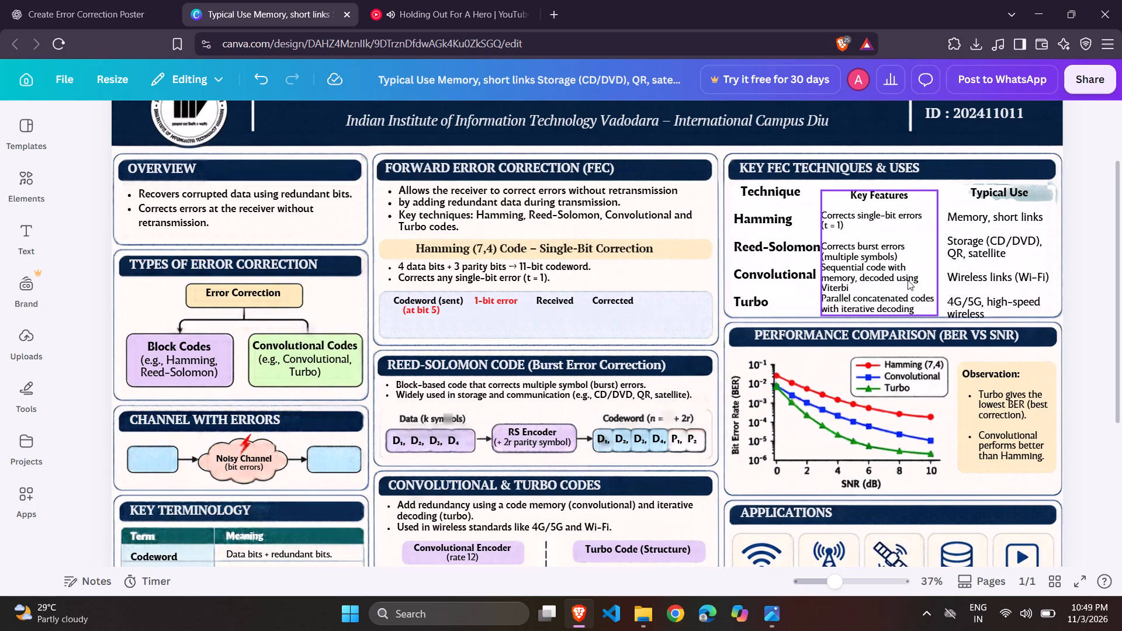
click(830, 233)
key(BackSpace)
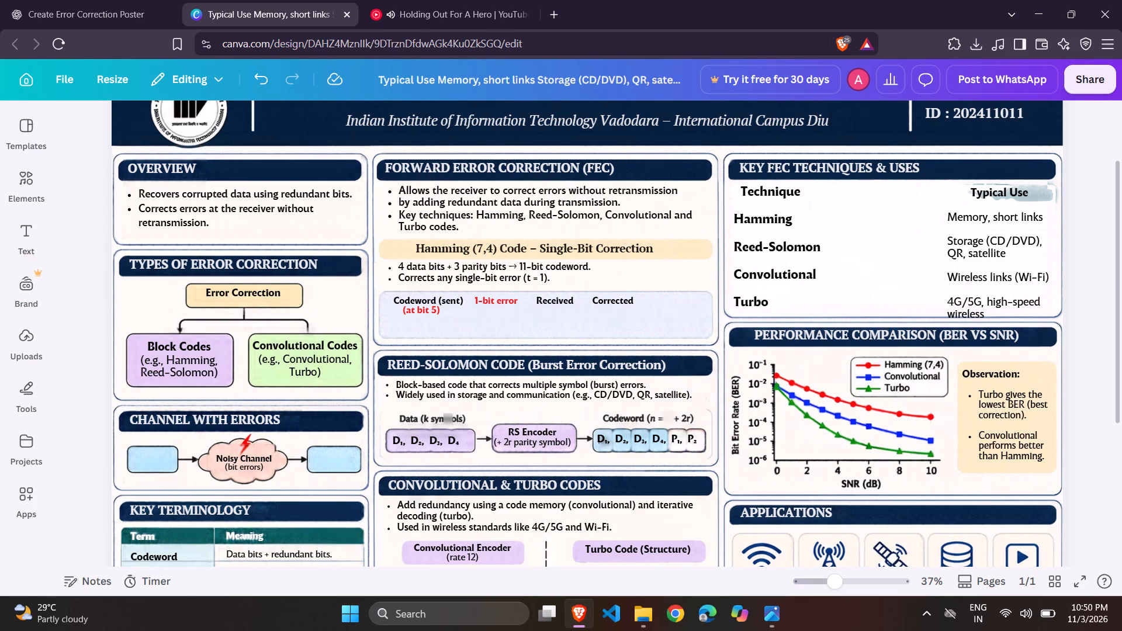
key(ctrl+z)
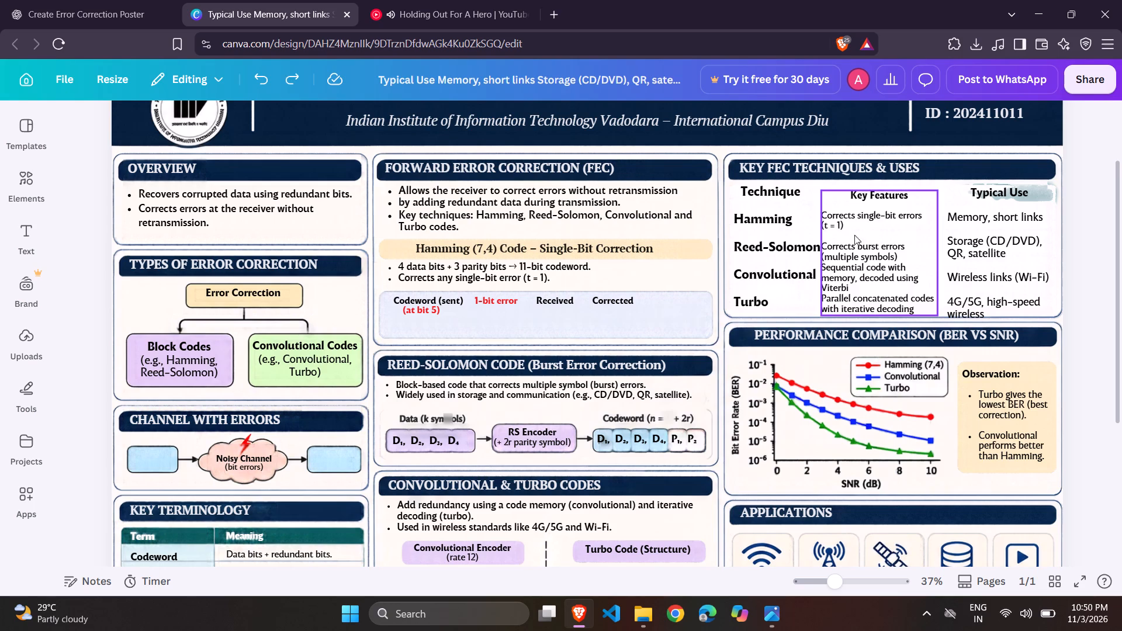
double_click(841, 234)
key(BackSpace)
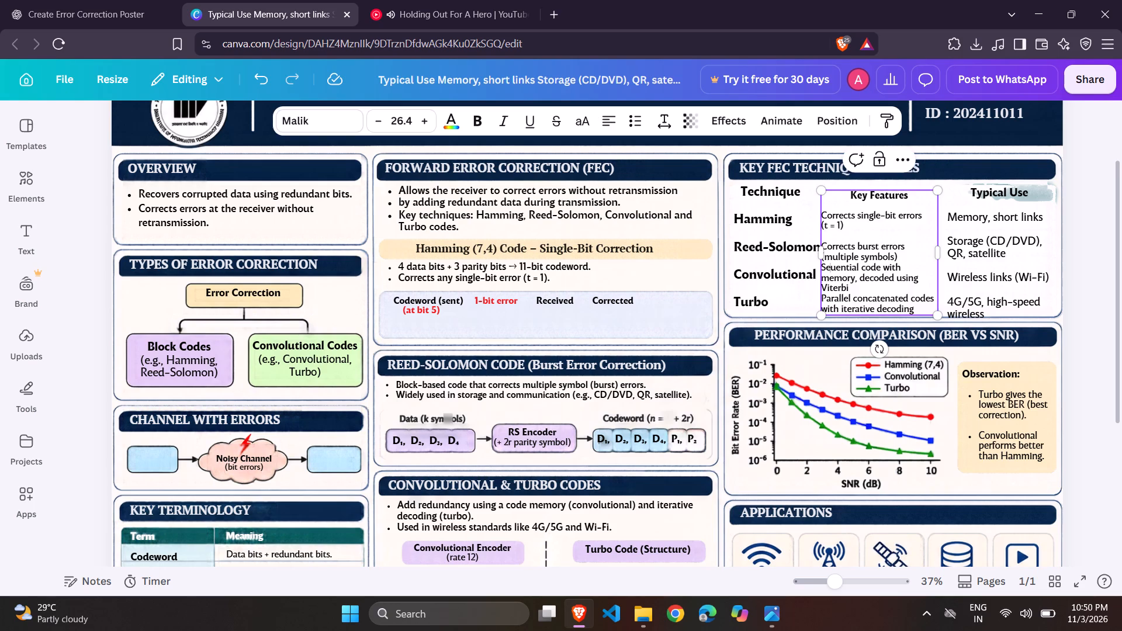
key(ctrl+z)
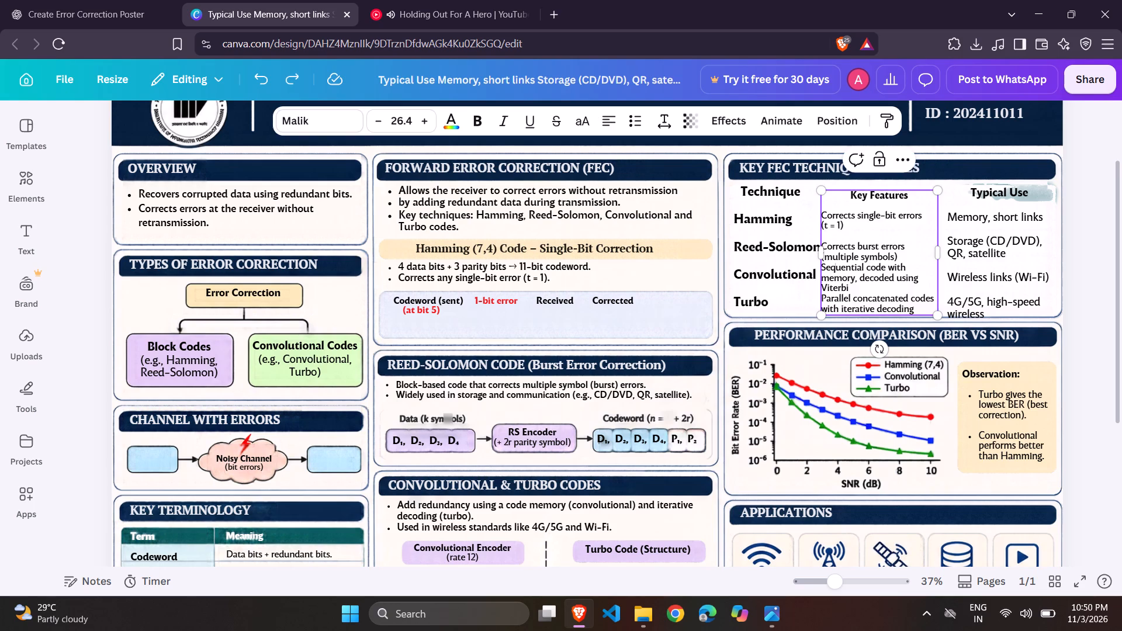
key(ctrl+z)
Remove the blank line between the "Corrects single-bit errors (t = 1)" and burst-errors entries in the Key Features column.
double_click(843, 230)
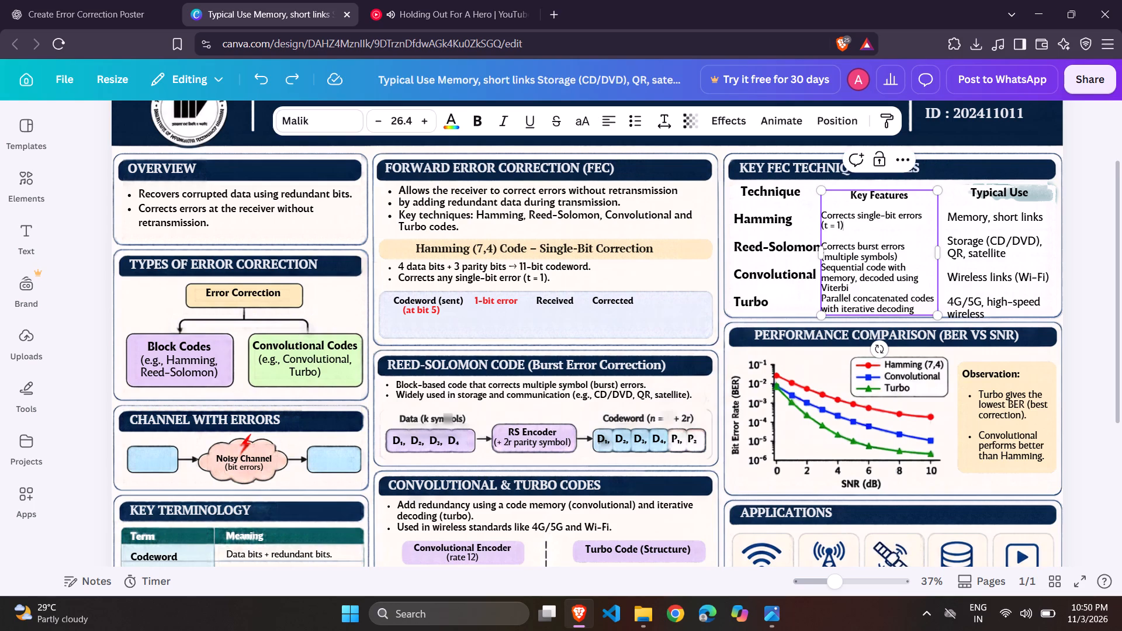
click(847, 234)
key(BackSpace)
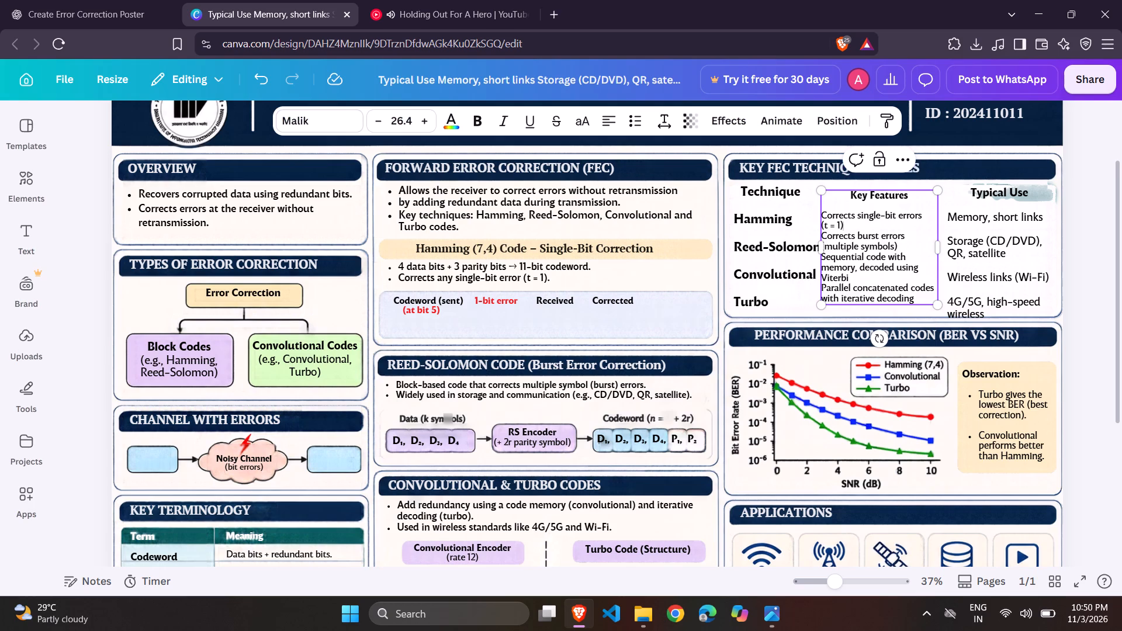
Insert a blank line after "Viterbi" in the Key Features column so the parallel concatenated codes entry lines up with Turbo.
click(864, 276)
key(Return)
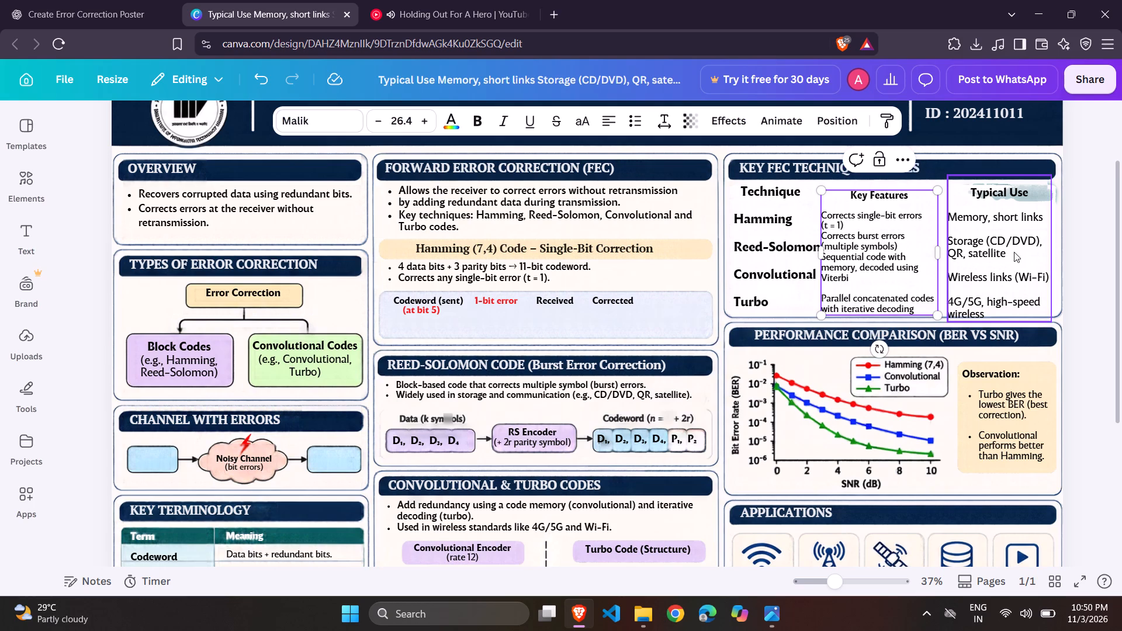
click(1103, 248)
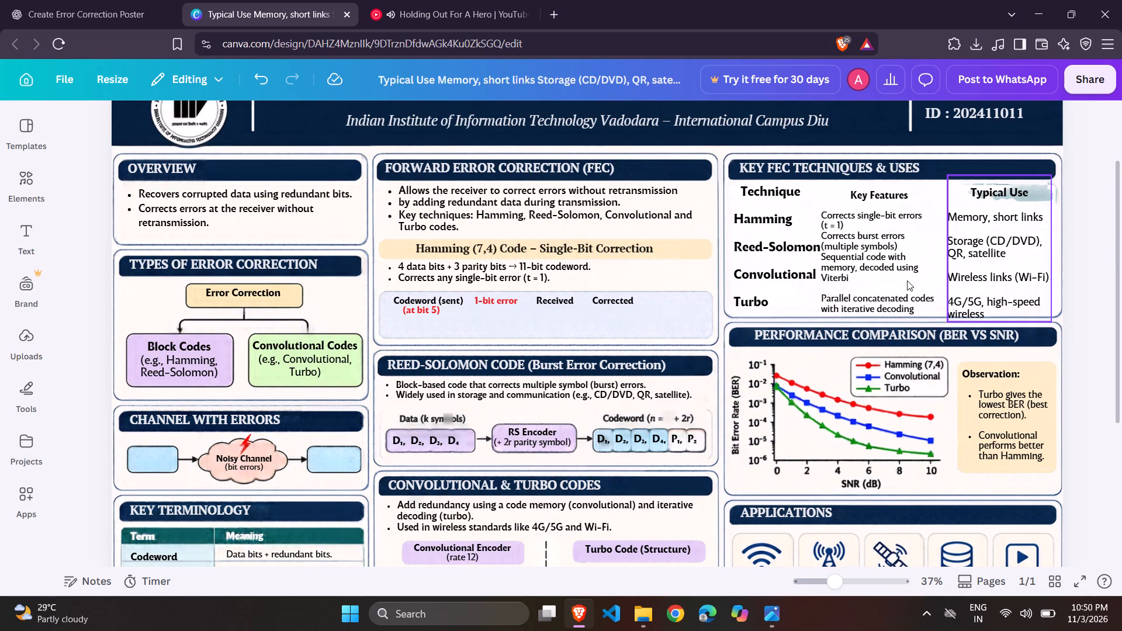
Insert a blank line after the "Corrects burst errors (multiple symbols)" entry in the Key Features column.
click(902, 242)
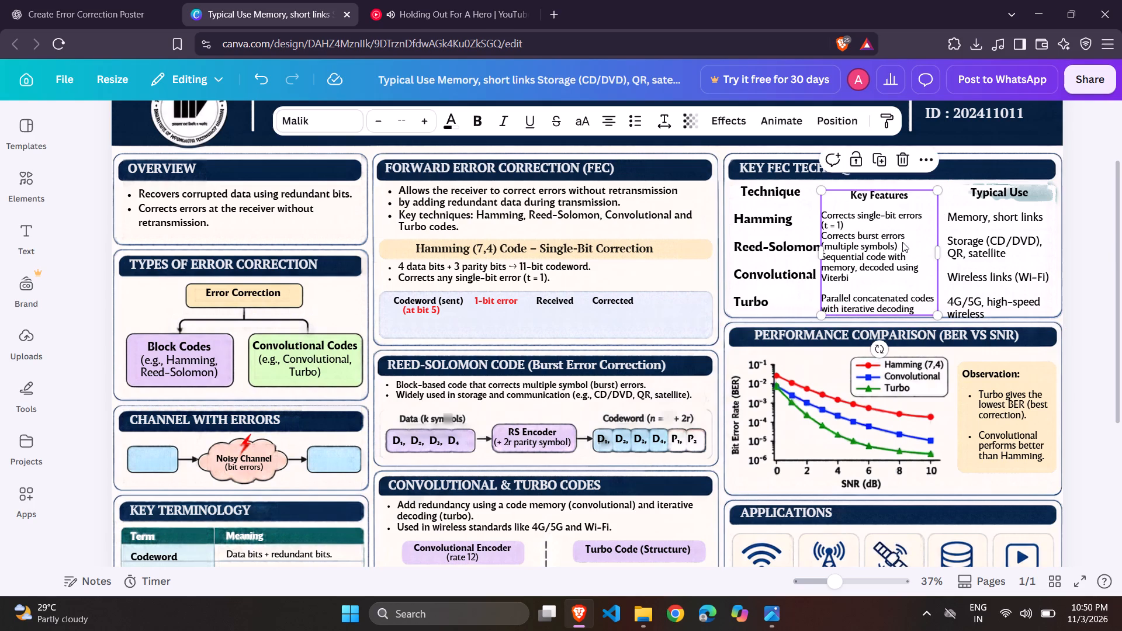
click(902, 242)
key(Return)
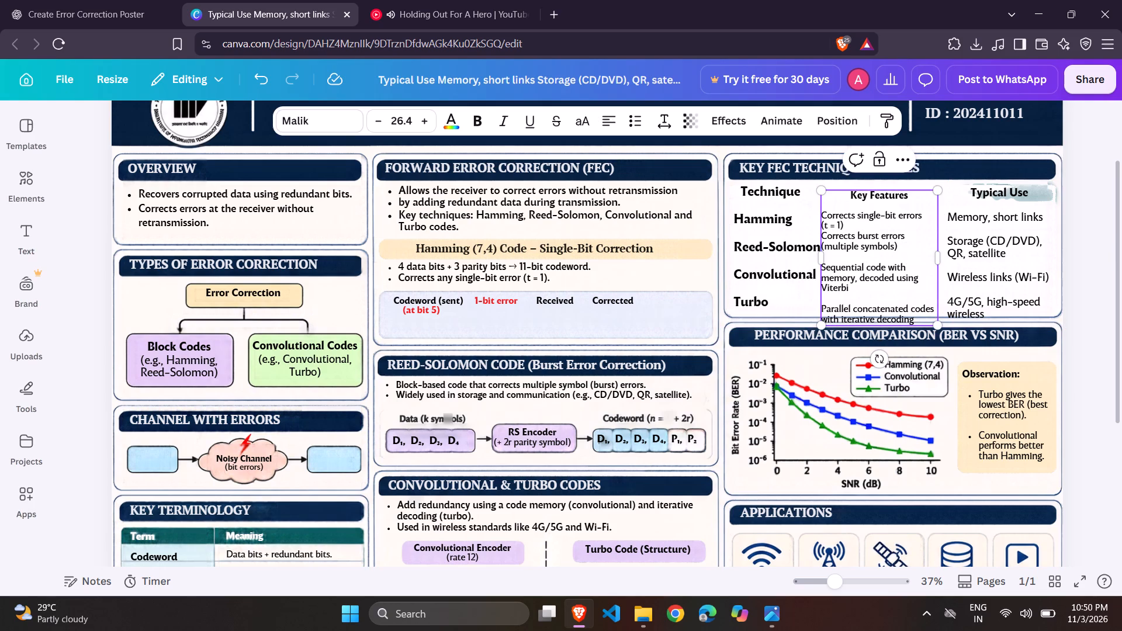
Scale the Key Features text box down slightly so its last entry fits inside the table frame.
drag(940, 329, 939, 324)
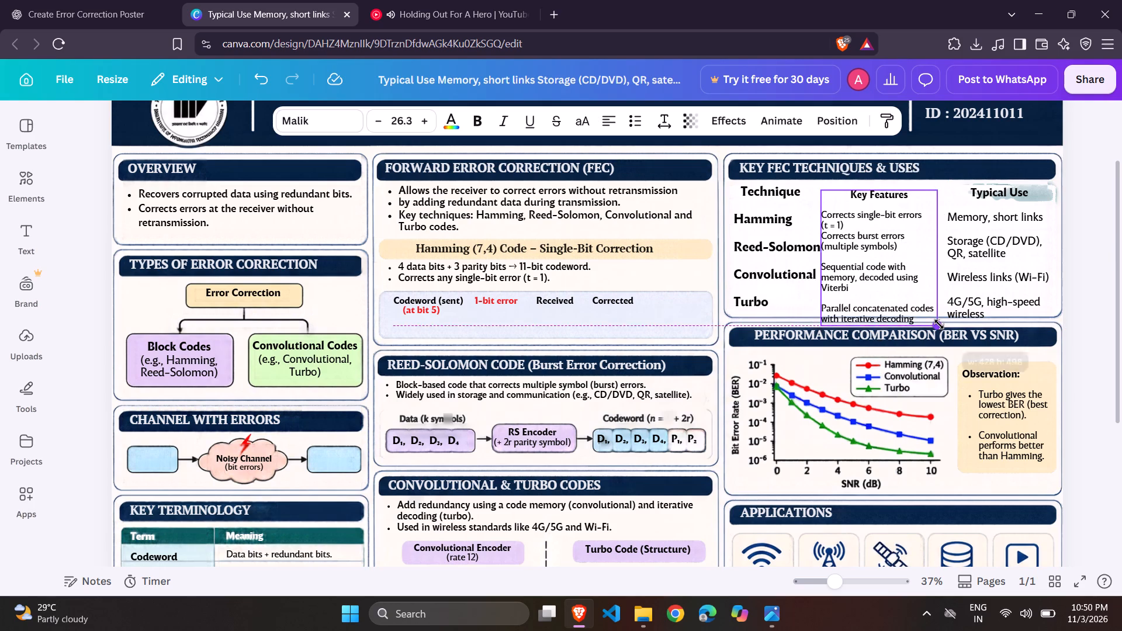
drag(939, 324, 937, 321)
click(1085, 223)
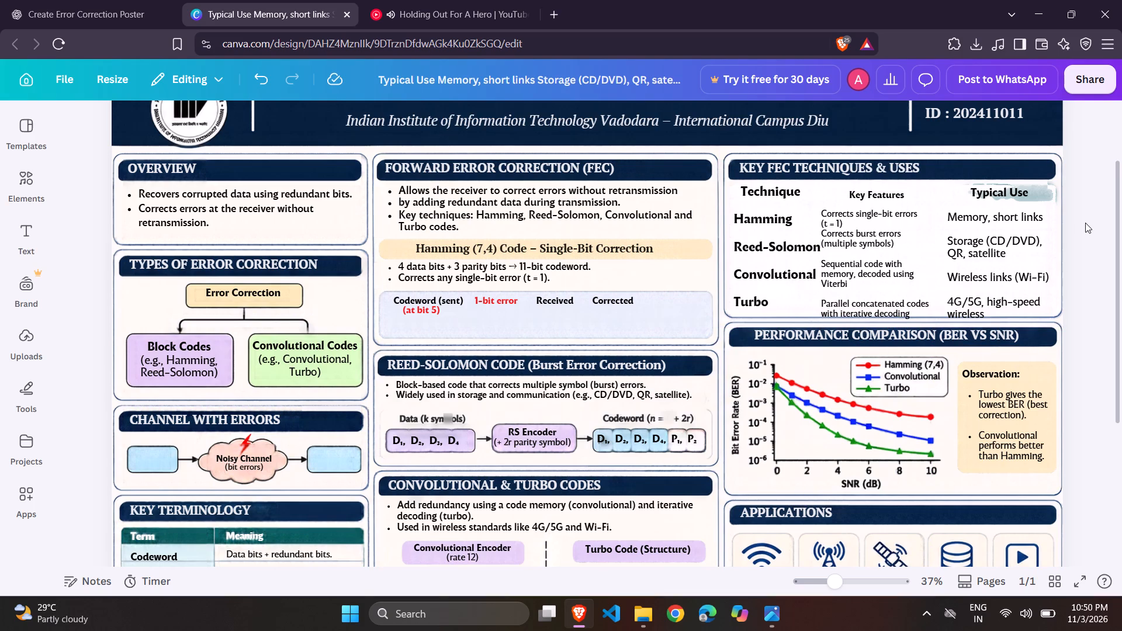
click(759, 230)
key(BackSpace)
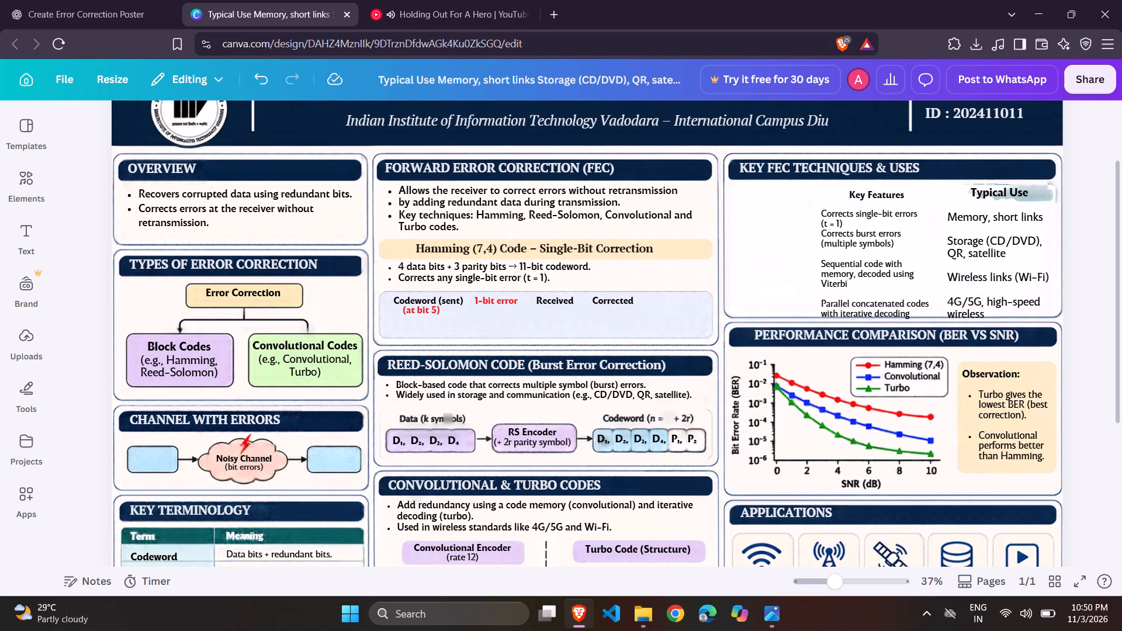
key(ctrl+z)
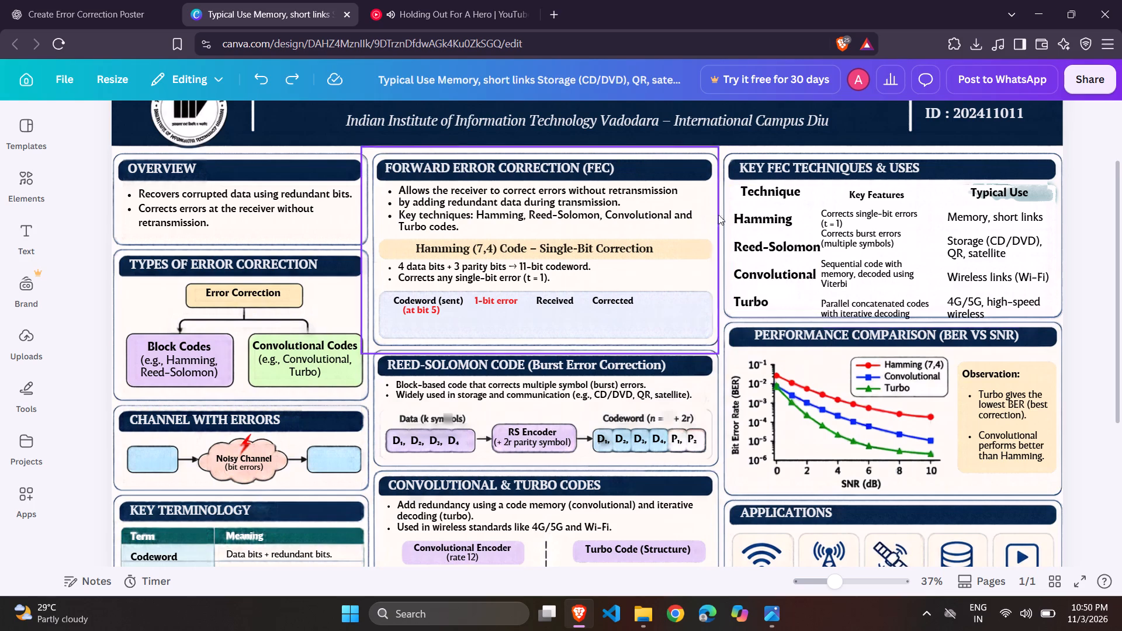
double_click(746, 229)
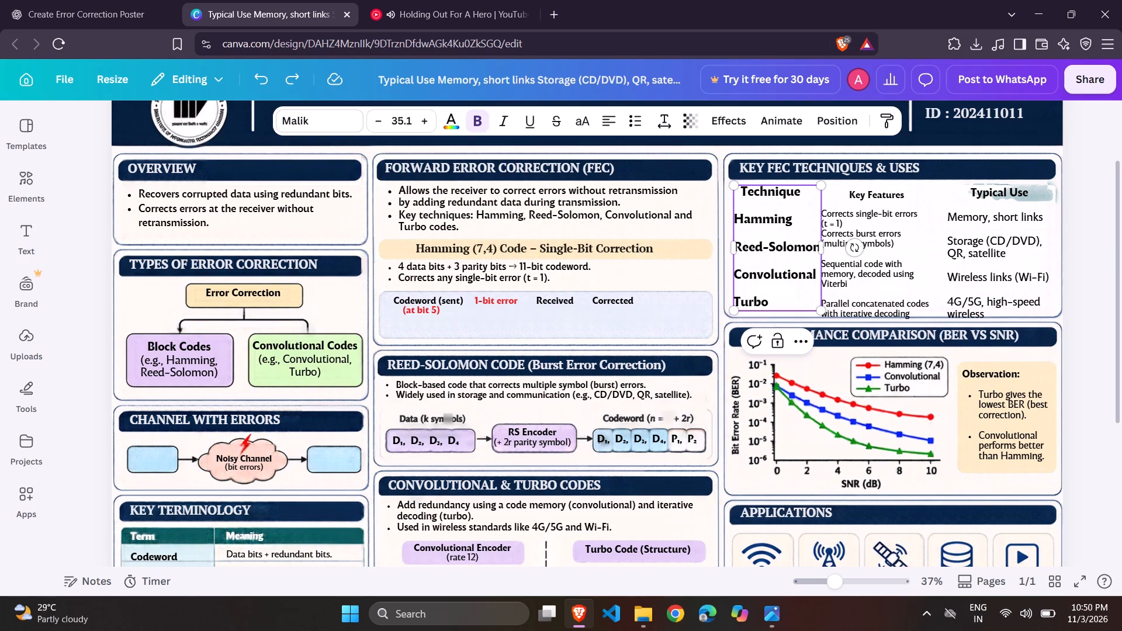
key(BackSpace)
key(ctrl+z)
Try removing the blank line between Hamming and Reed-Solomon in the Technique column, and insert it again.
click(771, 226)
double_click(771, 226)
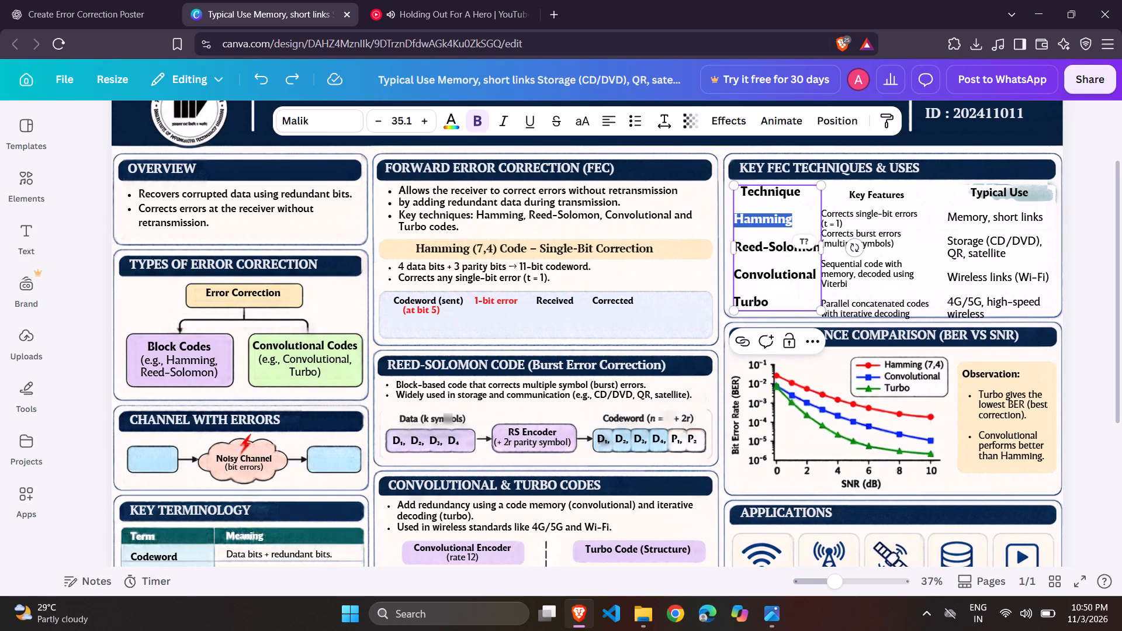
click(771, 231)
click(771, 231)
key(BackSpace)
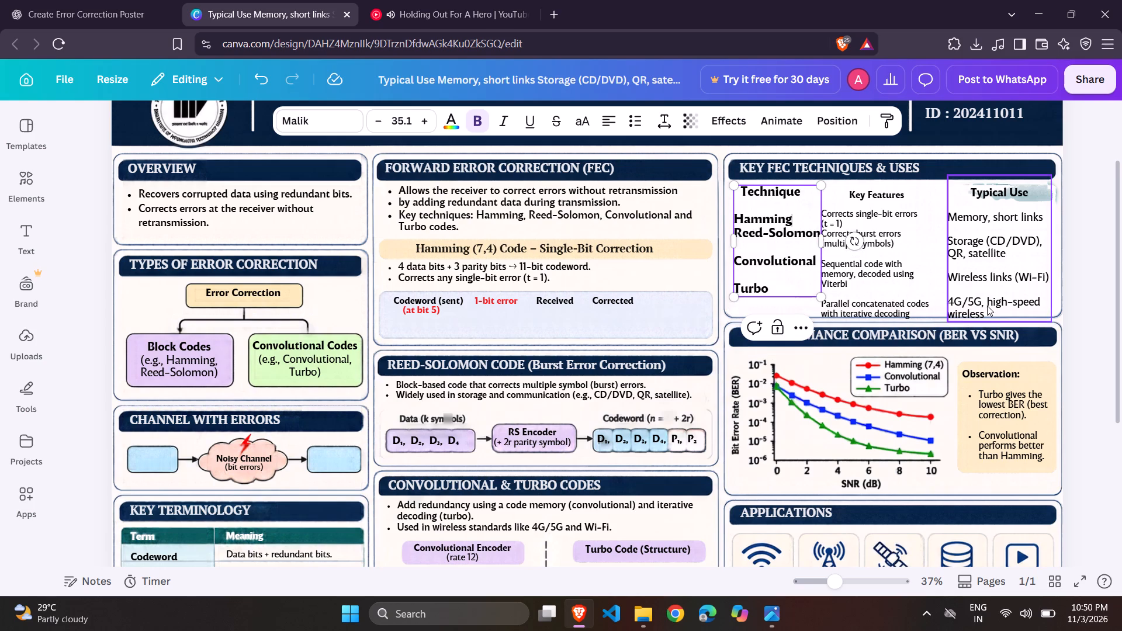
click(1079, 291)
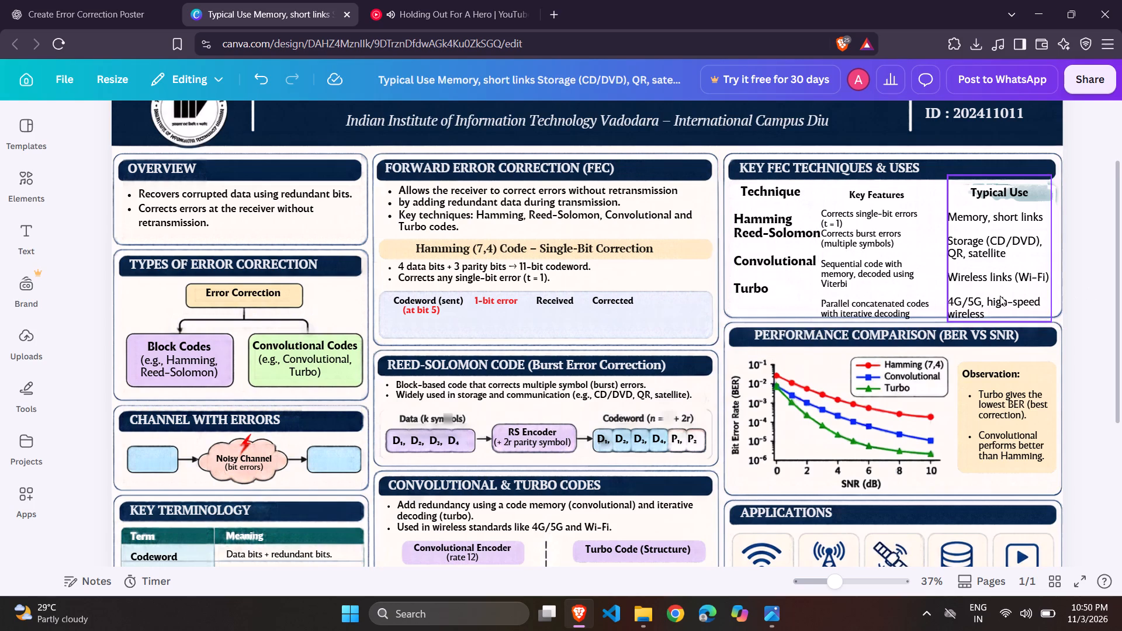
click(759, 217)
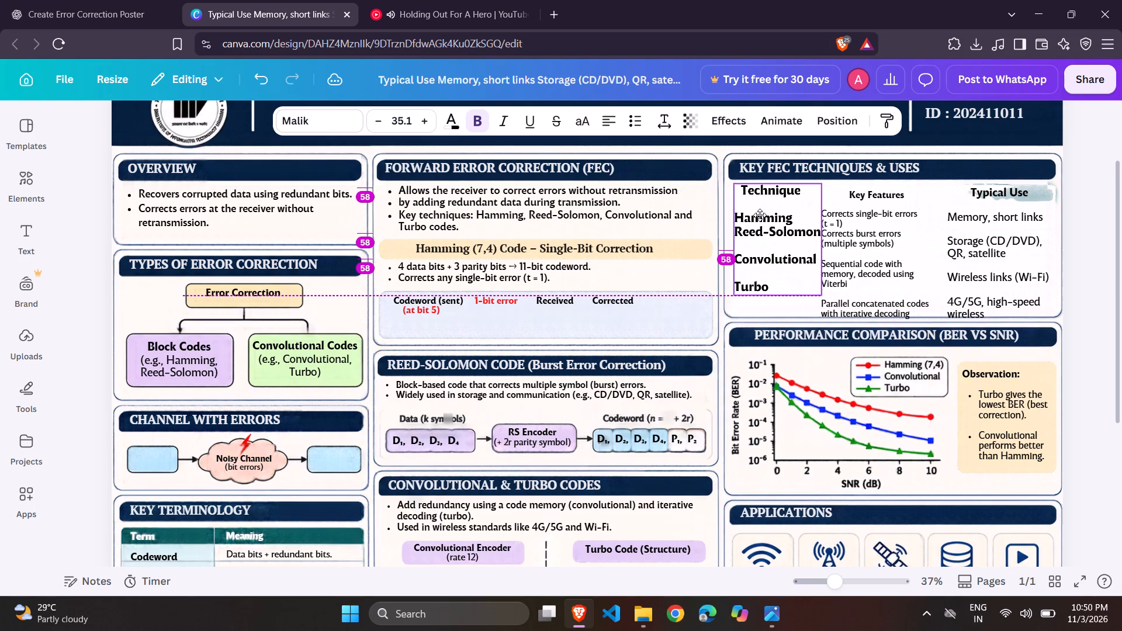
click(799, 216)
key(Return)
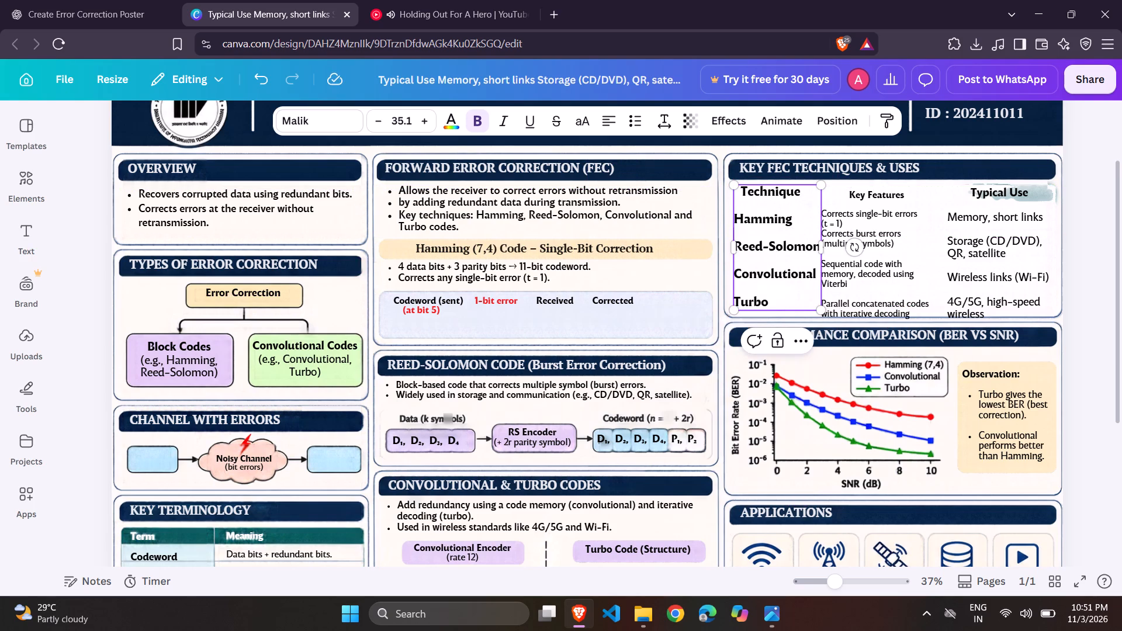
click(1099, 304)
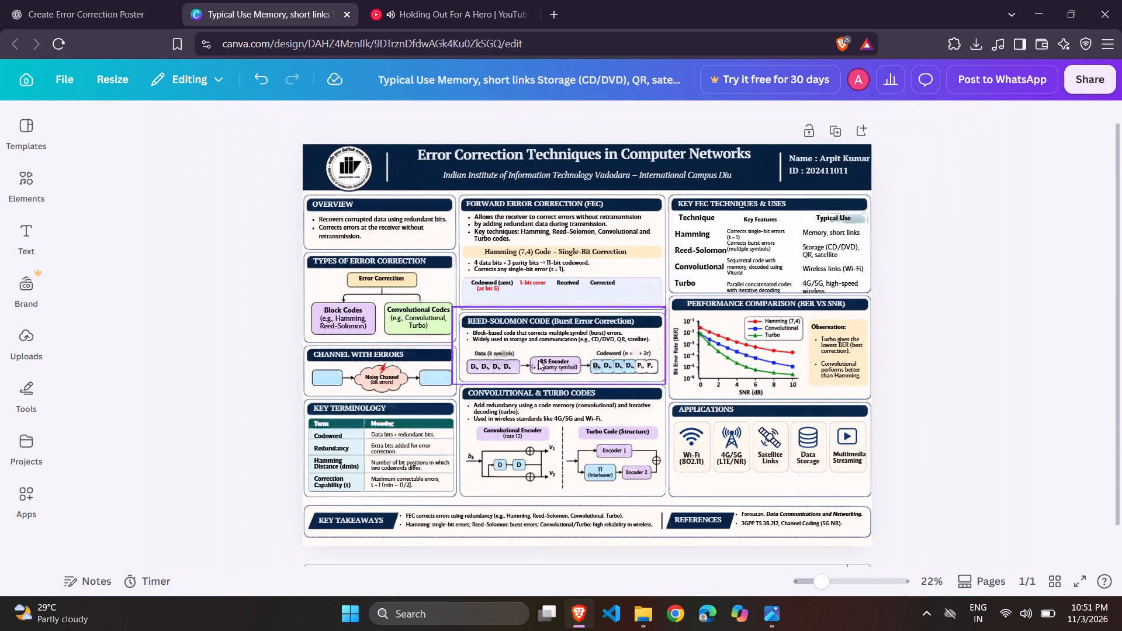
Delete the "Meaning" heading text from the definitions text box in the Key Terminology table.
double_click(396, 426)
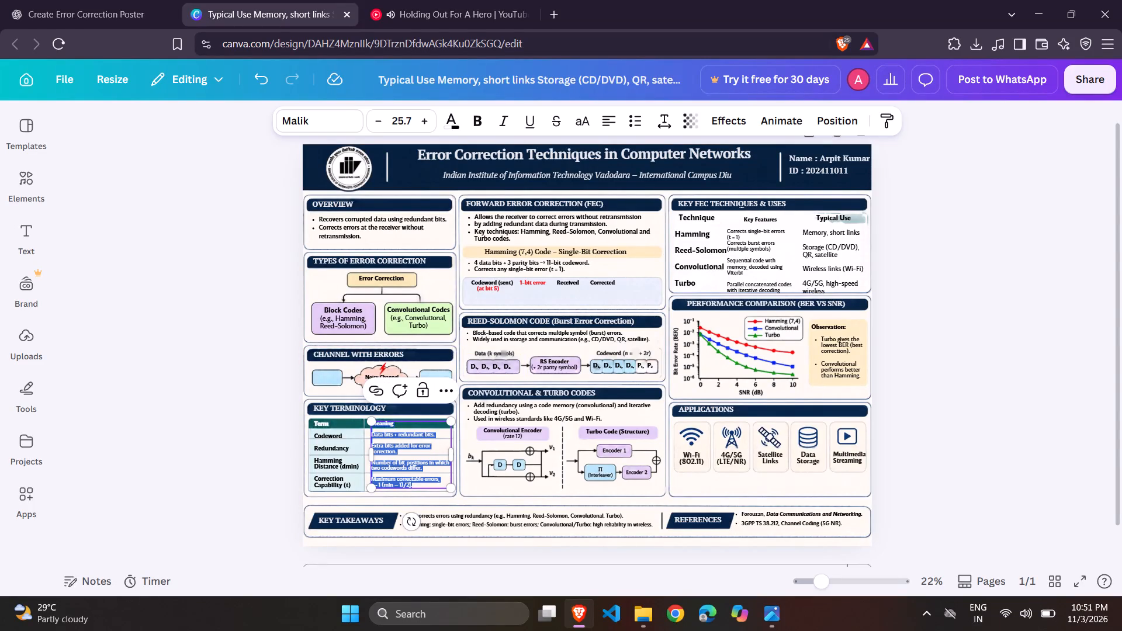
double_click(387, 424)
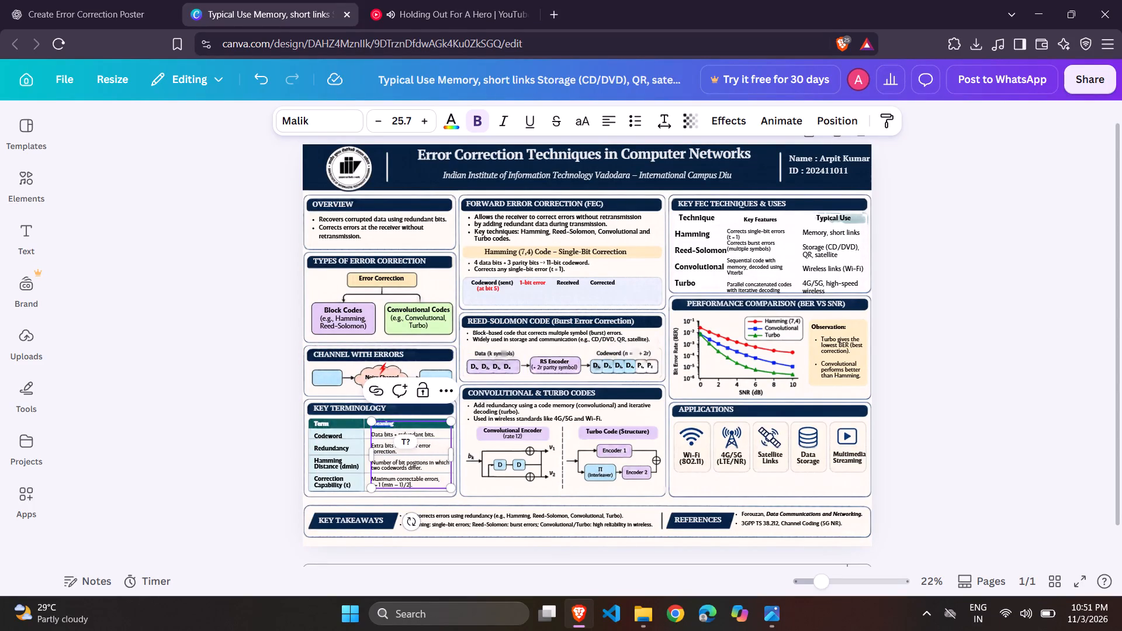
key(BackSpace)
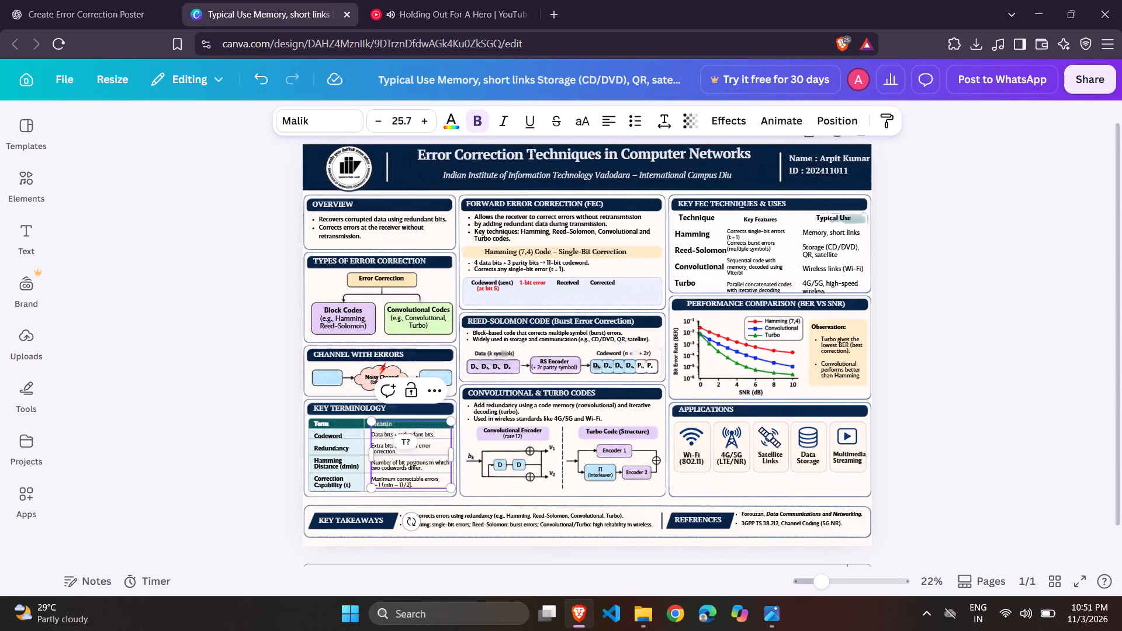
Enlarge the definitions text box in the Key Terminology table slightly, bringing its heading text size to 26.
double_click(381, 424)
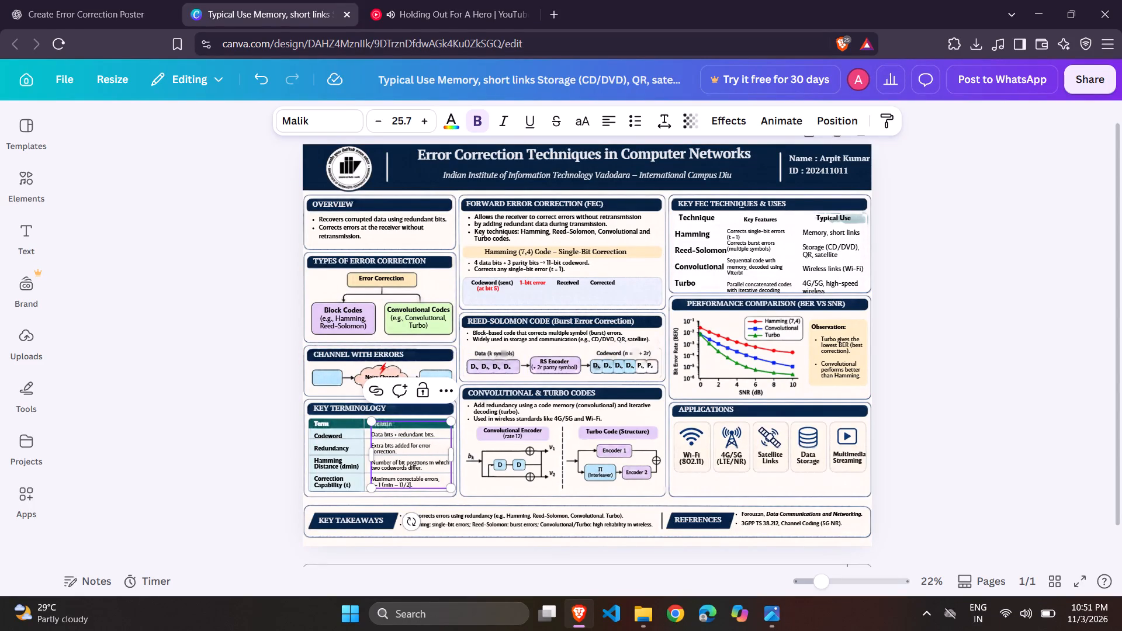
drag(399, 425, 375, 424)
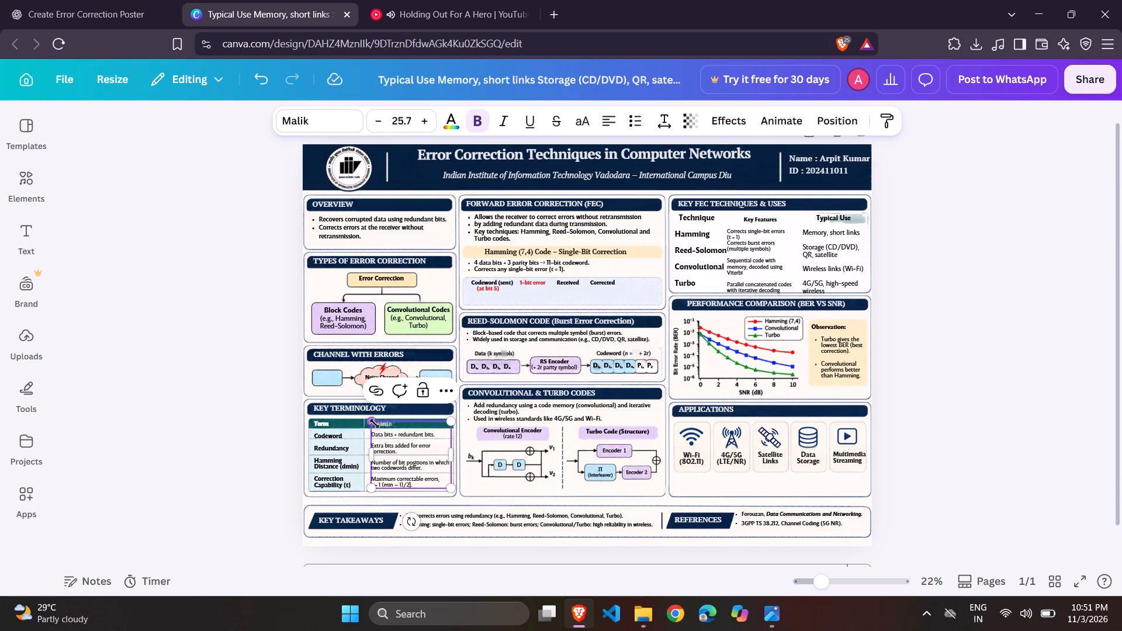
click(367, 421)
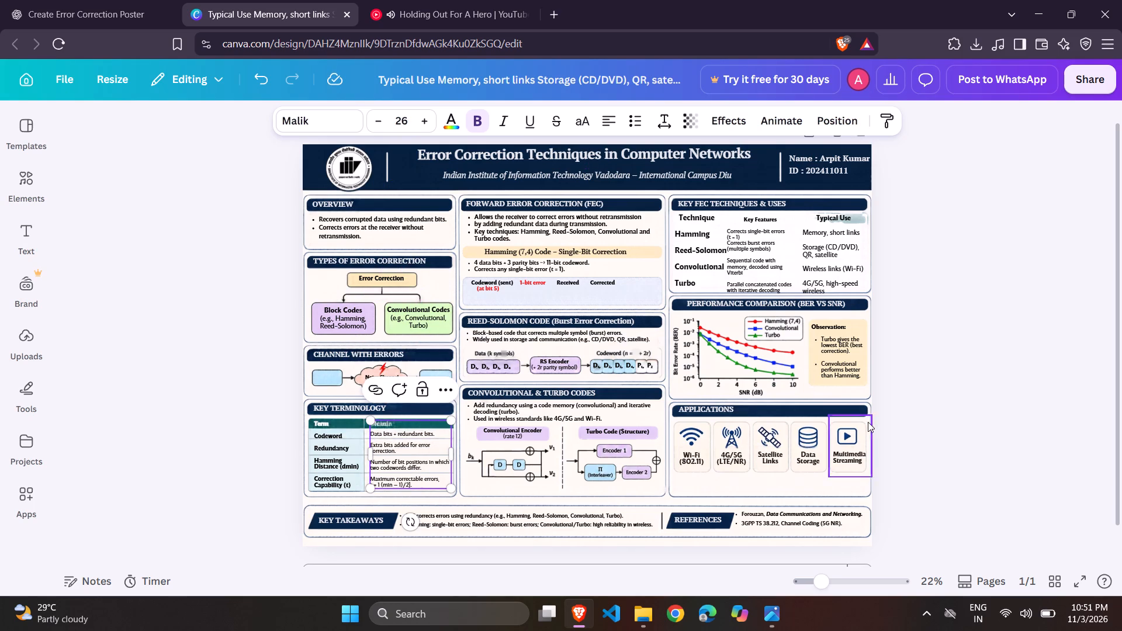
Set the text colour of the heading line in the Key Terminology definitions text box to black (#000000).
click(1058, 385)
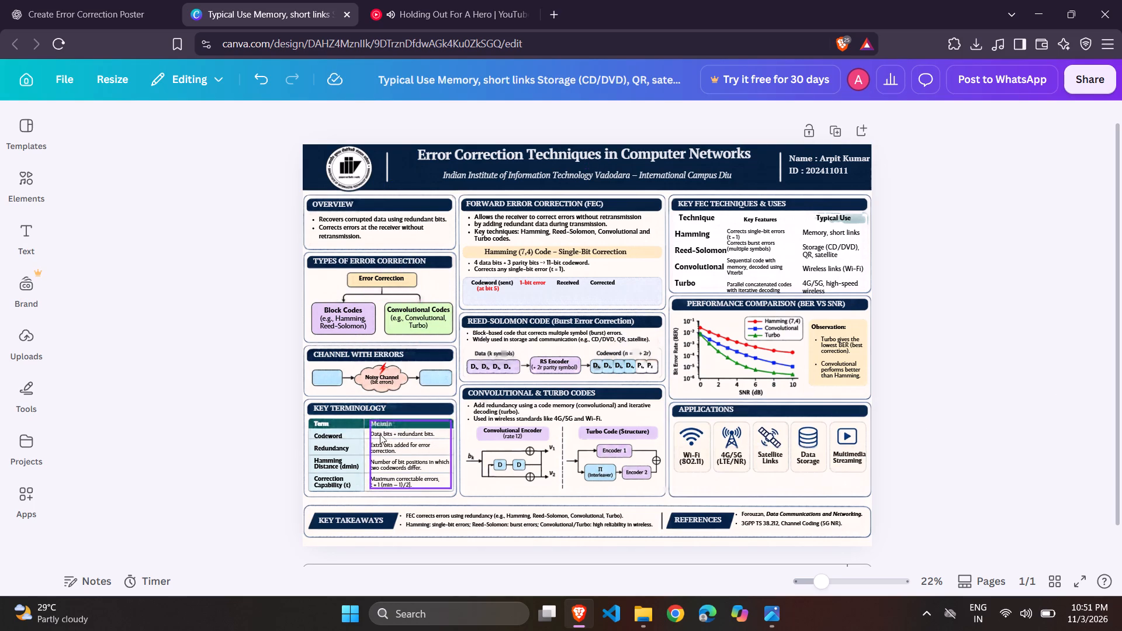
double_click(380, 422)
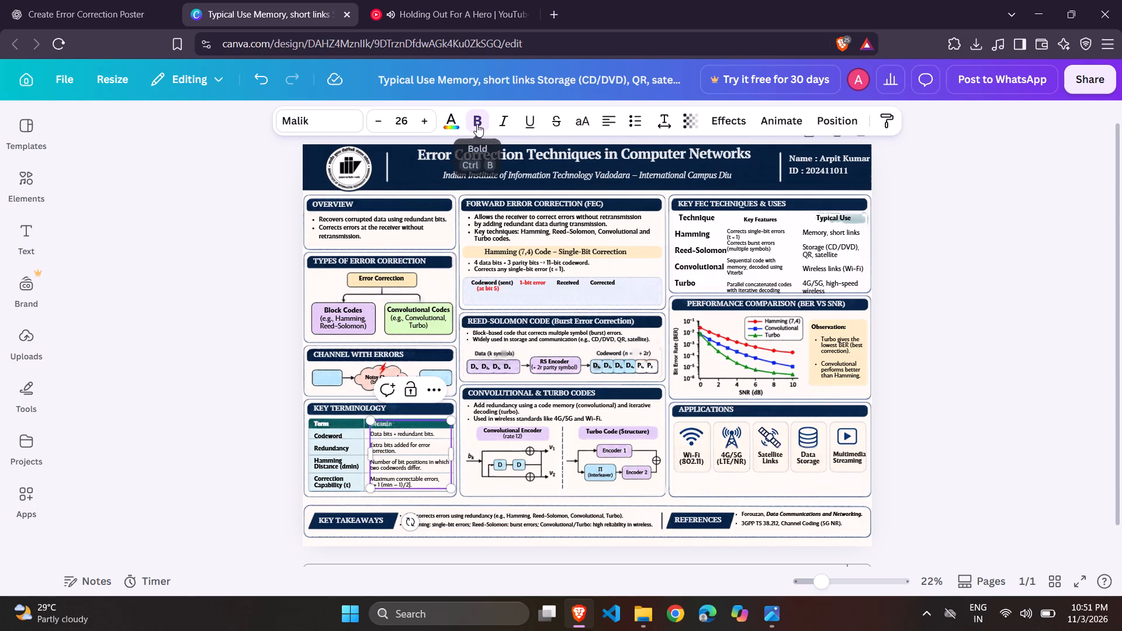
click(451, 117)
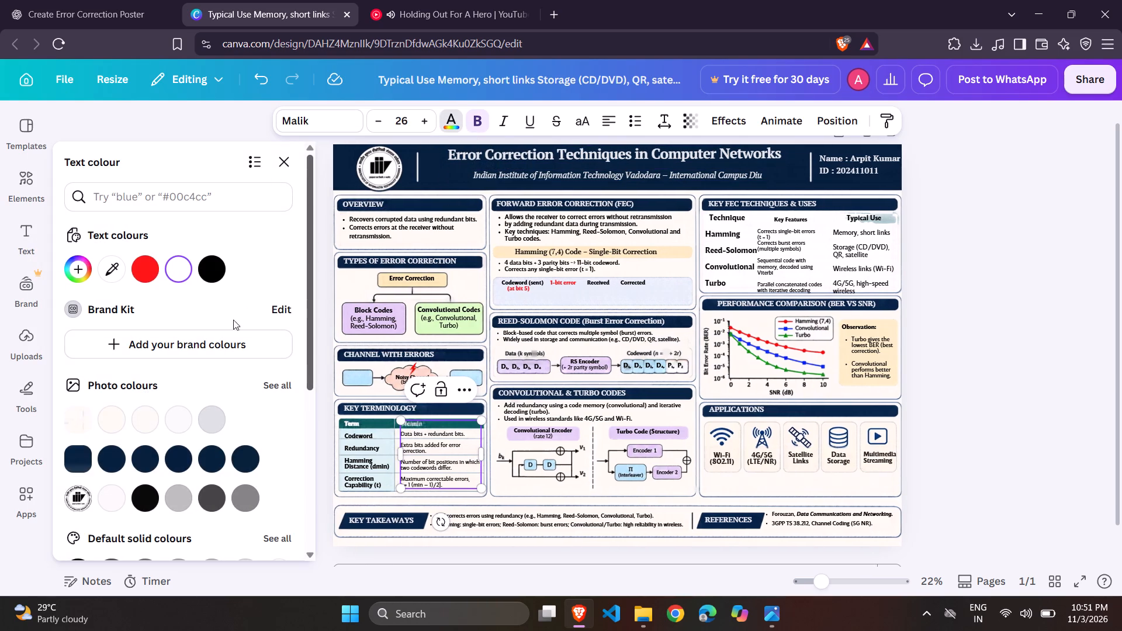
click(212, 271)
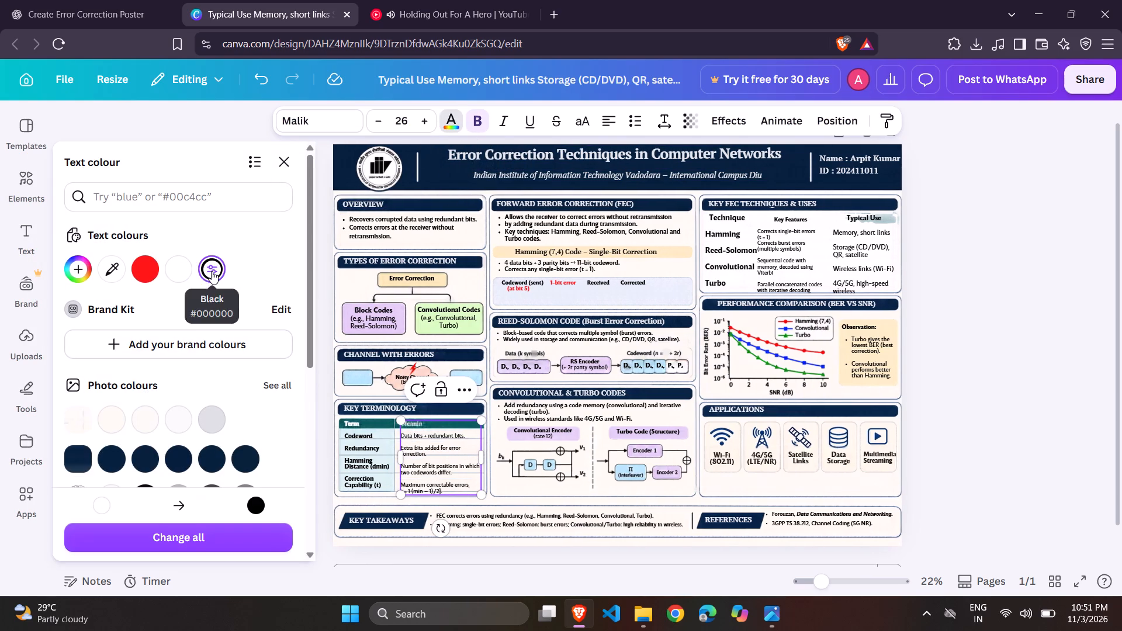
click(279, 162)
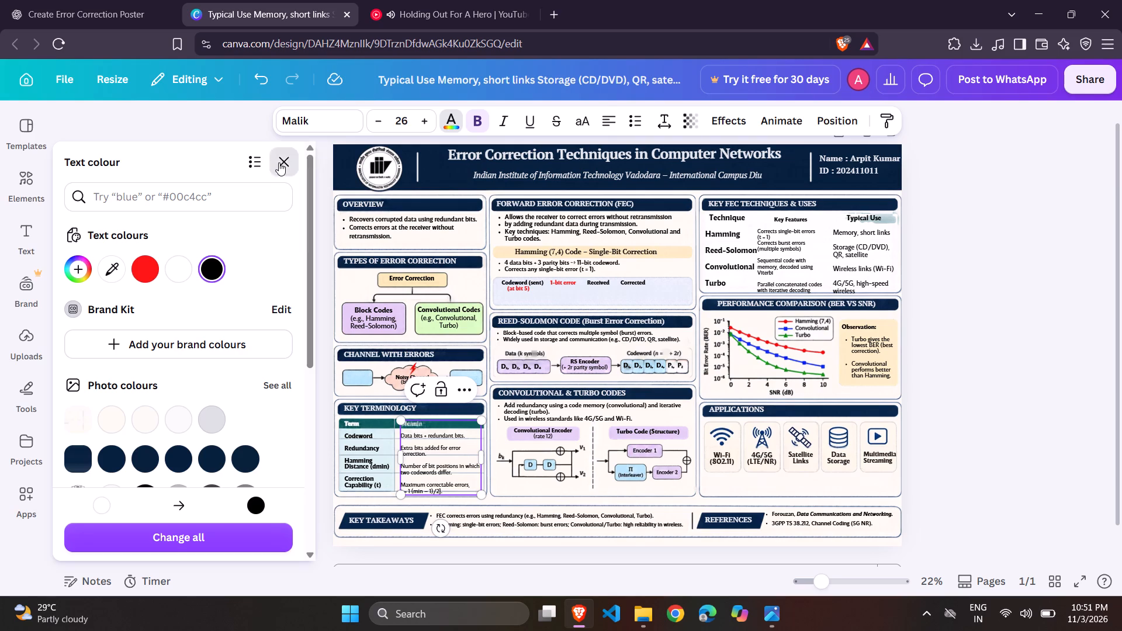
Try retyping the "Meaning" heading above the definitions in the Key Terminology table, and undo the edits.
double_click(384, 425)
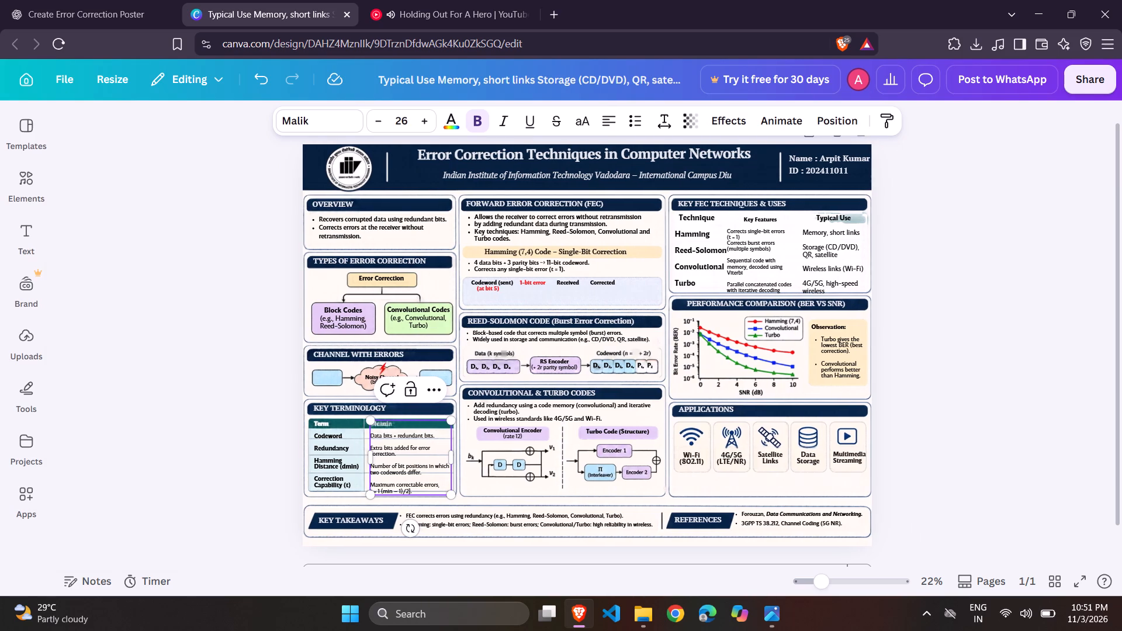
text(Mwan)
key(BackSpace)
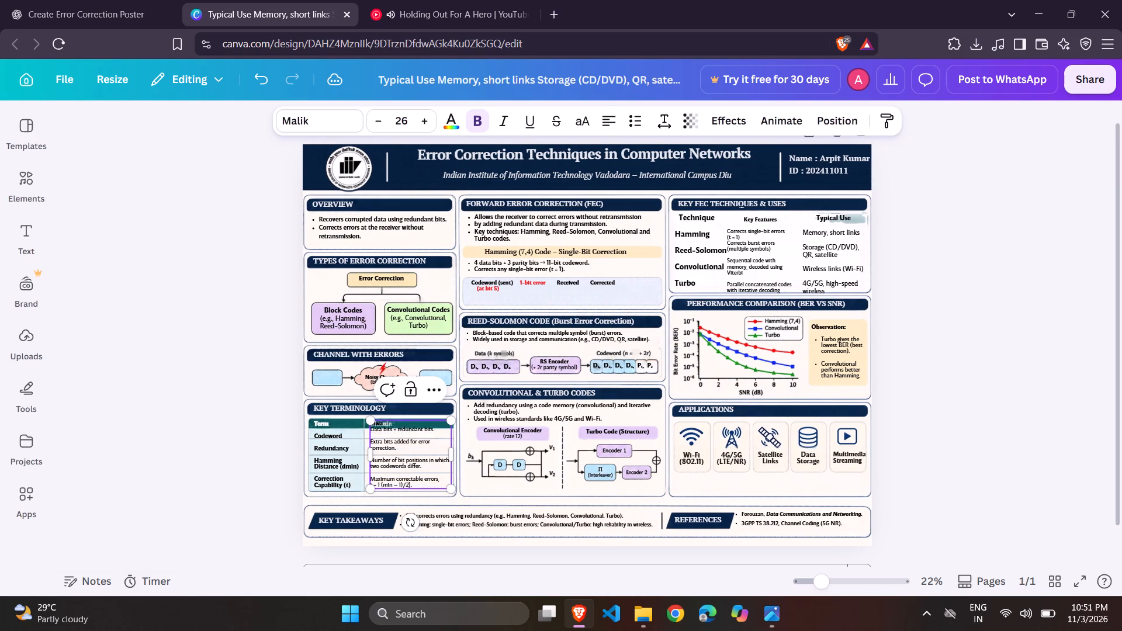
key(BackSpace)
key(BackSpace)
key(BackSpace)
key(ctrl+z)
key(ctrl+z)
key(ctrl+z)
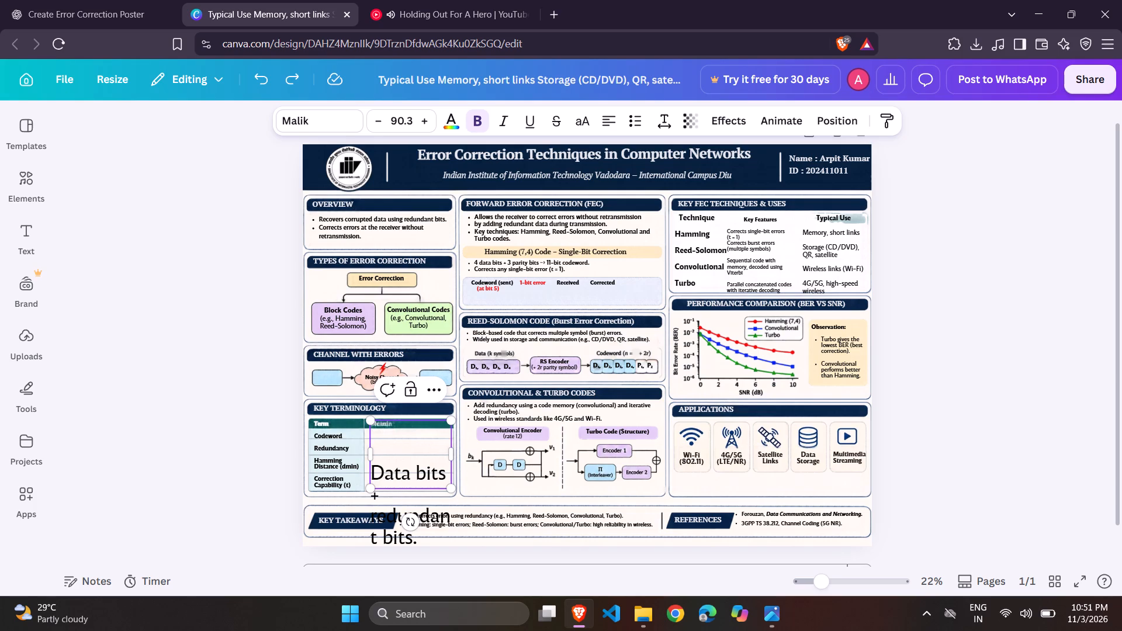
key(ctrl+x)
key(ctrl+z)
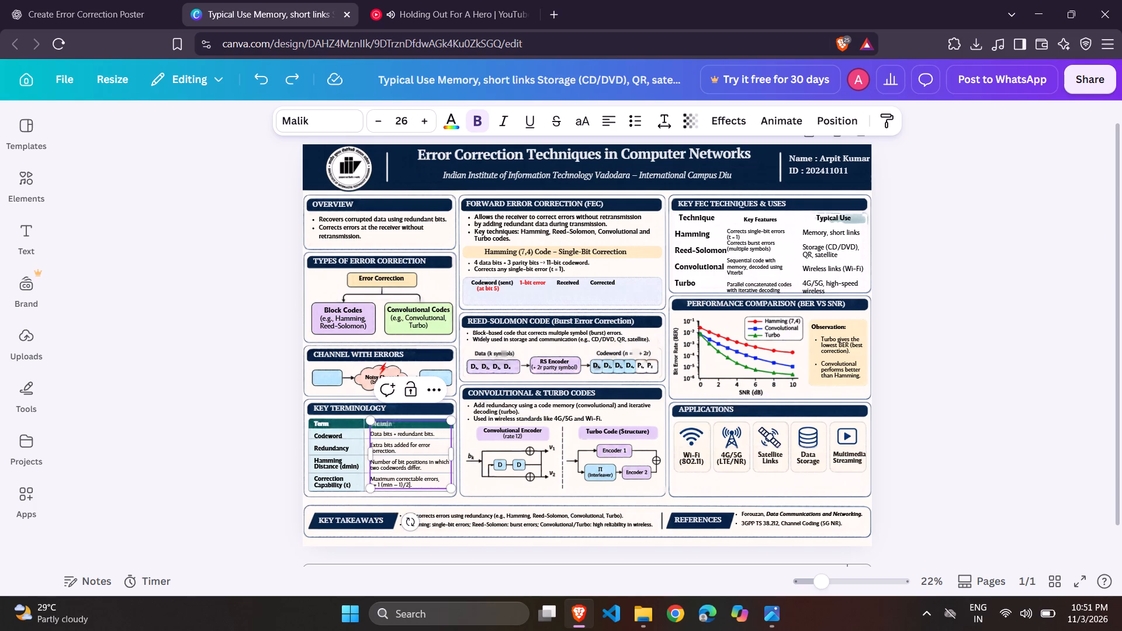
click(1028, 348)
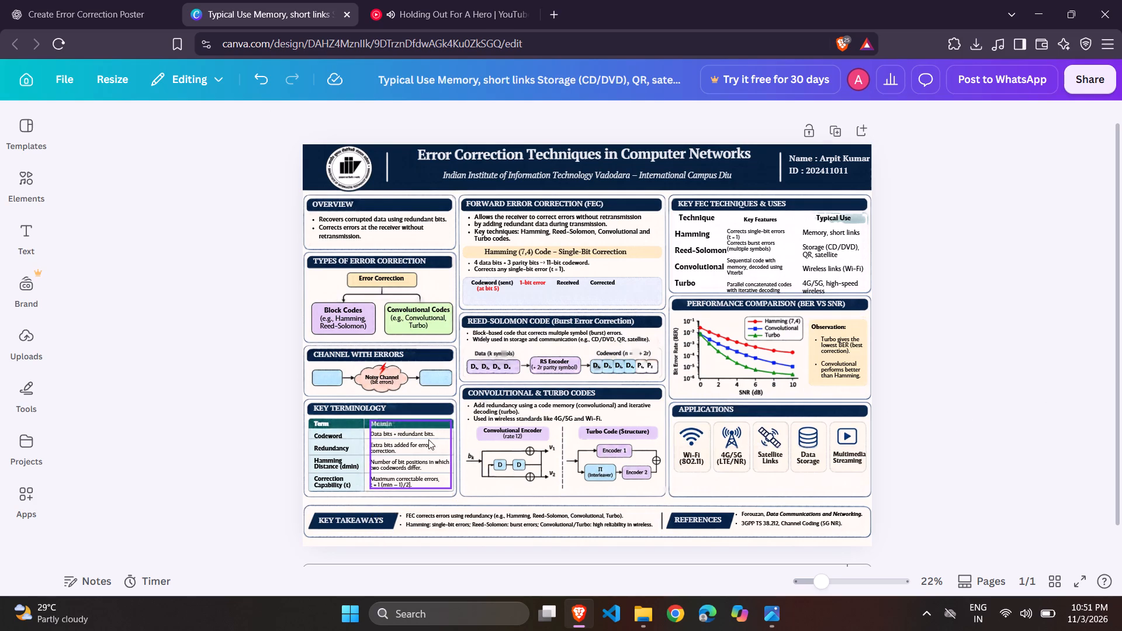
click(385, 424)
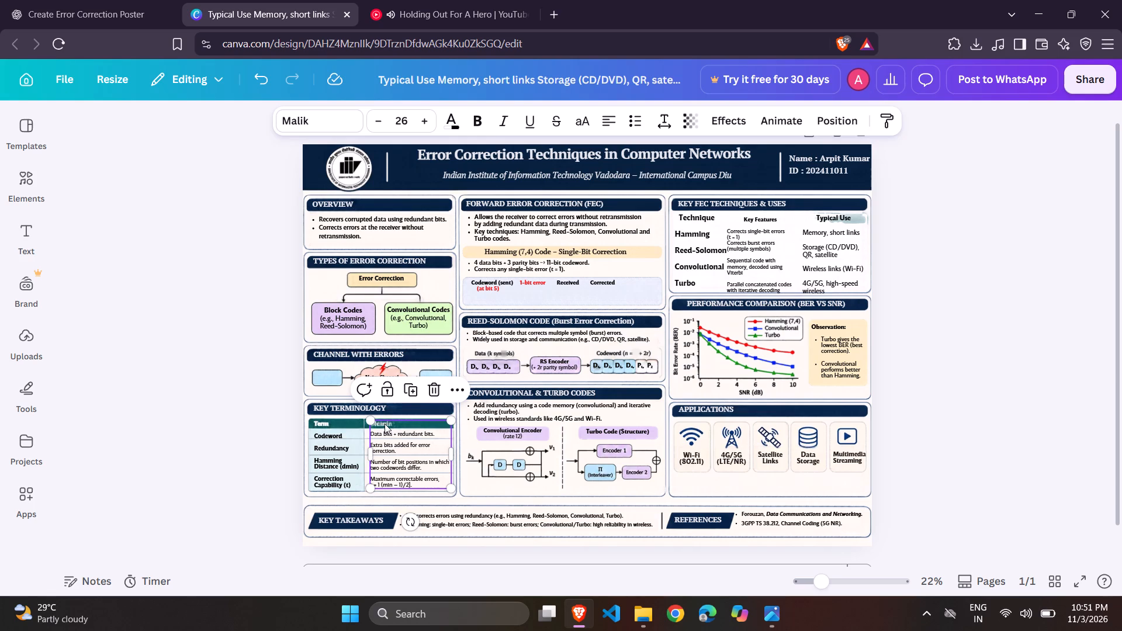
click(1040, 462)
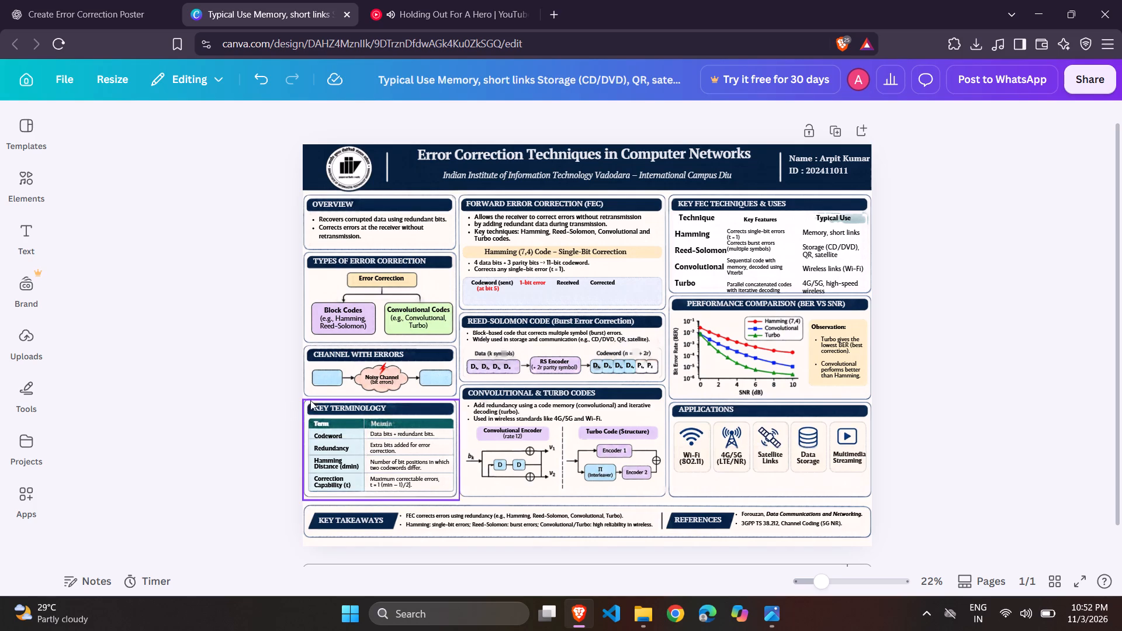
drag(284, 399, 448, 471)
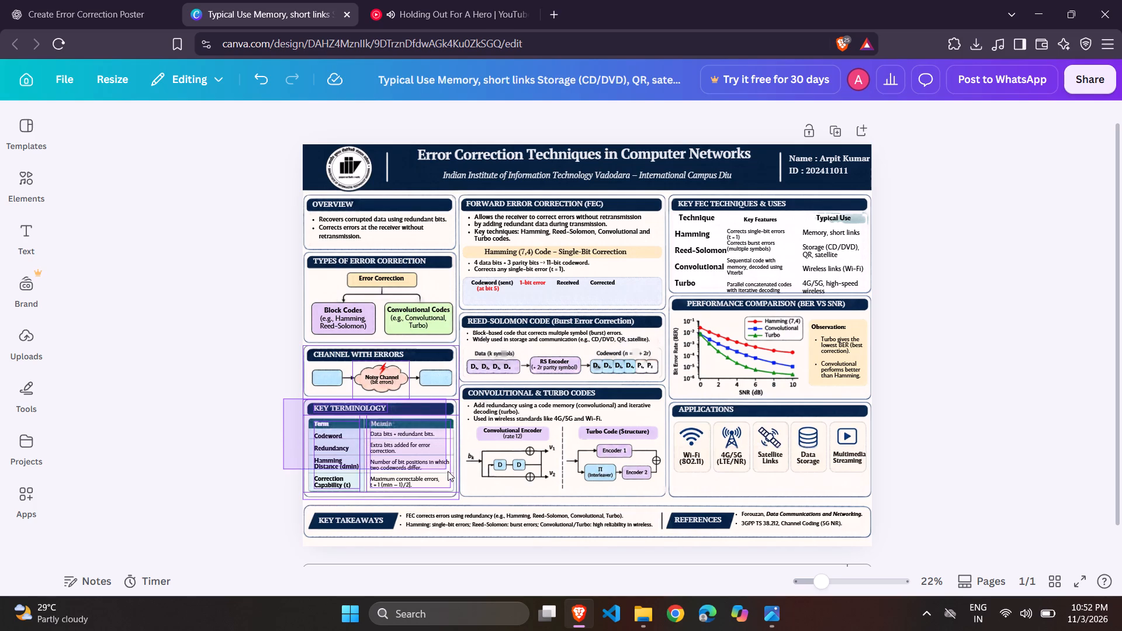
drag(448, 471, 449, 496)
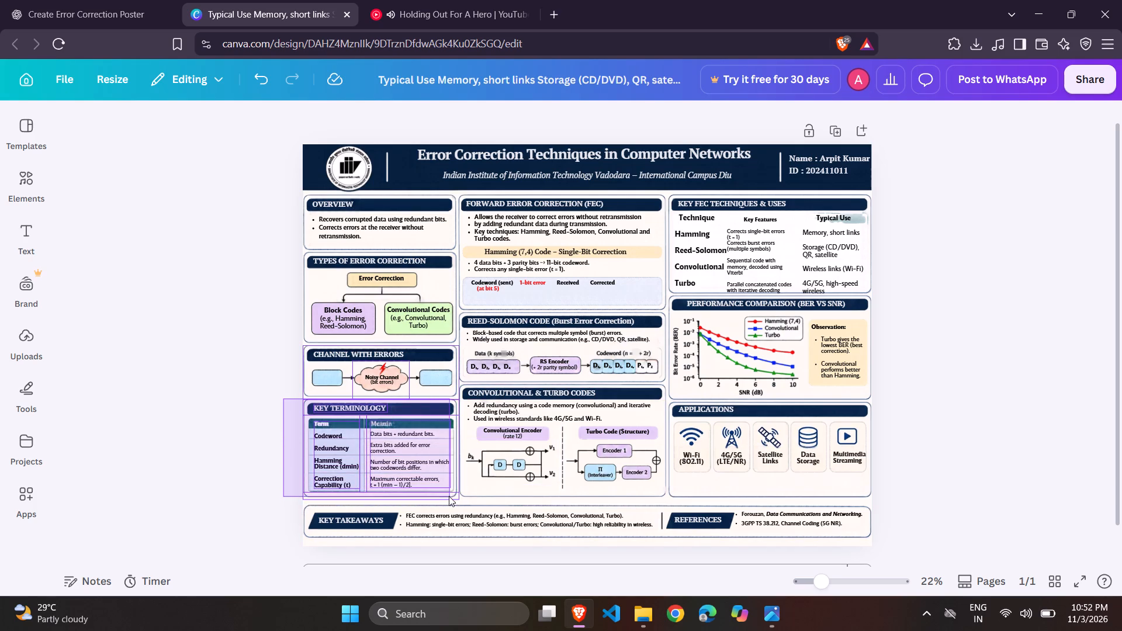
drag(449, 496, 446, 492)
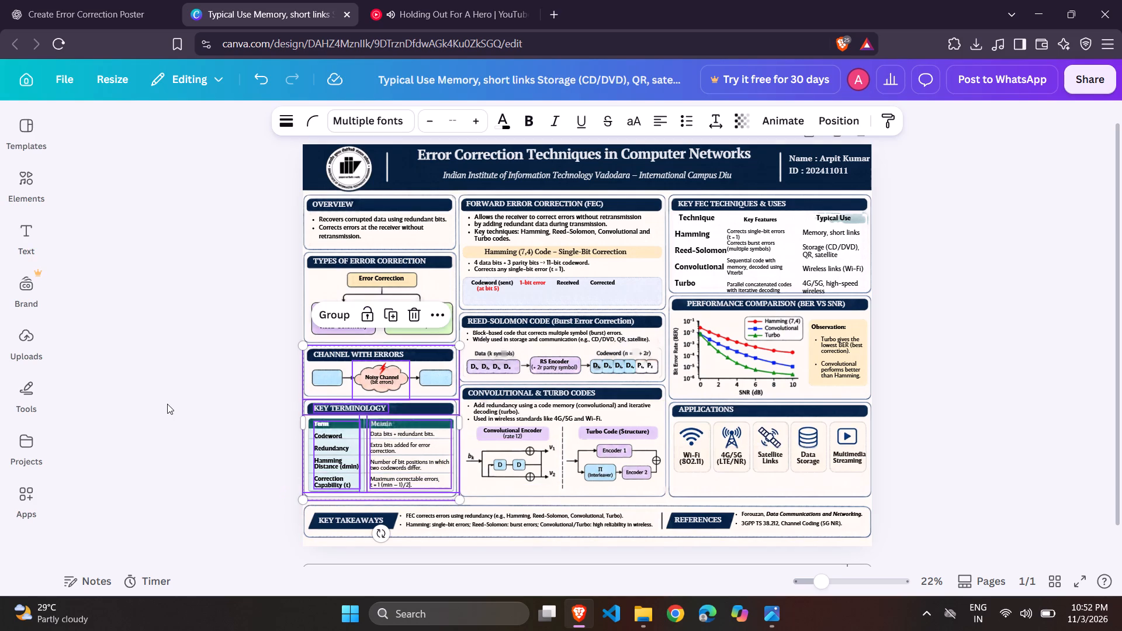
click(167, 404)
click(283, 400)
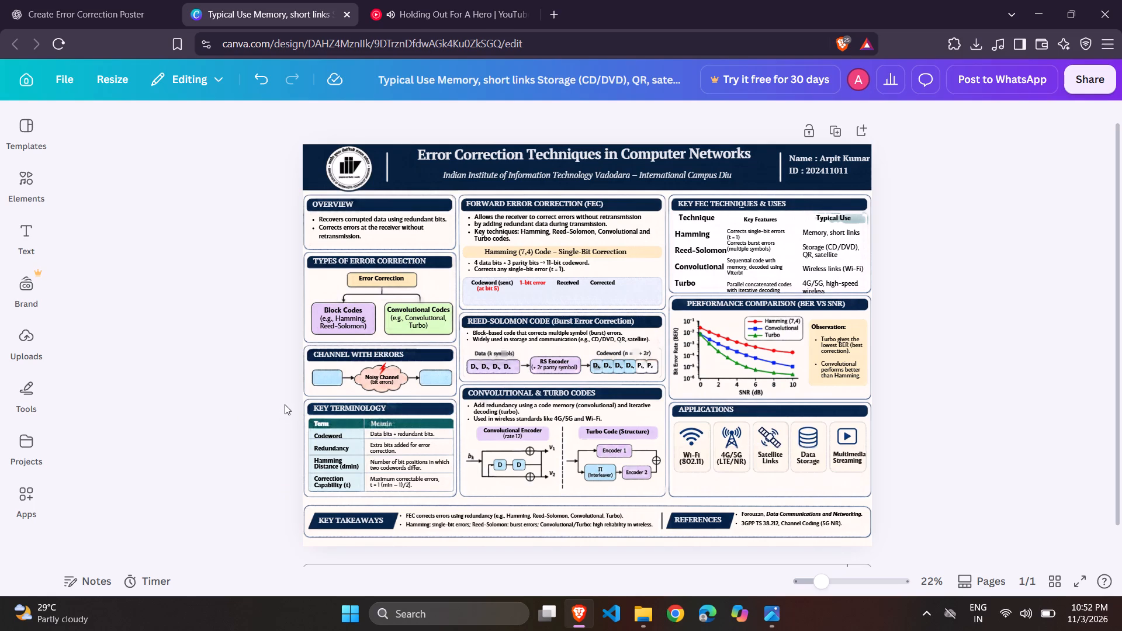
Copy all elements of the Key Terminology section together, leaving out the Channel With Errors section.
drag(286, 407, 435, 479)
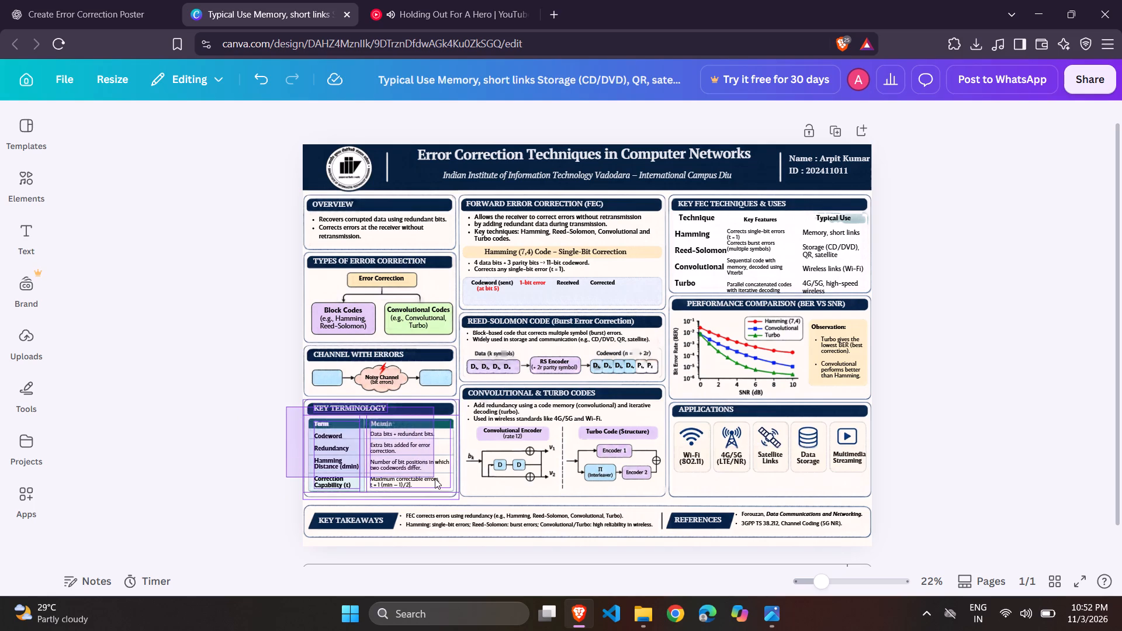
drag(435, 479, 436, 479)
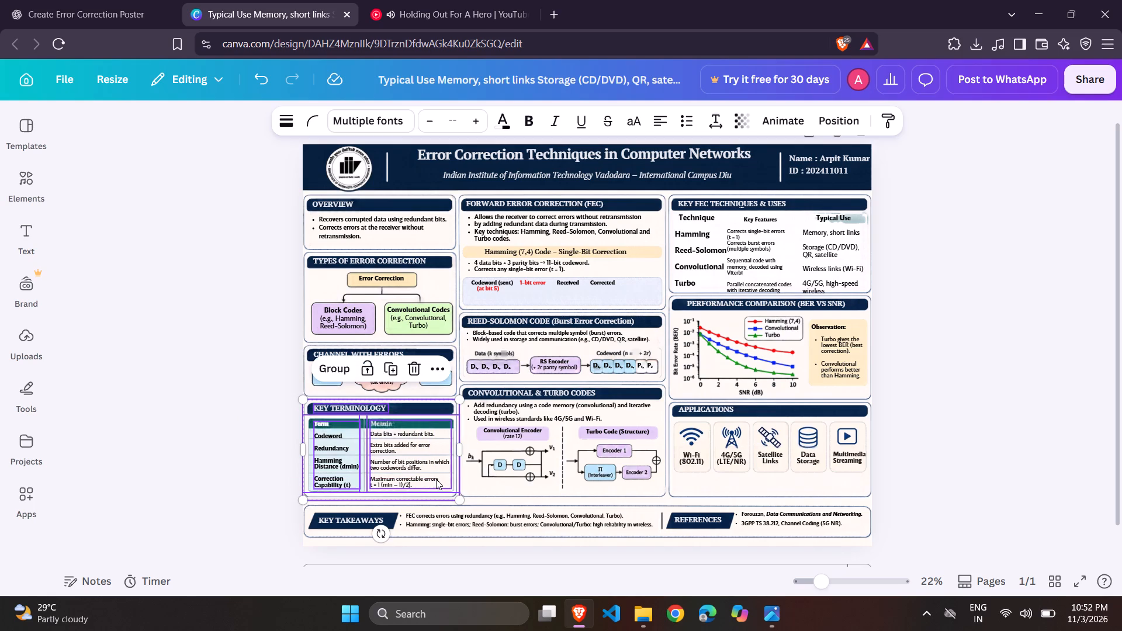
key(ctrl+c)
click(1030, 370)
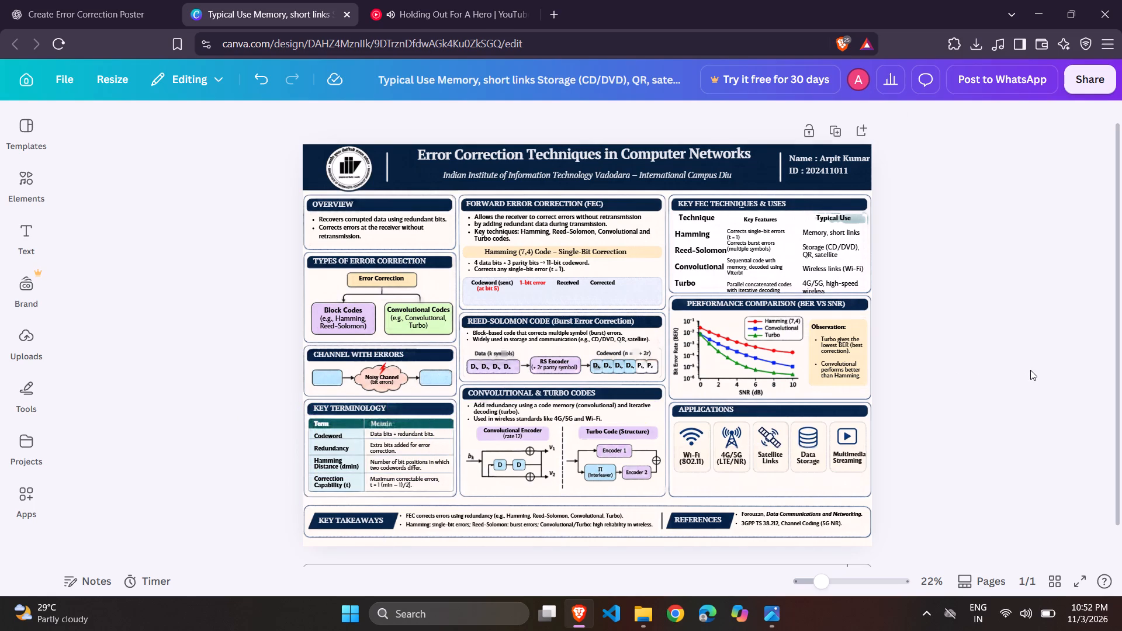
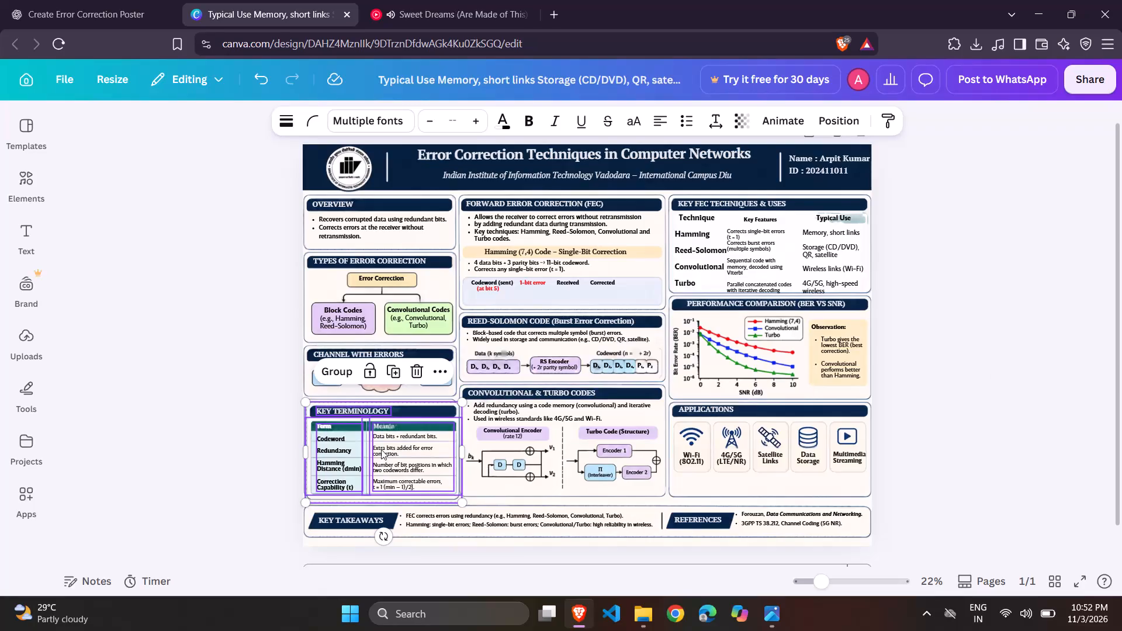
Move the copied Key Terminology section completely off the page, beside the Key FEC Techniques & Uses section.
drag(376, 449, 279, 465)
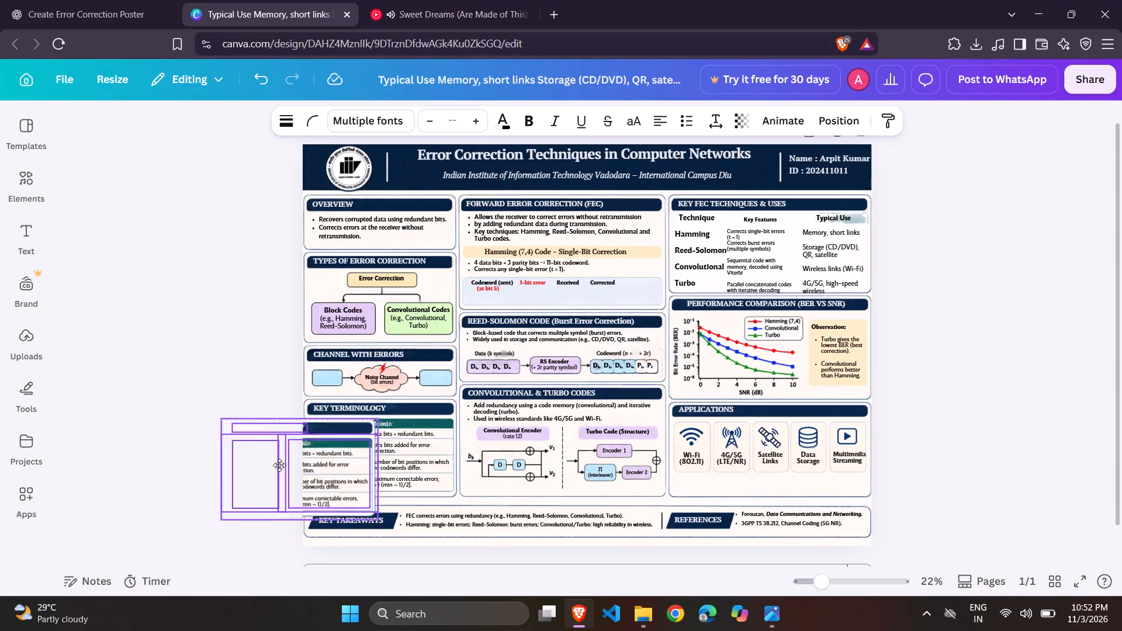
drag(279, 465, 883, 370)
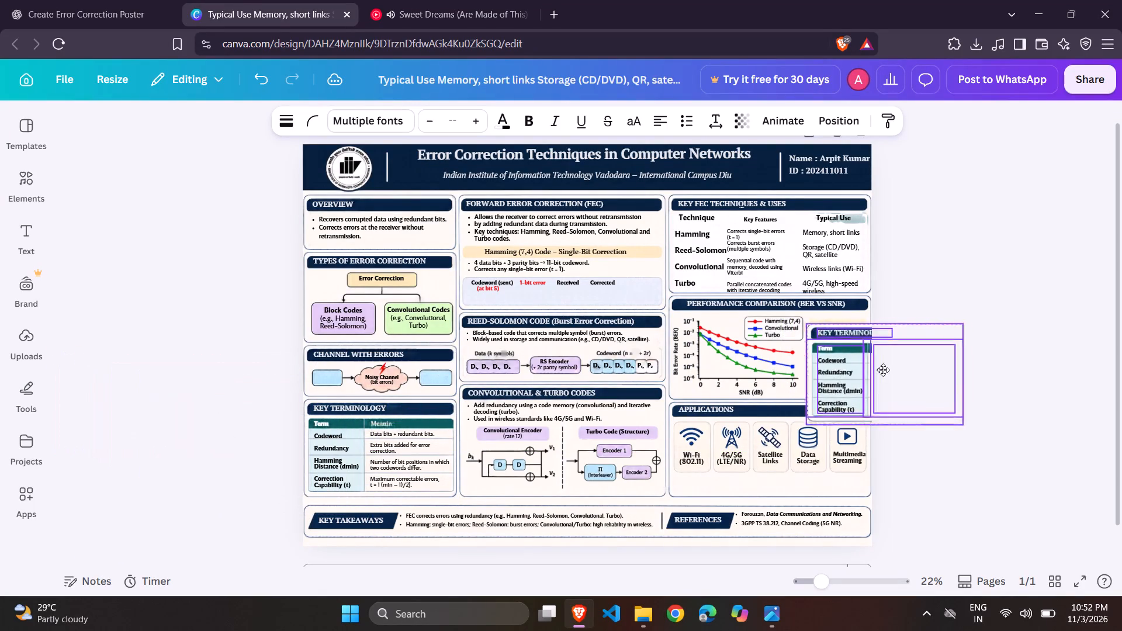
drag(883, 370, 941, 256)
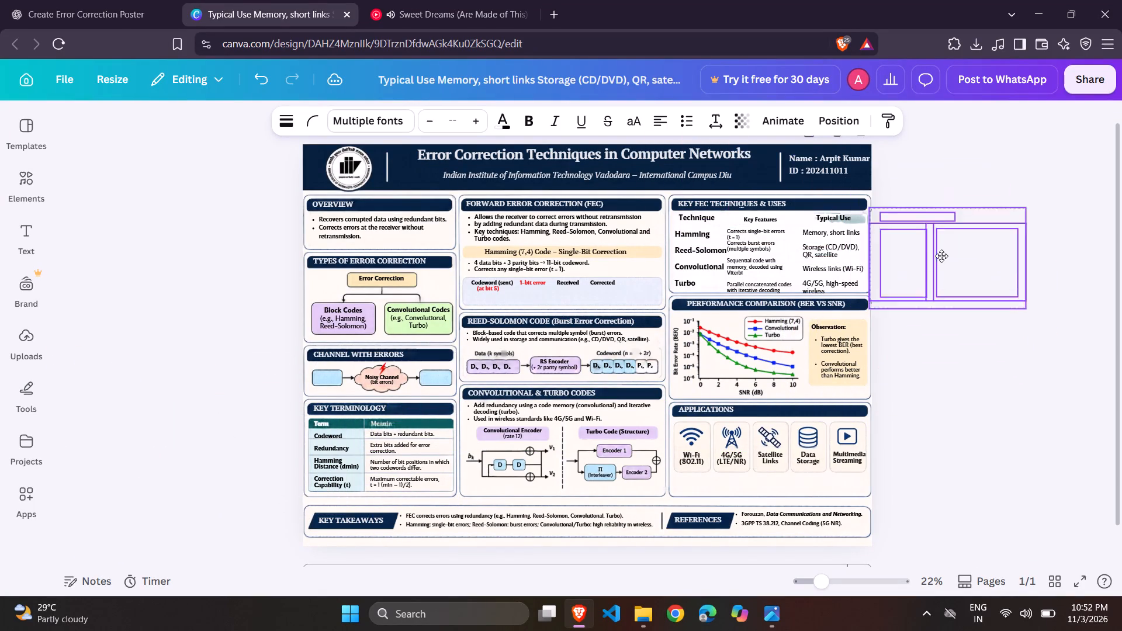
drag(941, 256, 974, 287)
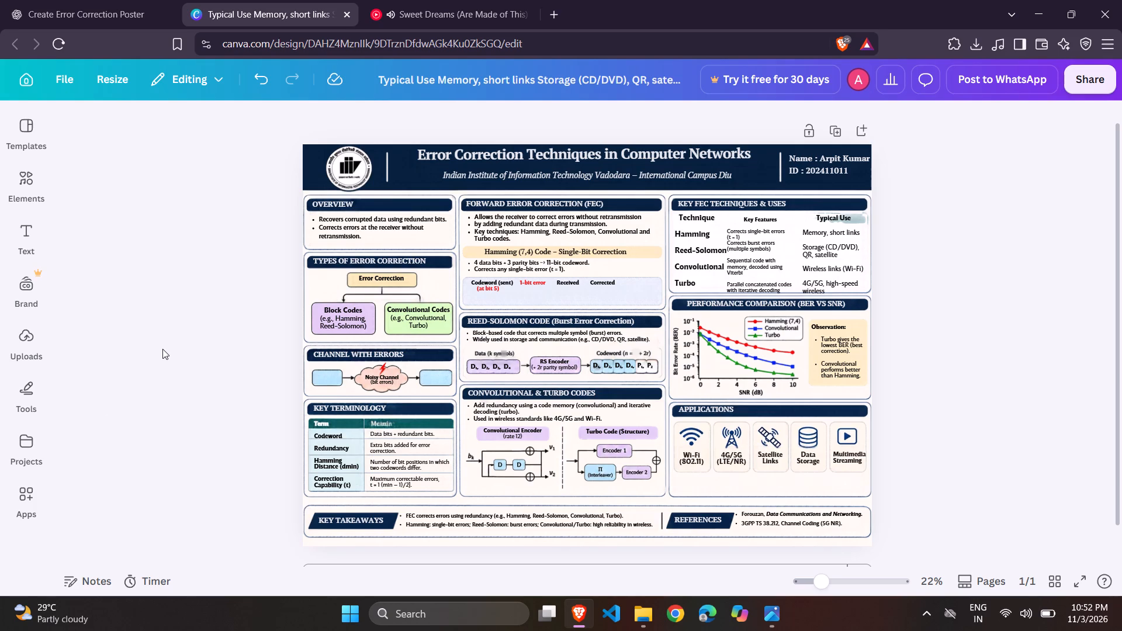
Switch to YouTube Music, play Thriller 7" (Special Edit) from the queue, and return to the Canva poster.
click(444, 0)
scroll(910, 362, down, 1)
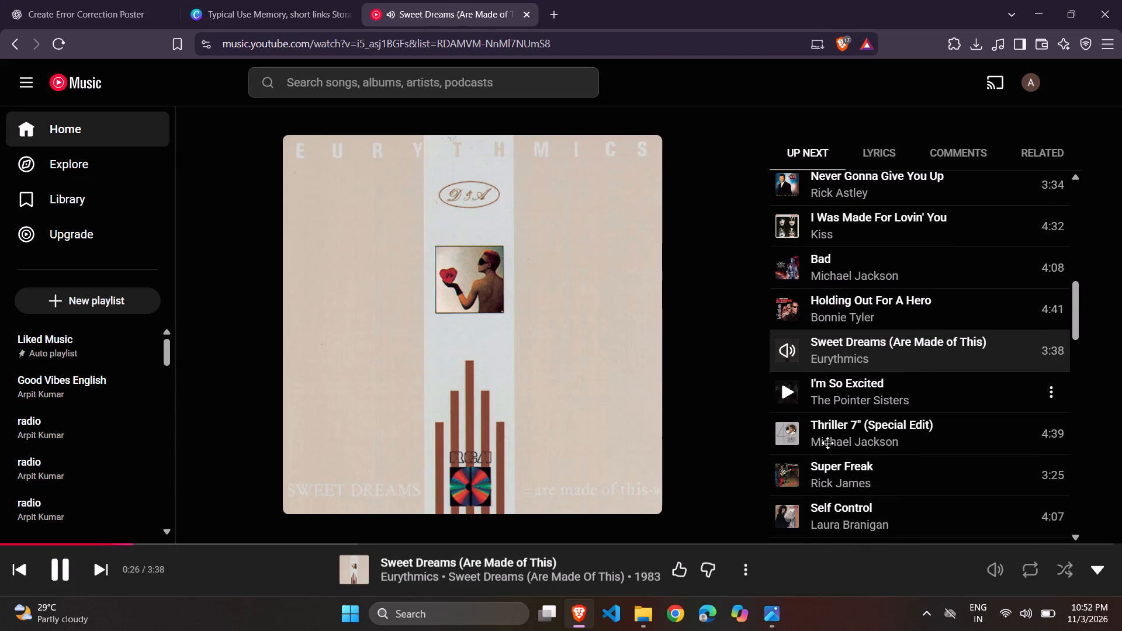
click(781, 428)
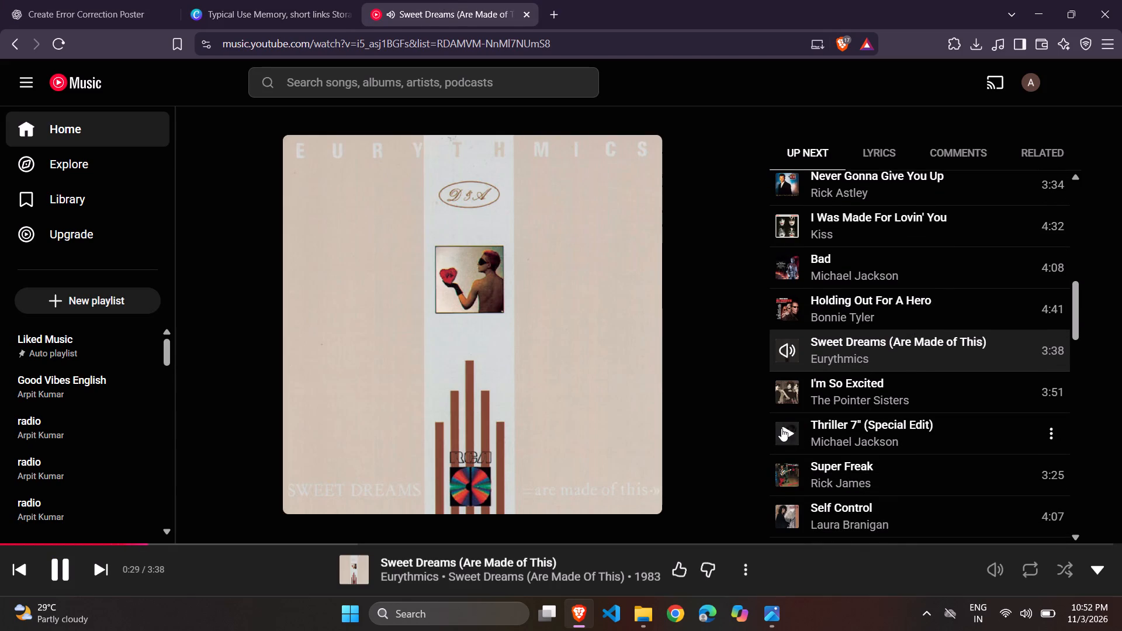
click(151, 0)
click(249, 0)
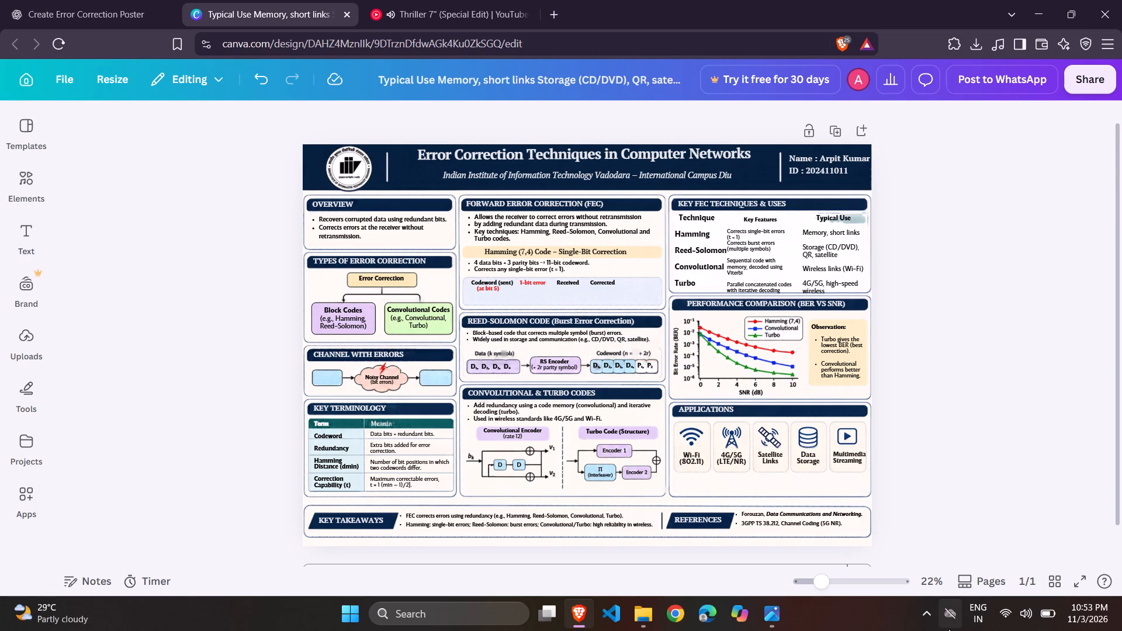
Show the hidden background app icons in the Windows system tray.
click(929, 621)
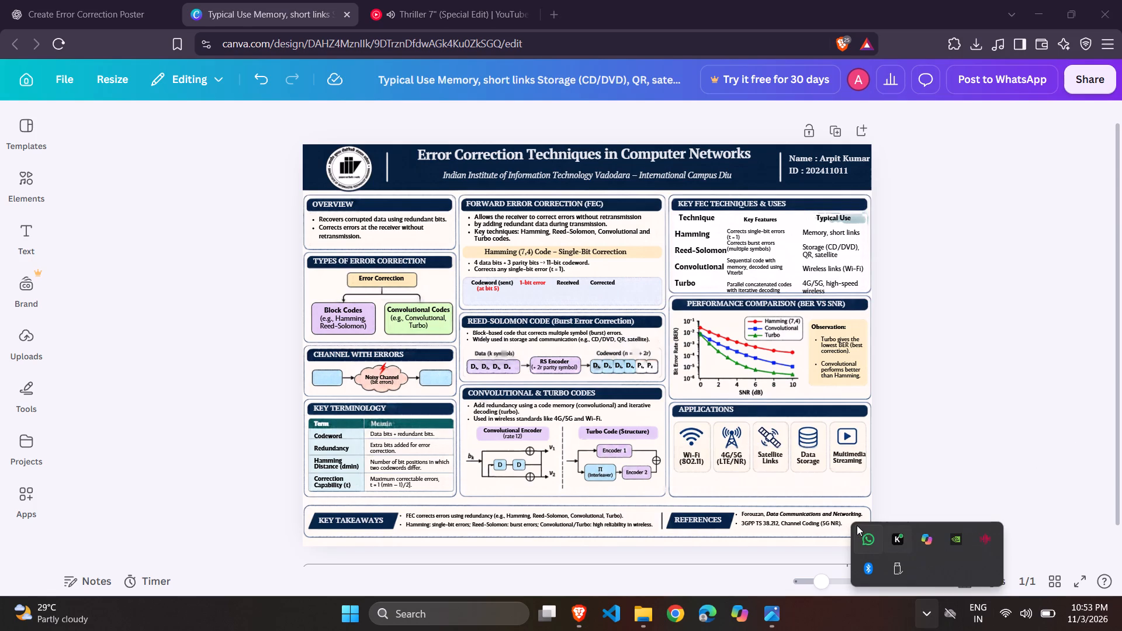
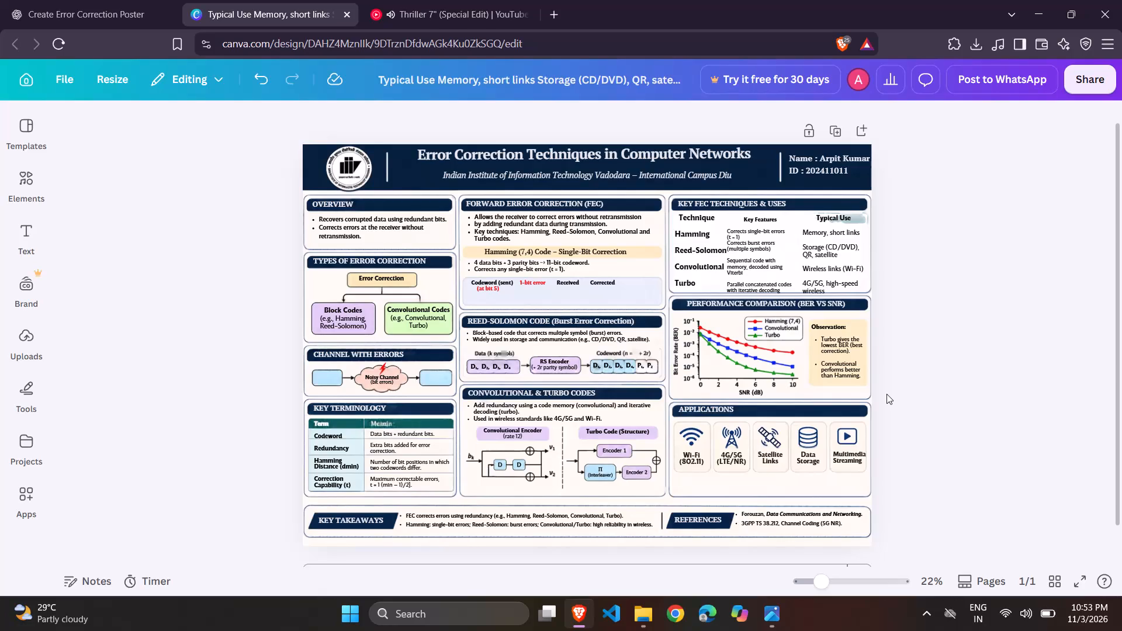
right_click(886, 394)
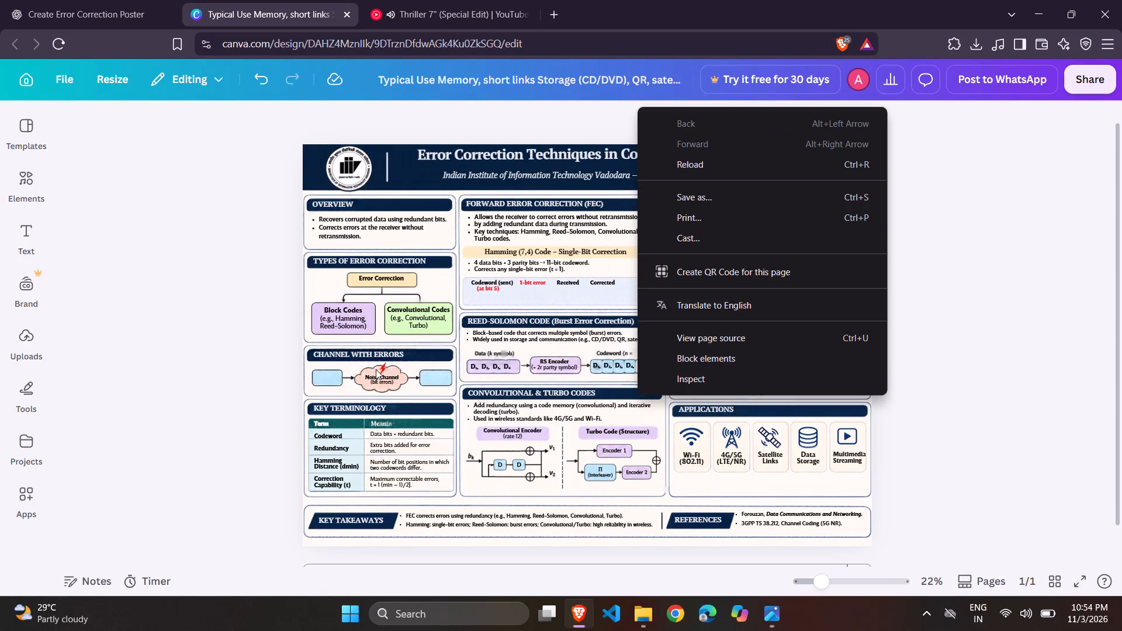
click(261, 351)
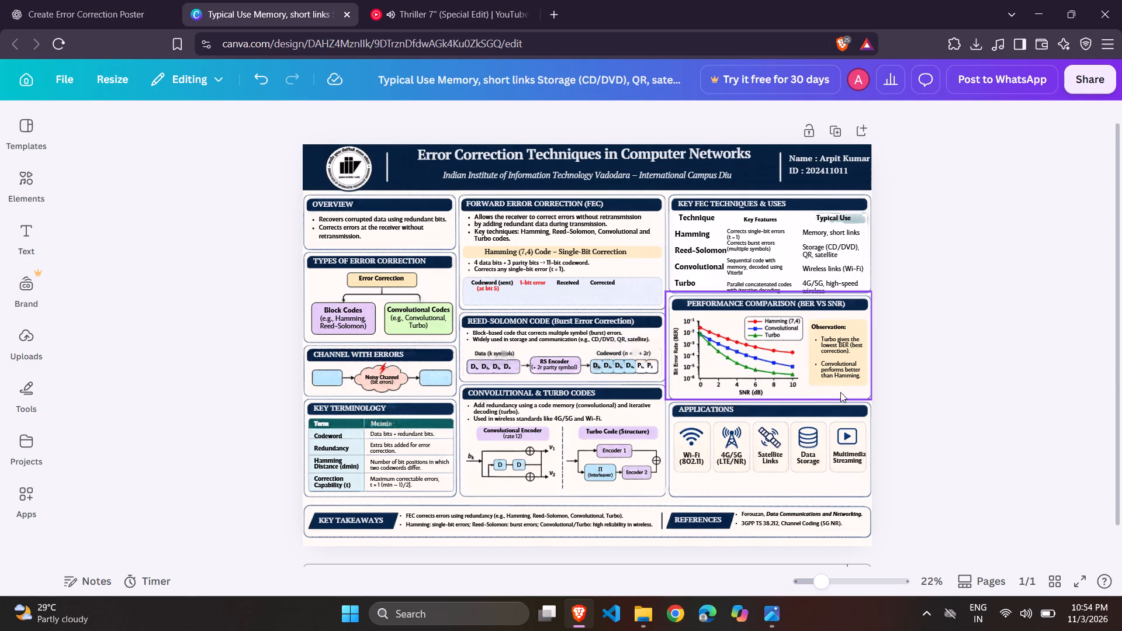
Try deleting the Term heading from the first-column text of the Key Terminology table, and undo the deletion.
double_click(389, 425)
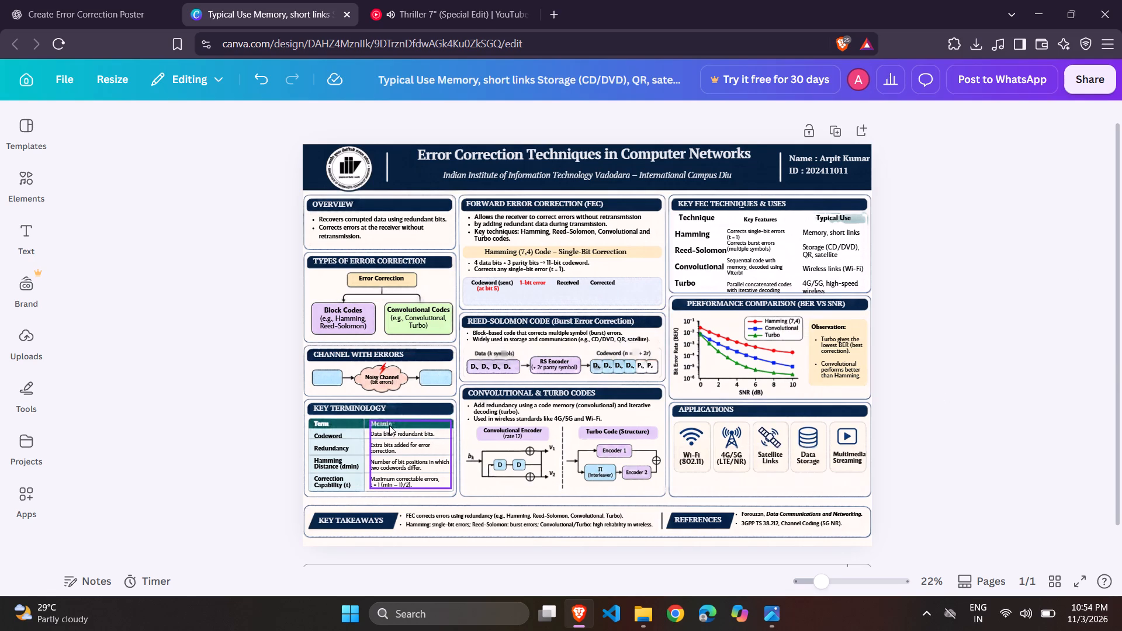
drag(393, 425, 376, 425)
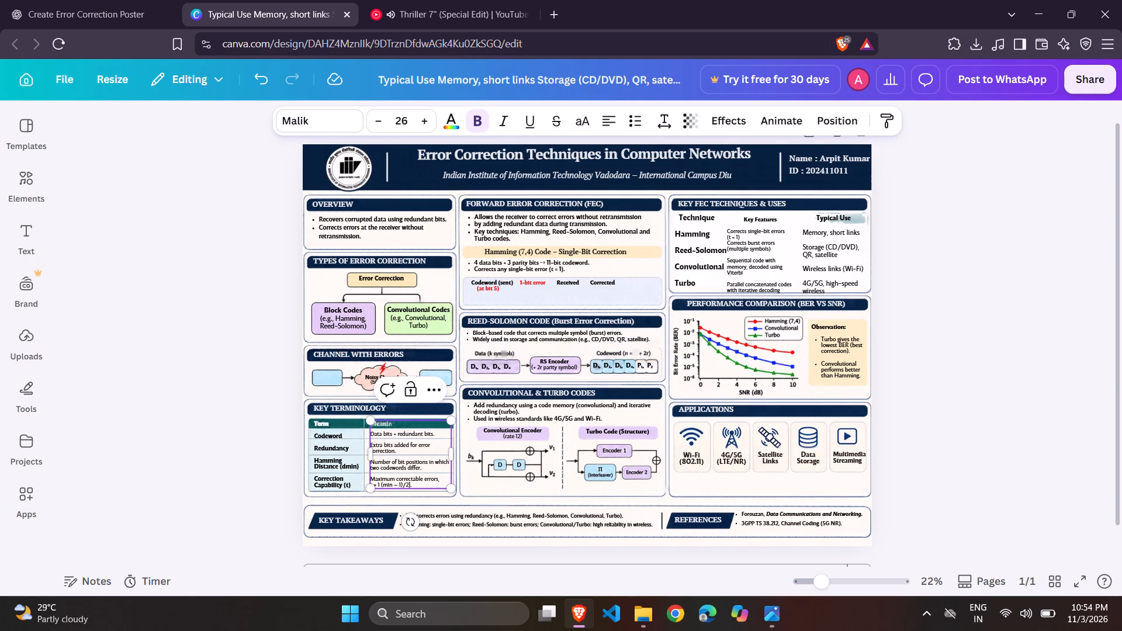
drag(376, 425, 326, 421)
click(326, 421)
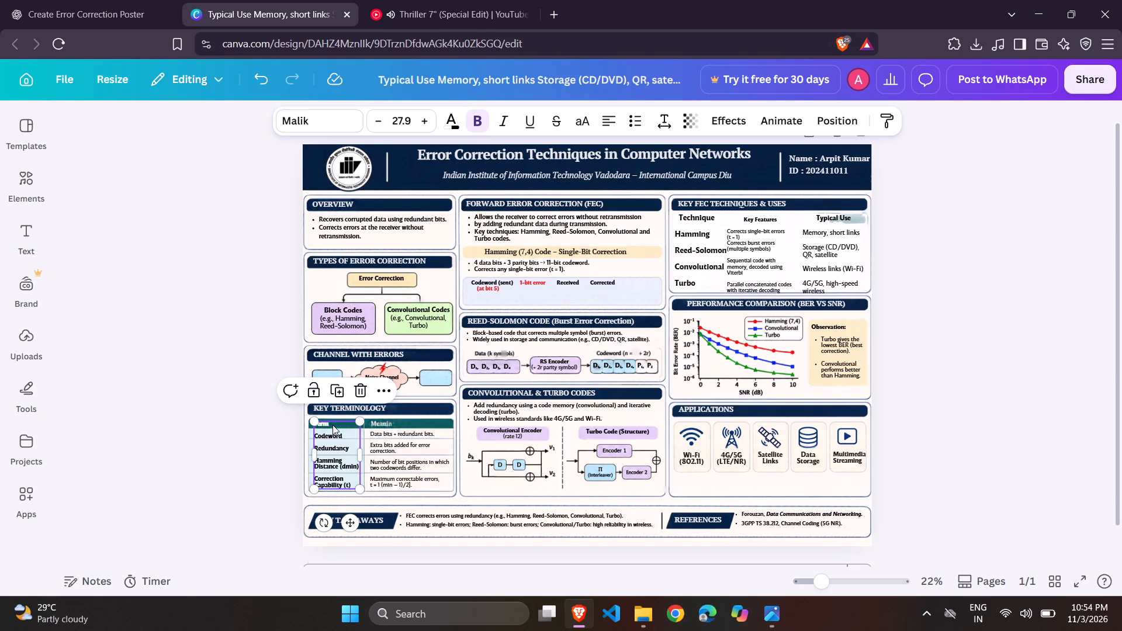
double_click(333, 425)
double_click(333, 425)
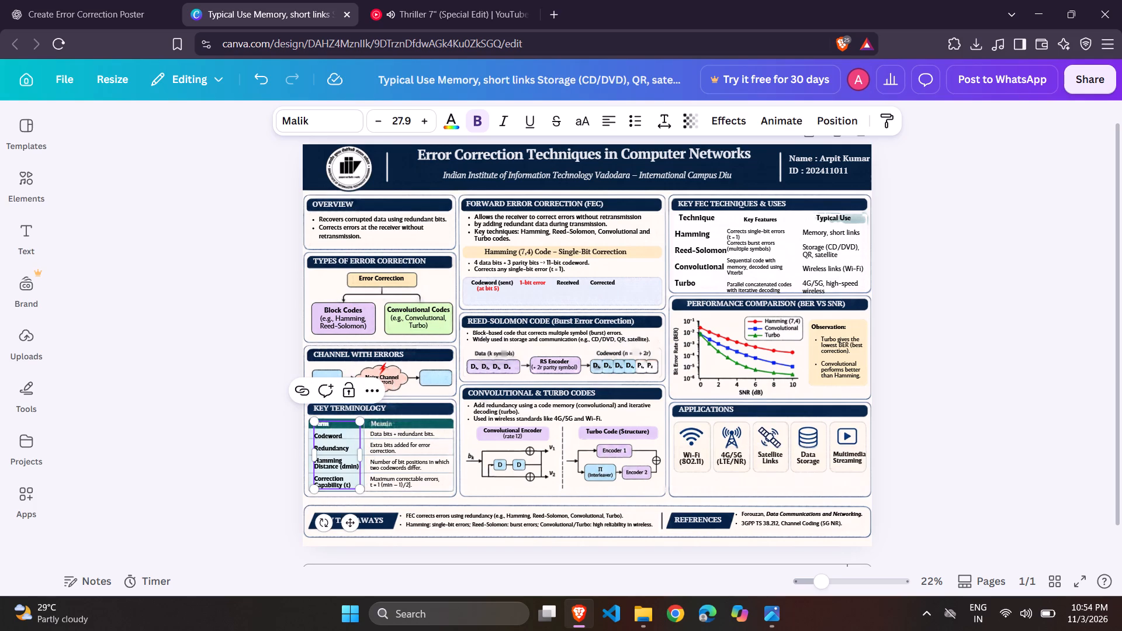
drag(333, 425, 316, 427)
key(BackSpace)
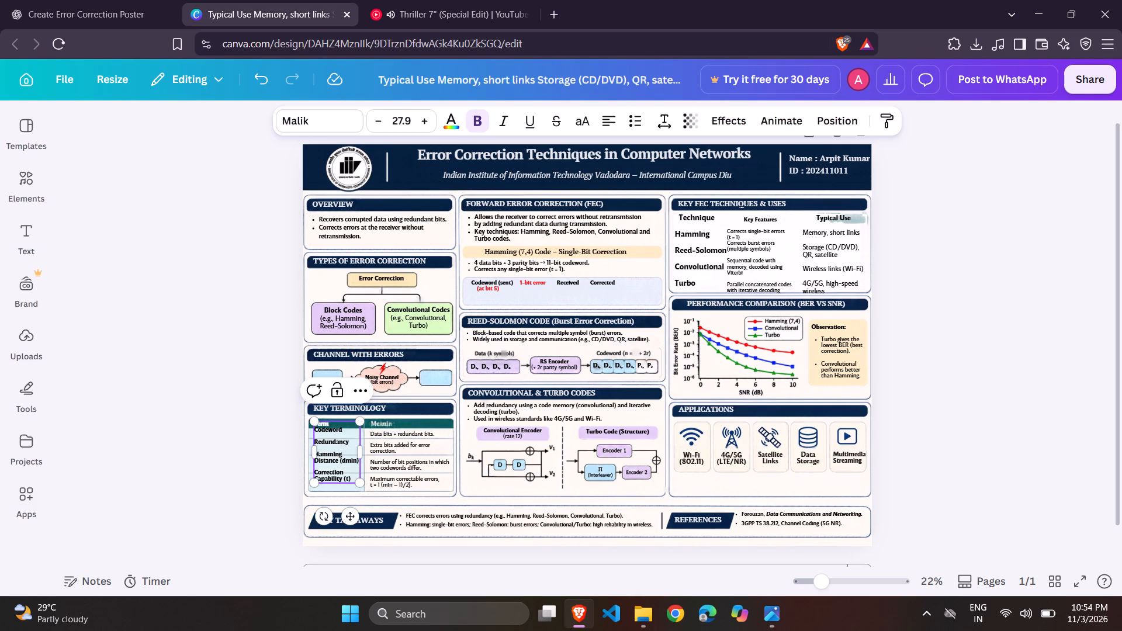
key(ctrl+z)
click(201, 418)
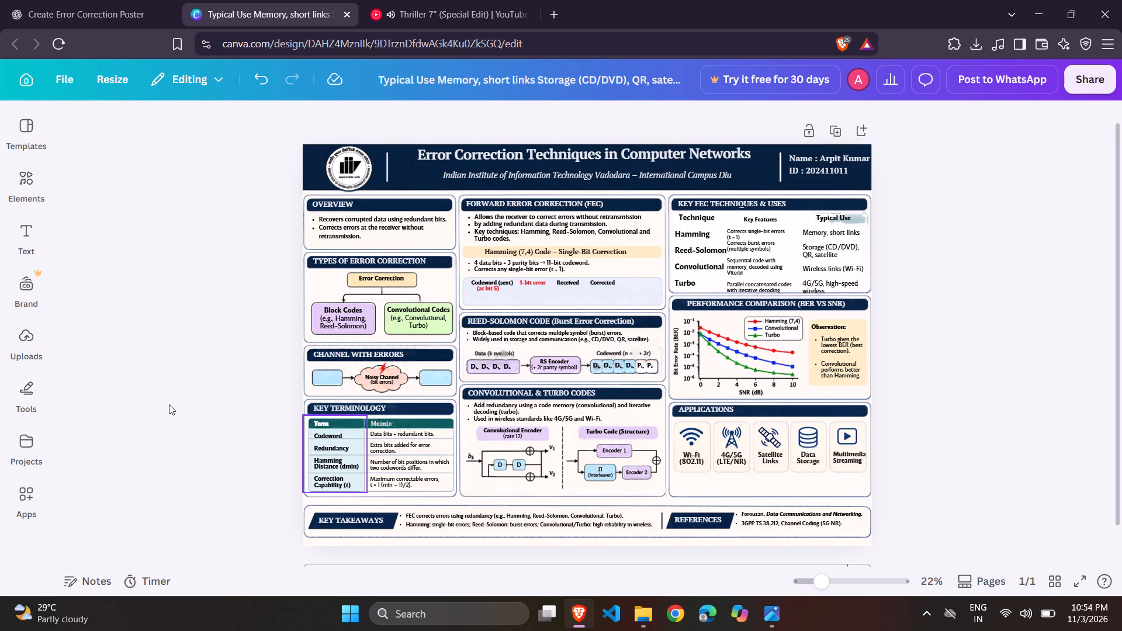
Undo several more of the latest poster edits, and leave the Key Terminology text deselected.
key(ctrl+z)
key(ctrl+z)
click(345, 451)
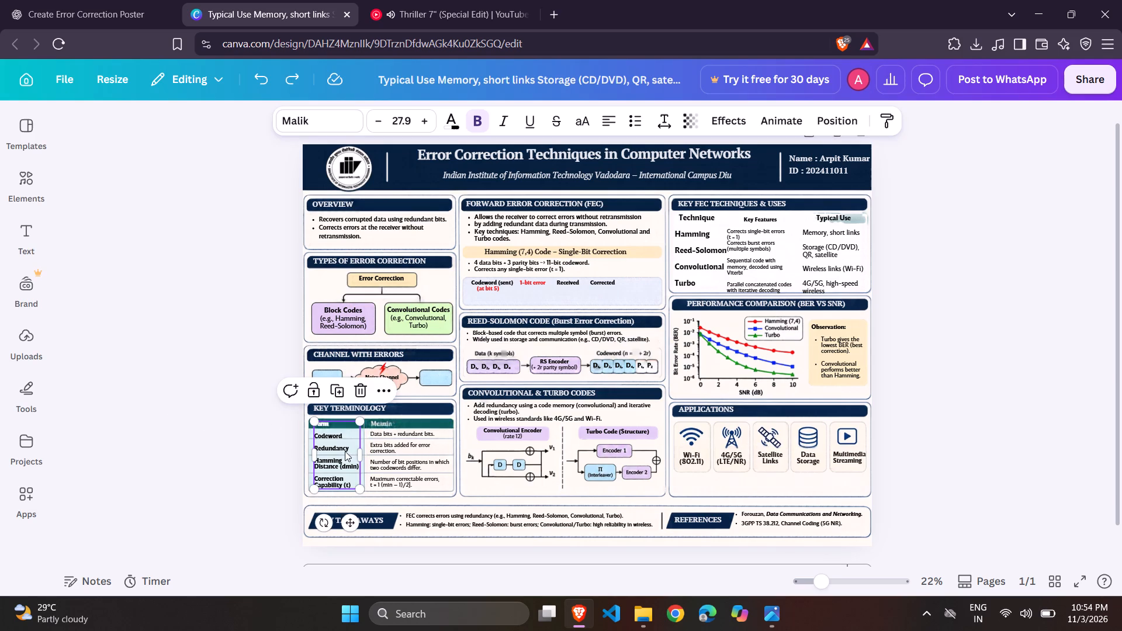
click(420, 441)
key(ctrl+z)
key(ctrl+z)
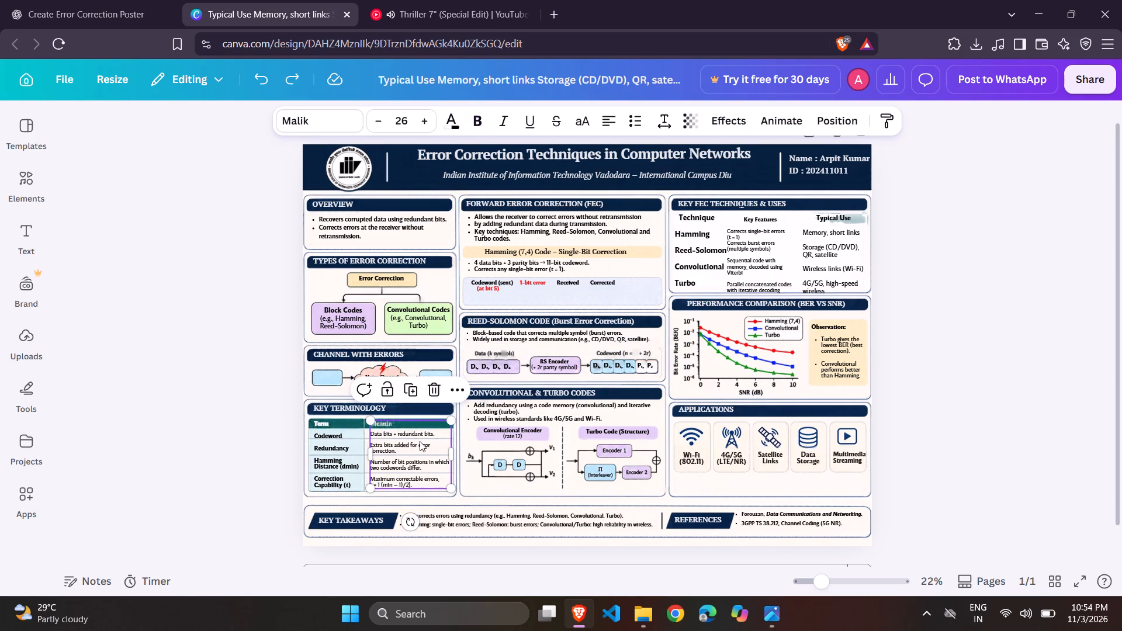
key(ctrl+z)
key(ctrl+z)
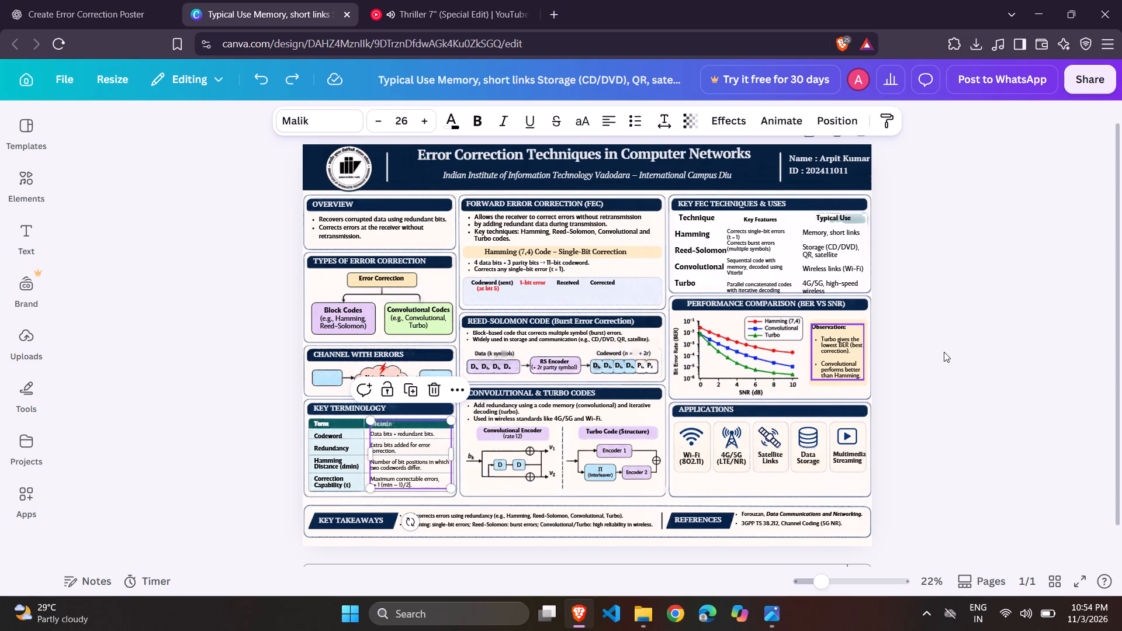
click(944, 352)
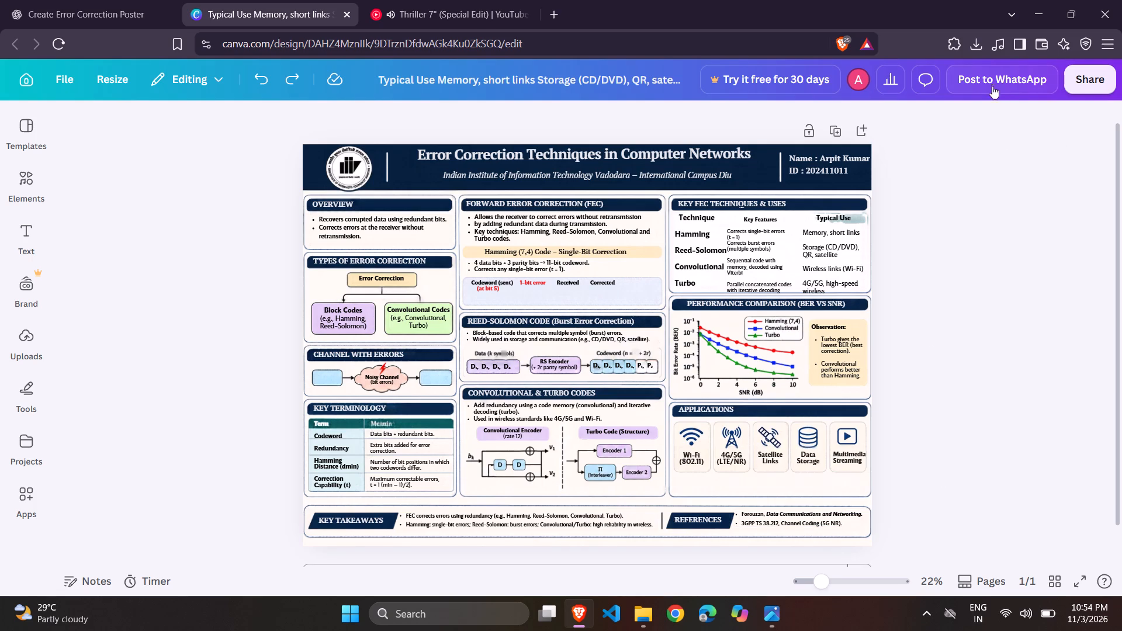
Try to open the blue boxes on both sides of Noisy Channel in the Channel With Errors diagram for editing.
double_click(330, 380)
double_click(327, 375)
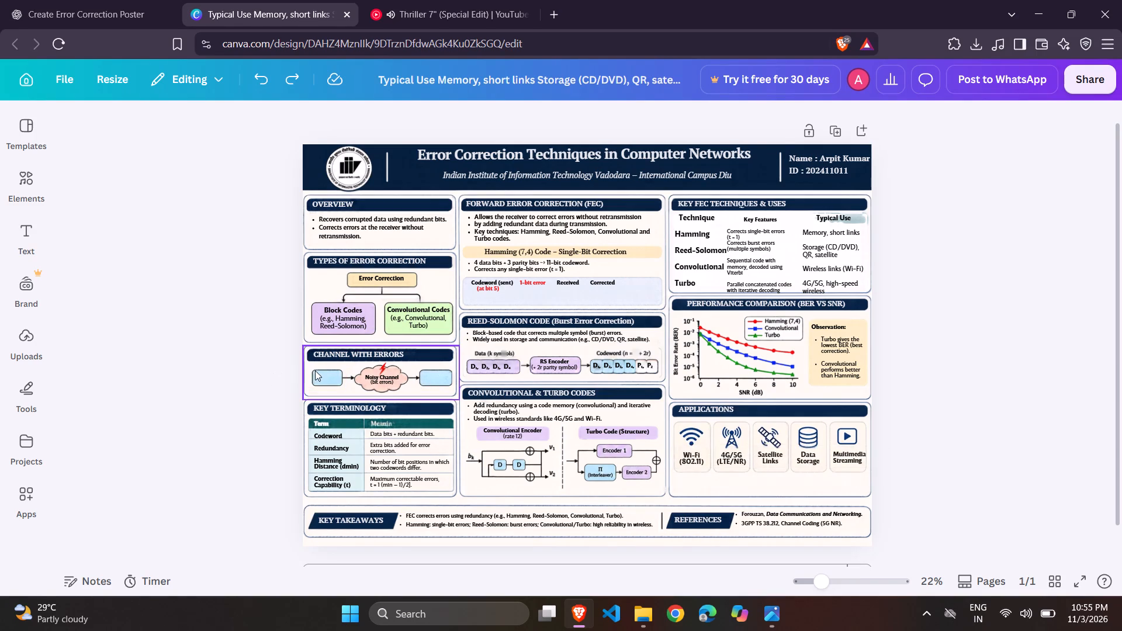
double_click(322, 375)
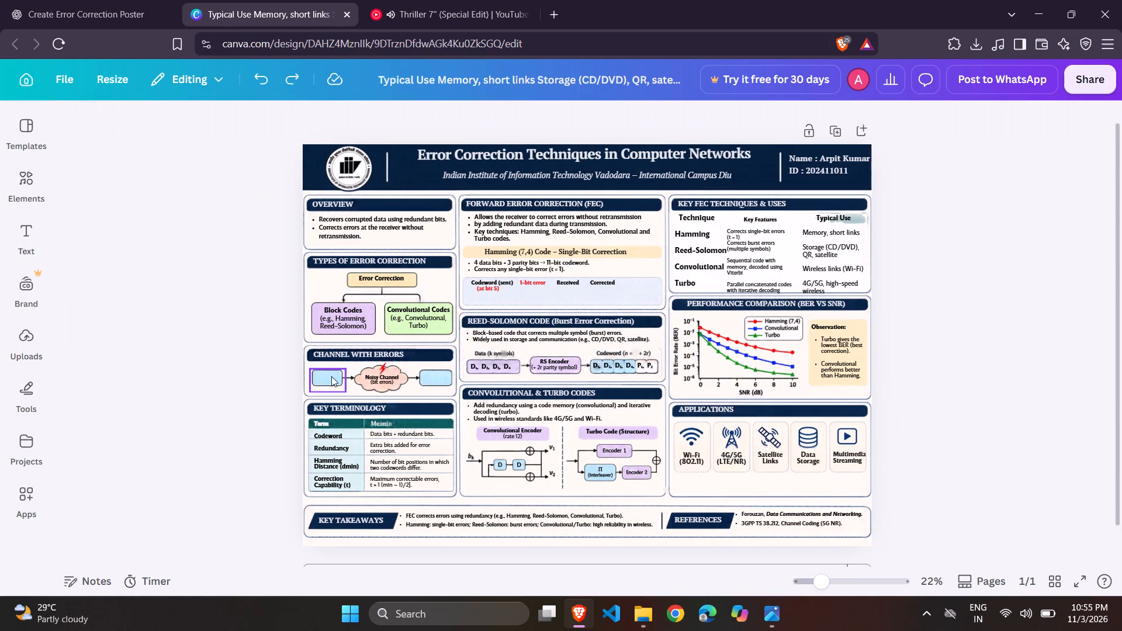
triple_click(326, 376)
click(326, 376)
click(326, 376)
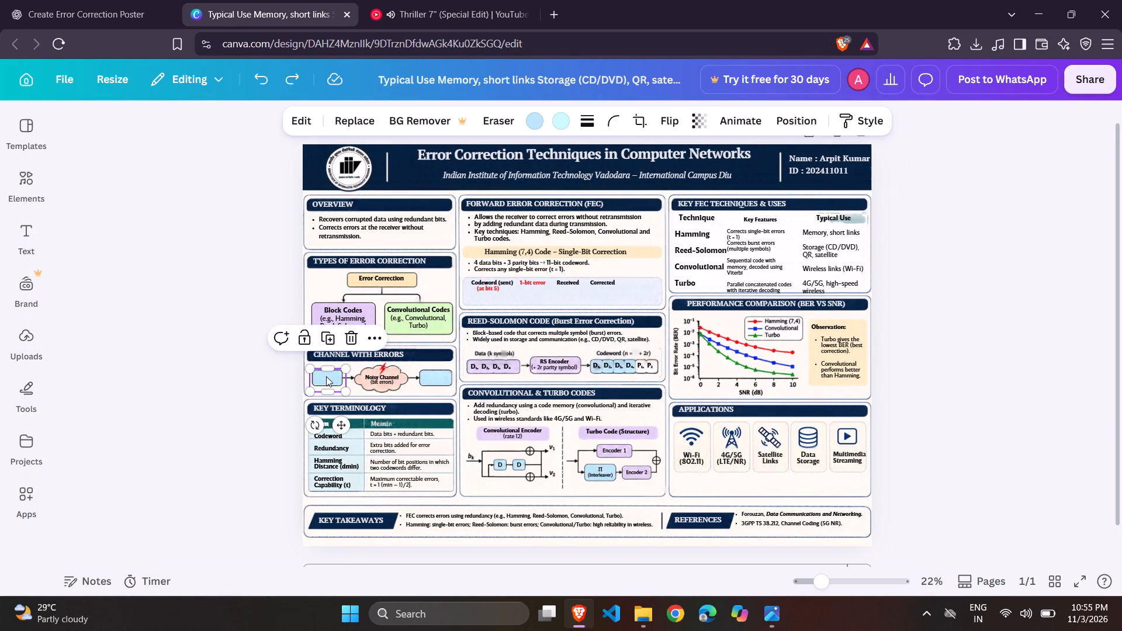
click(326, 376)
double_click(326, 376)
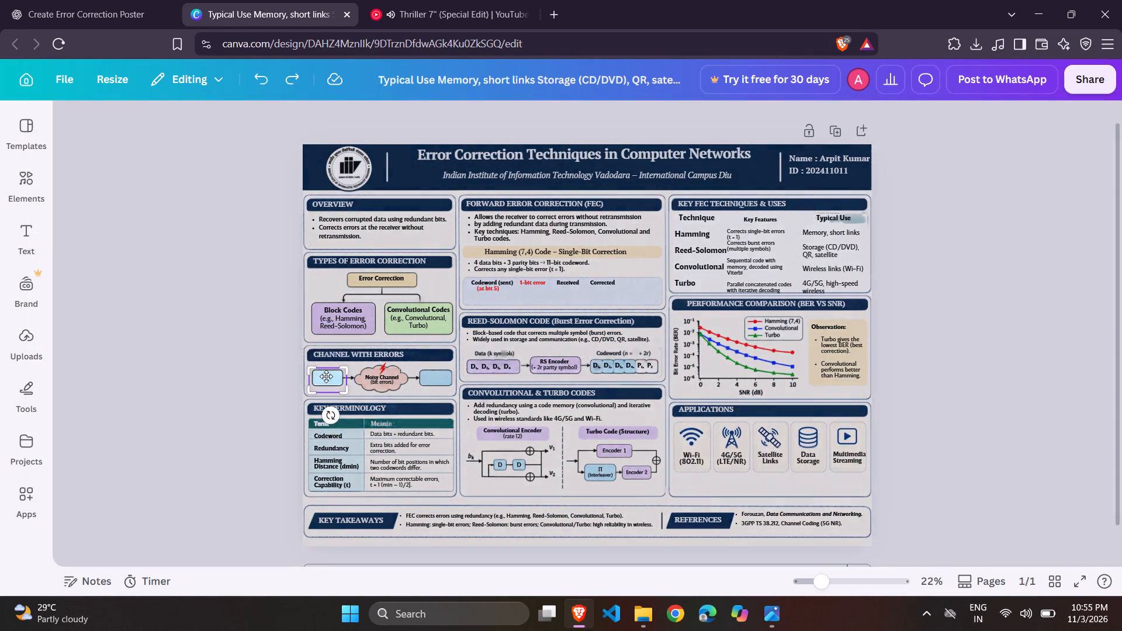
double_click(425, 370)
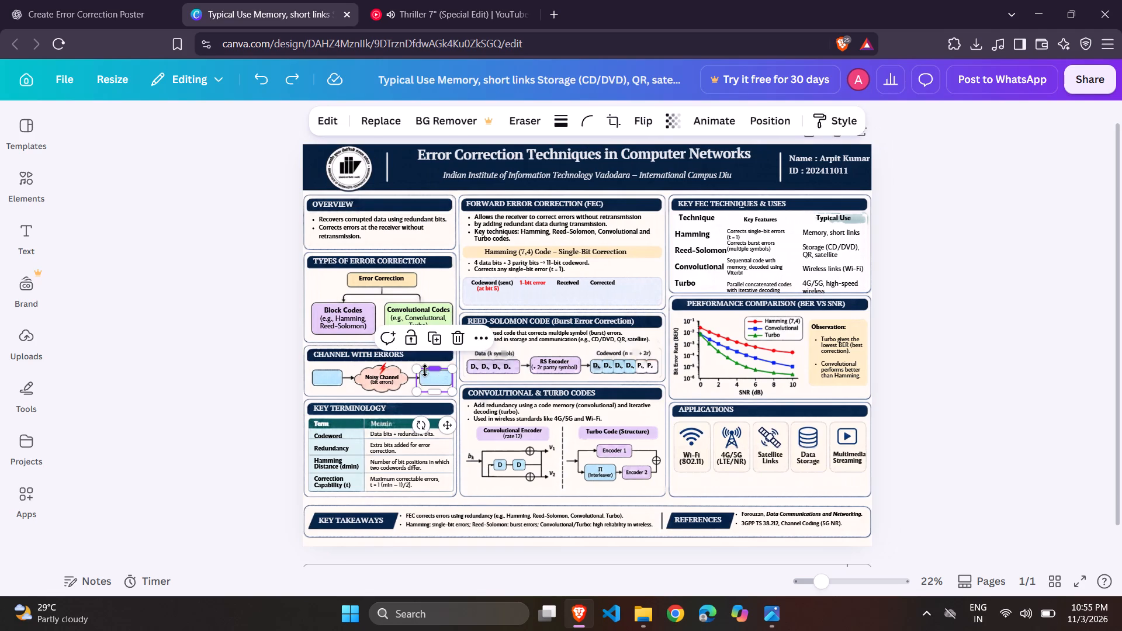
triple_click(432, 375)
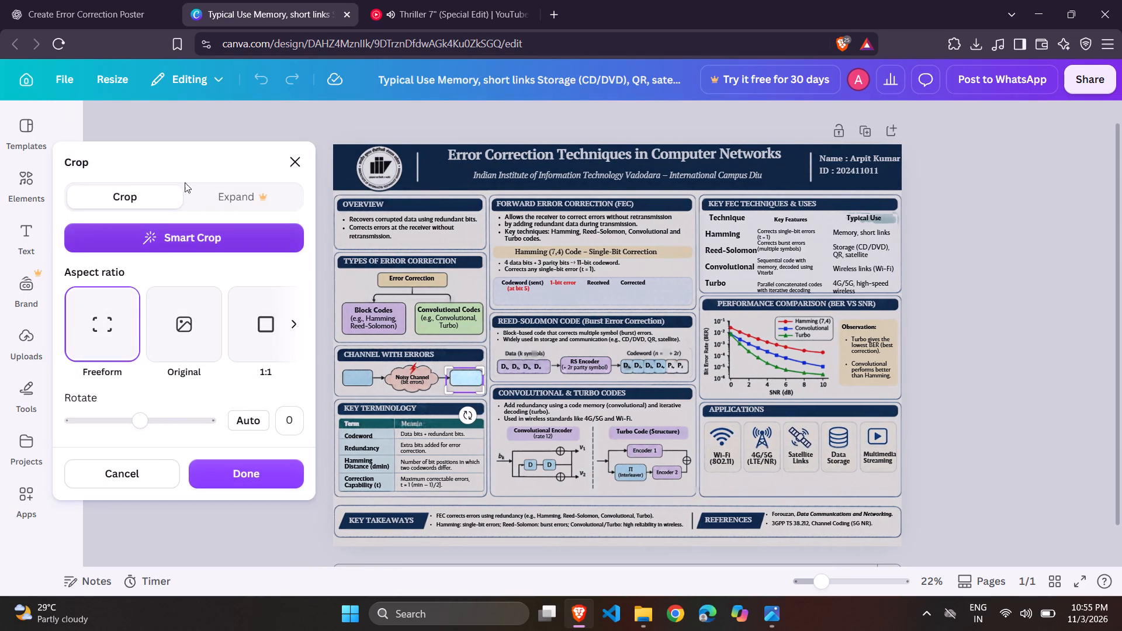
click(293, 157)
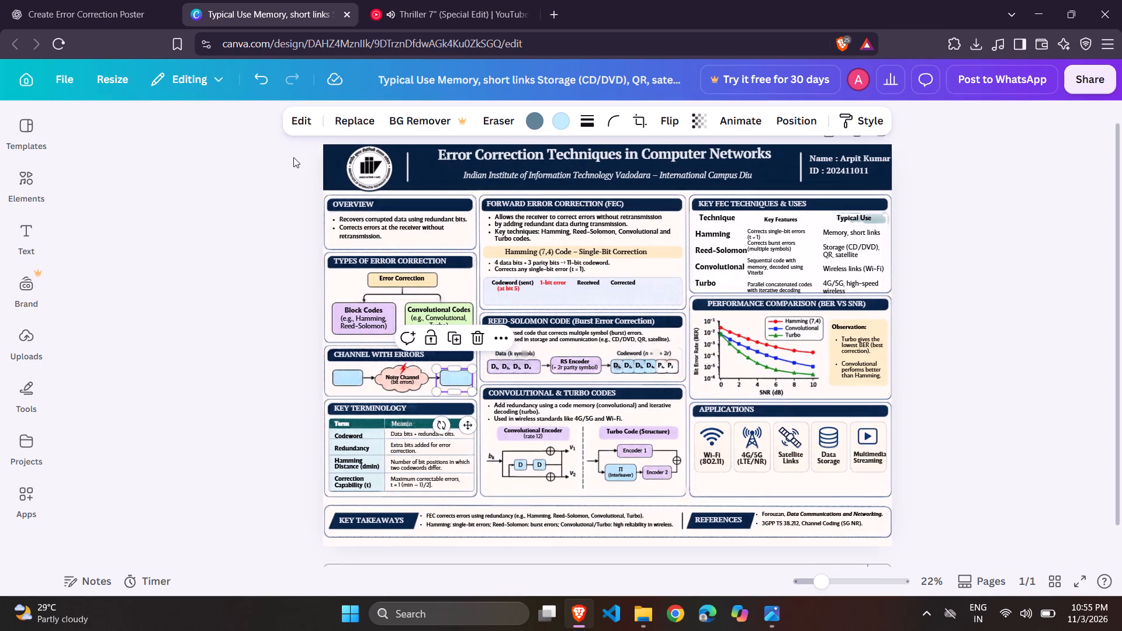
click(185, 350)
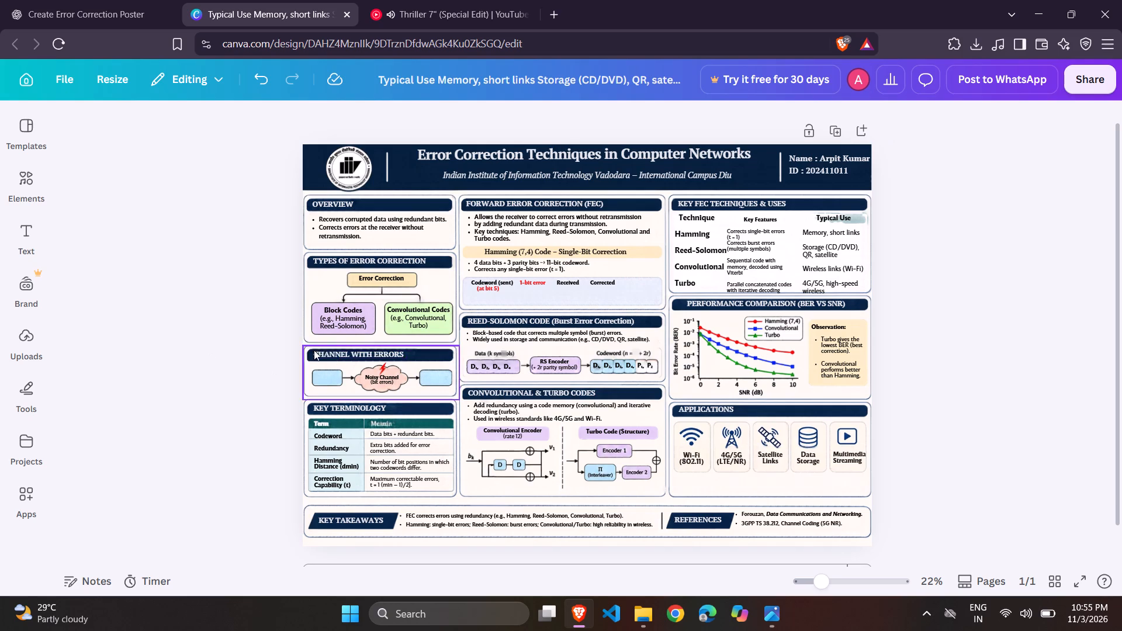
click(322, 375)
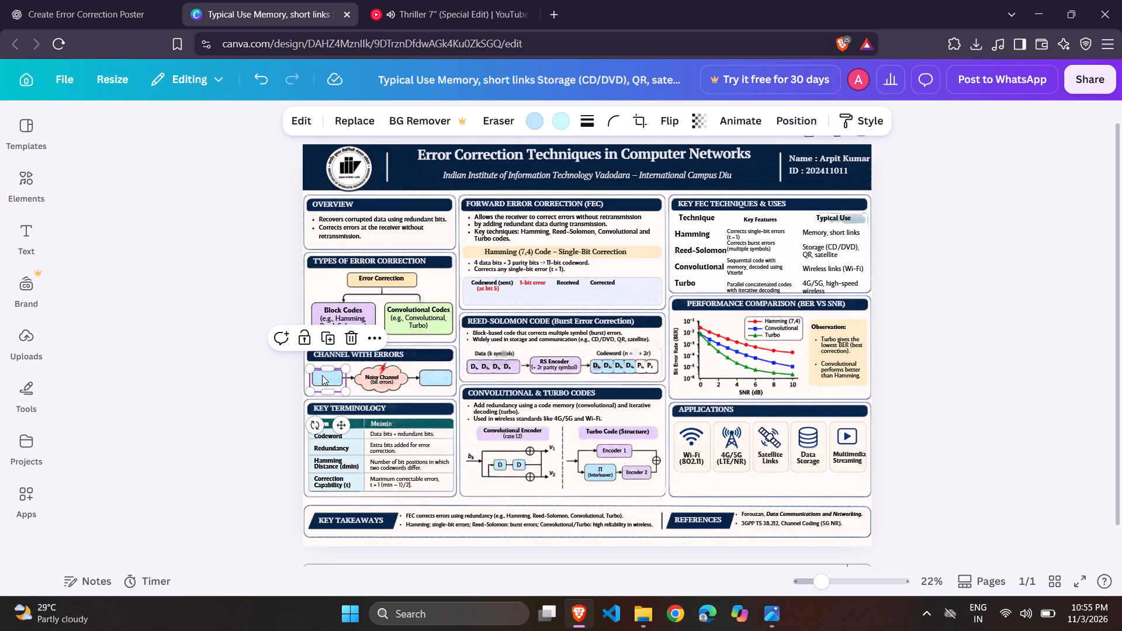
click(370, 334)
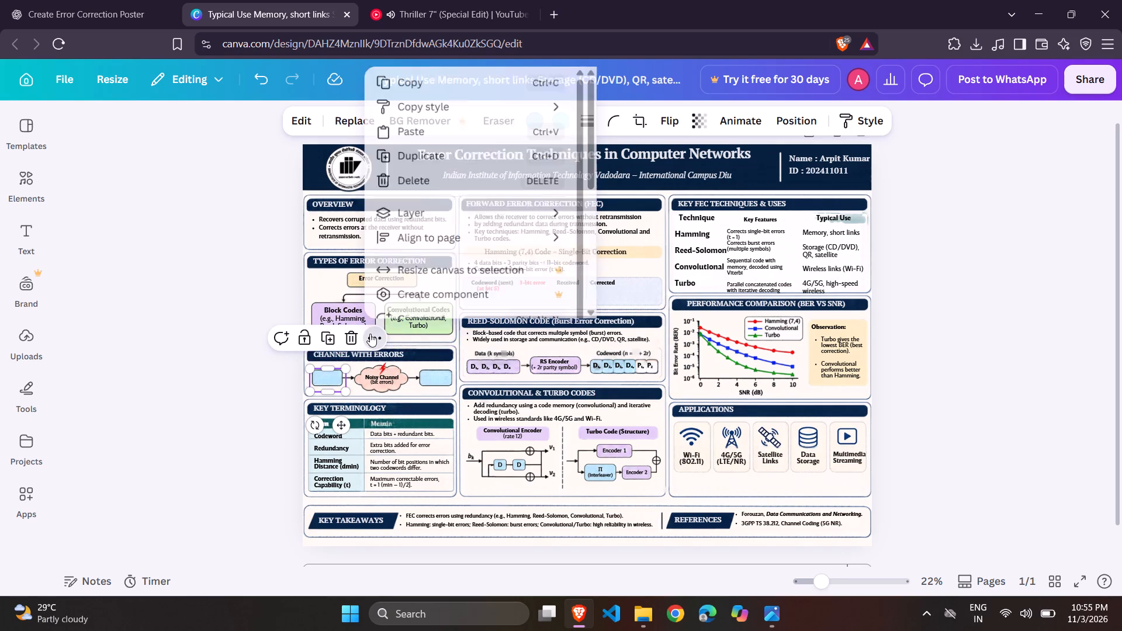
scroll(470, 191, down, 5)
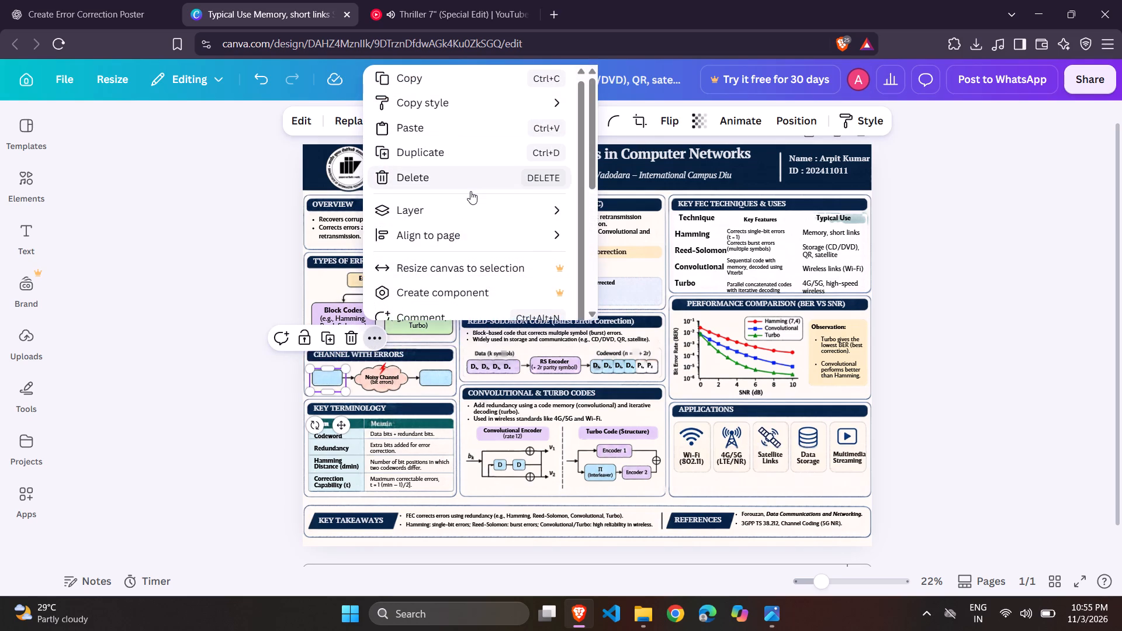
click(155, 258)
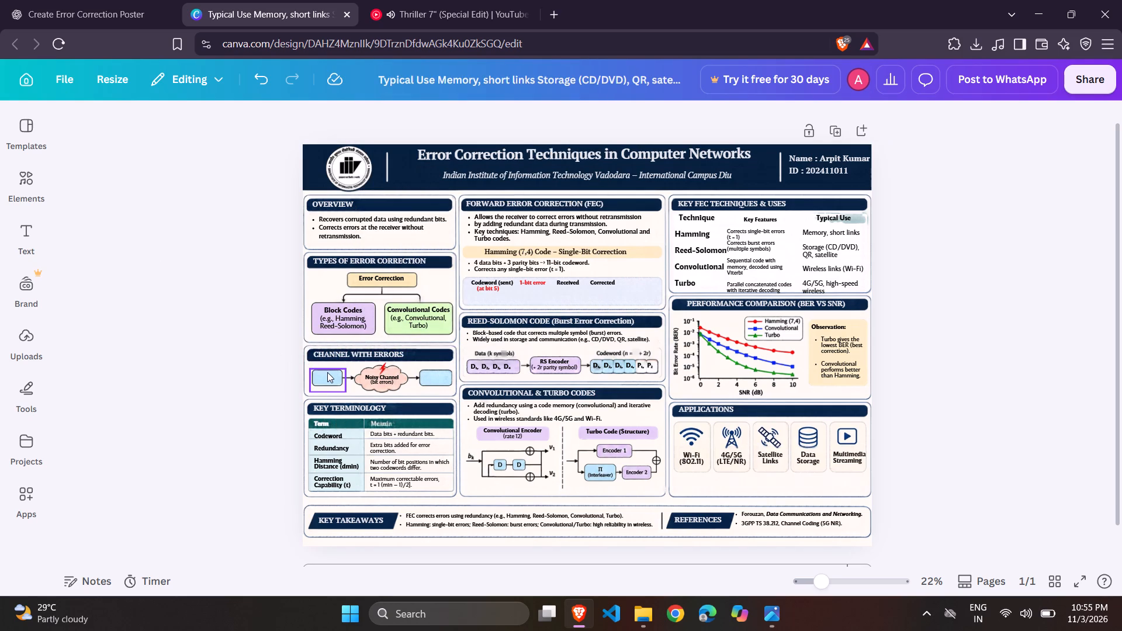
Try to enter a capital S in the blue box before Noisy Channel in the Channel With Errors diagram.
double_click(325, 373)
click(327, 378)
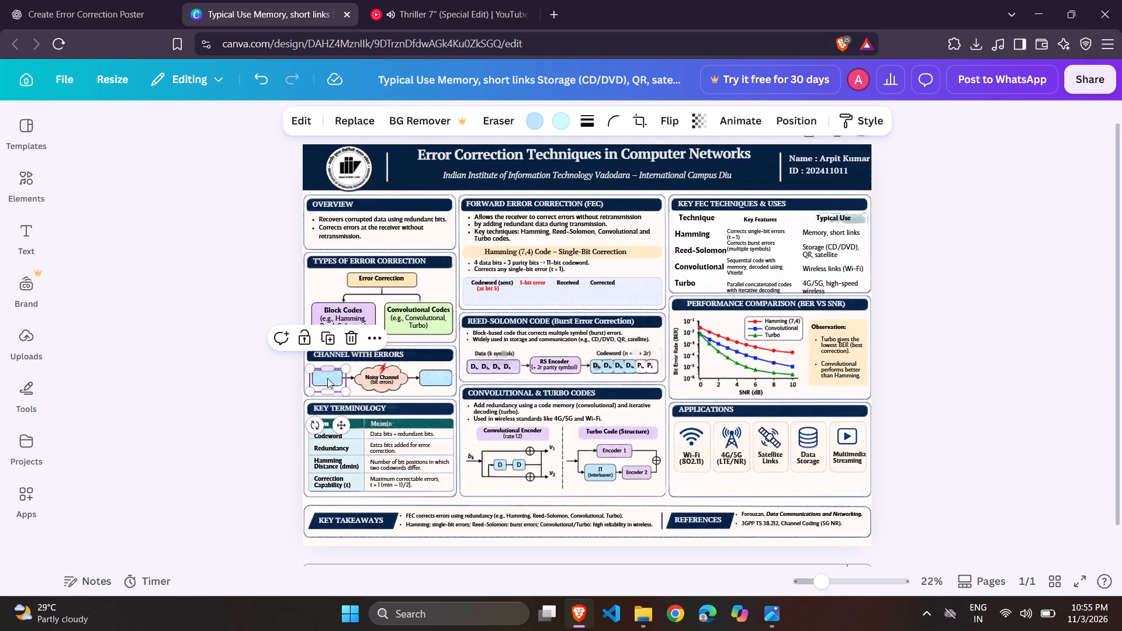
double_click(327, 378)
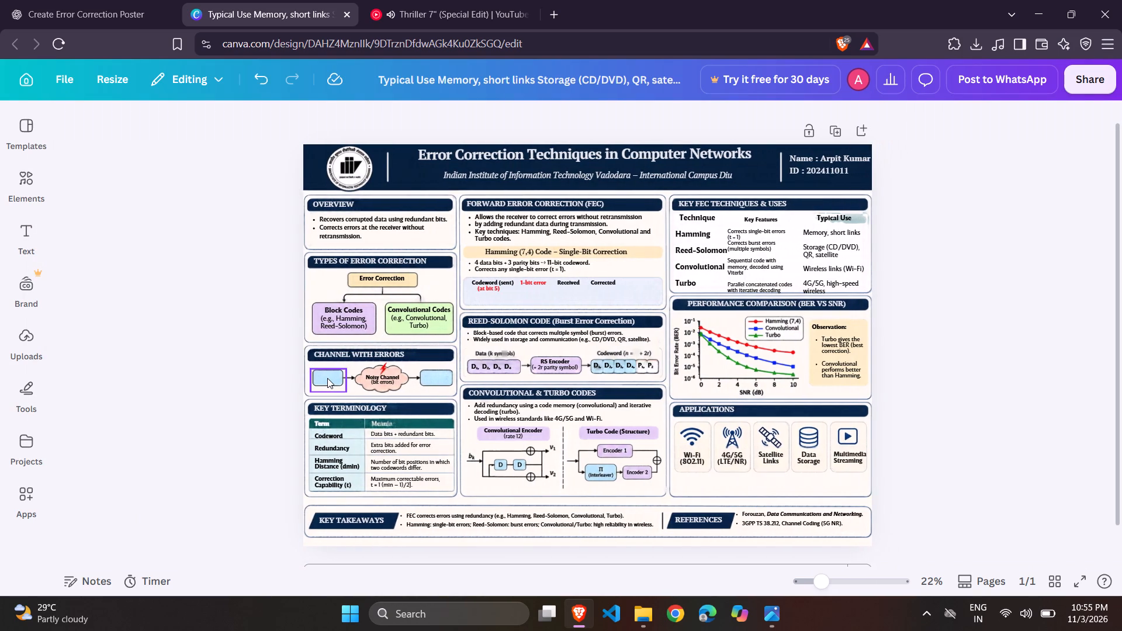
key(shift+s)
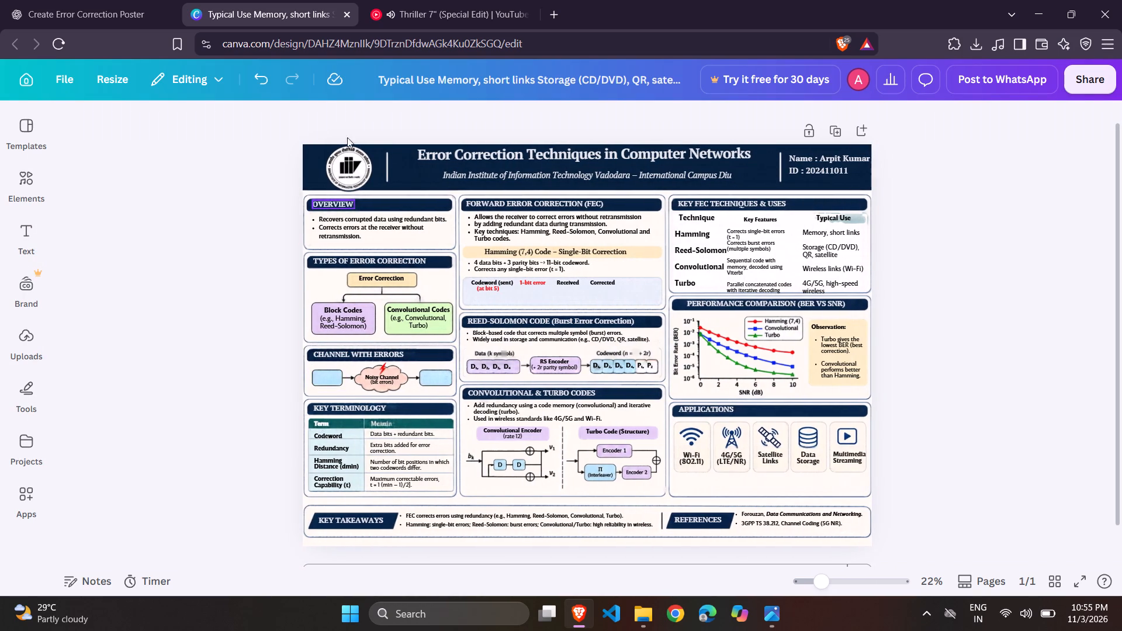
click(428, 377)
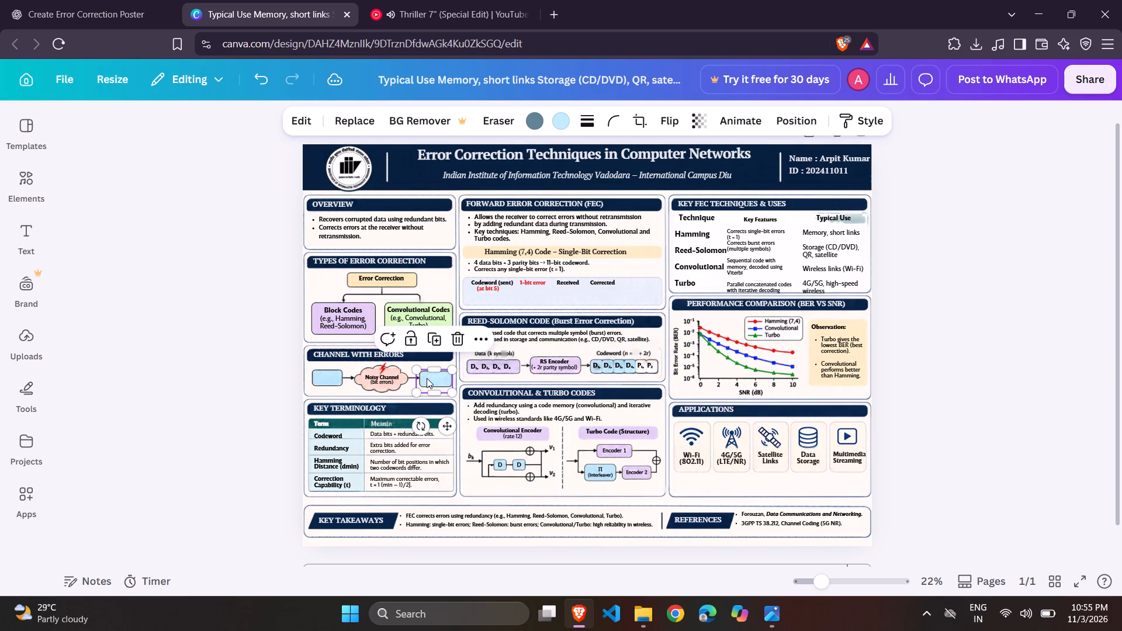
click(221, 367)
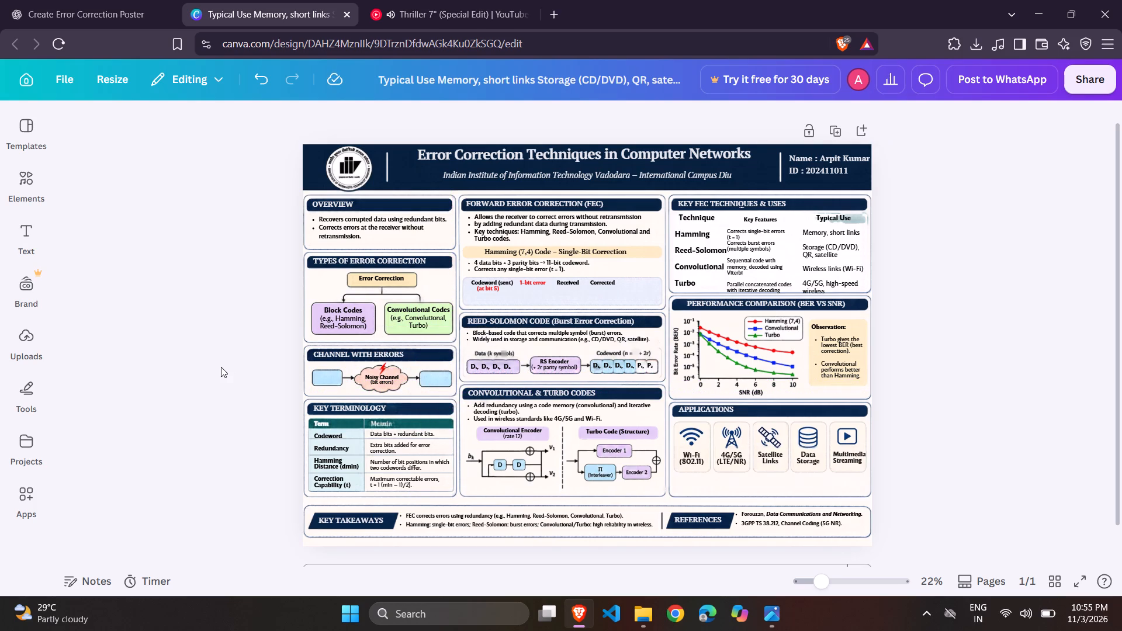
Undo the recent edits back to before the Meaning heading text was removed from the Key Terminology table.
key(ctrl+z)
key(ctrl+z)
key(ctrl+z)
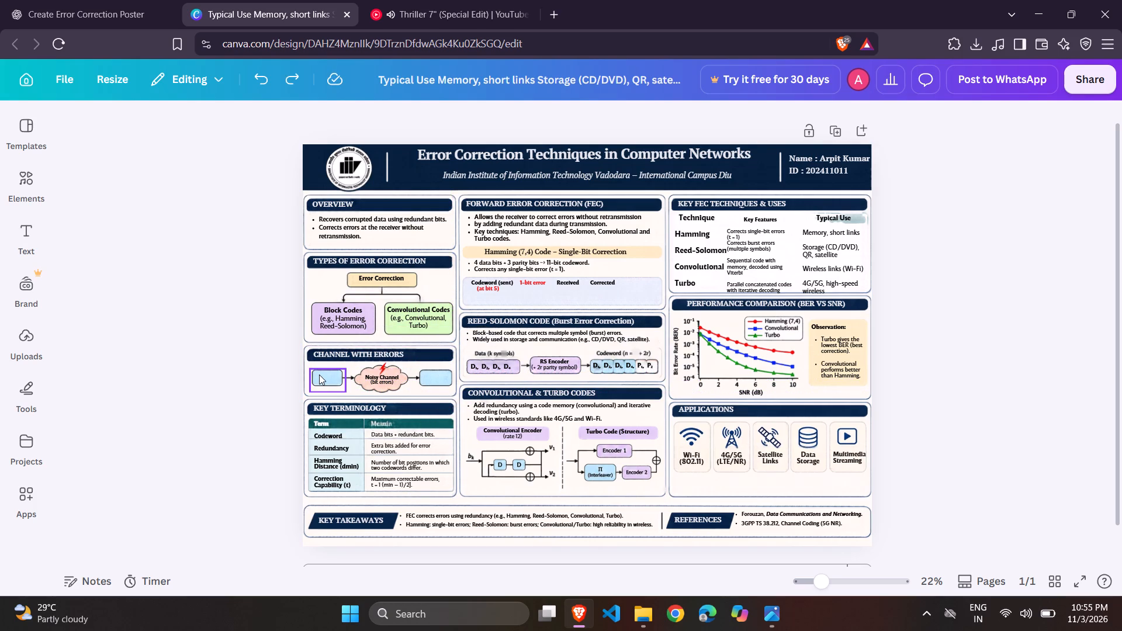
key(ctrl+z)
key(ctrl+z)
key(ctrl+z)
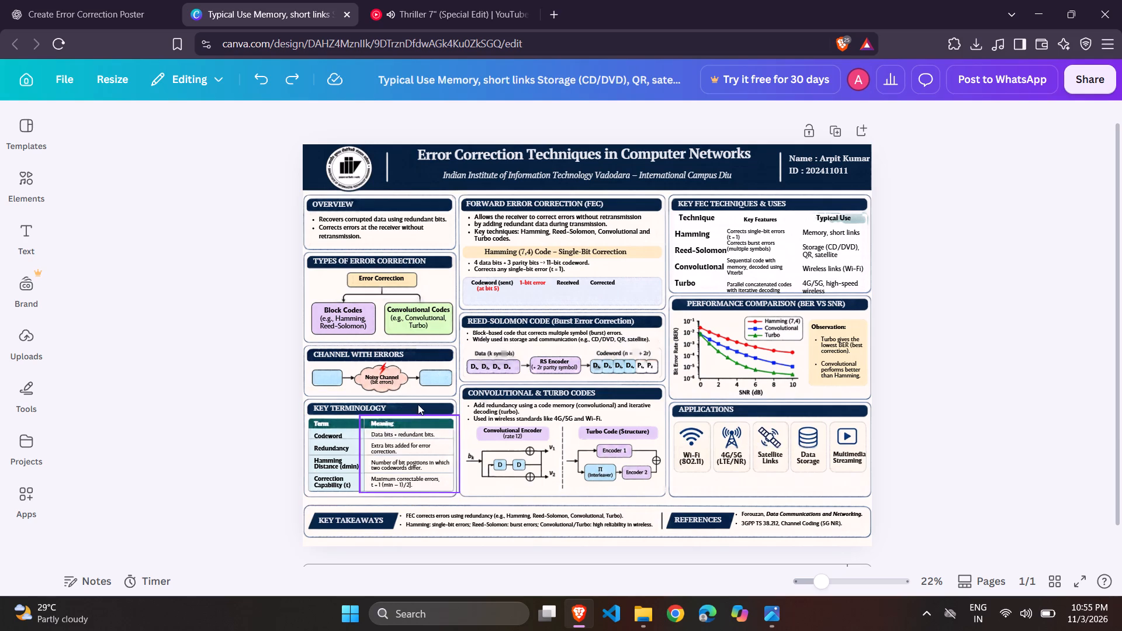
Delete the word Meaning from the definitions text box of the Key Terminology table.
double_click(386, 424)
click(386, 424)
double_click(386, 424)
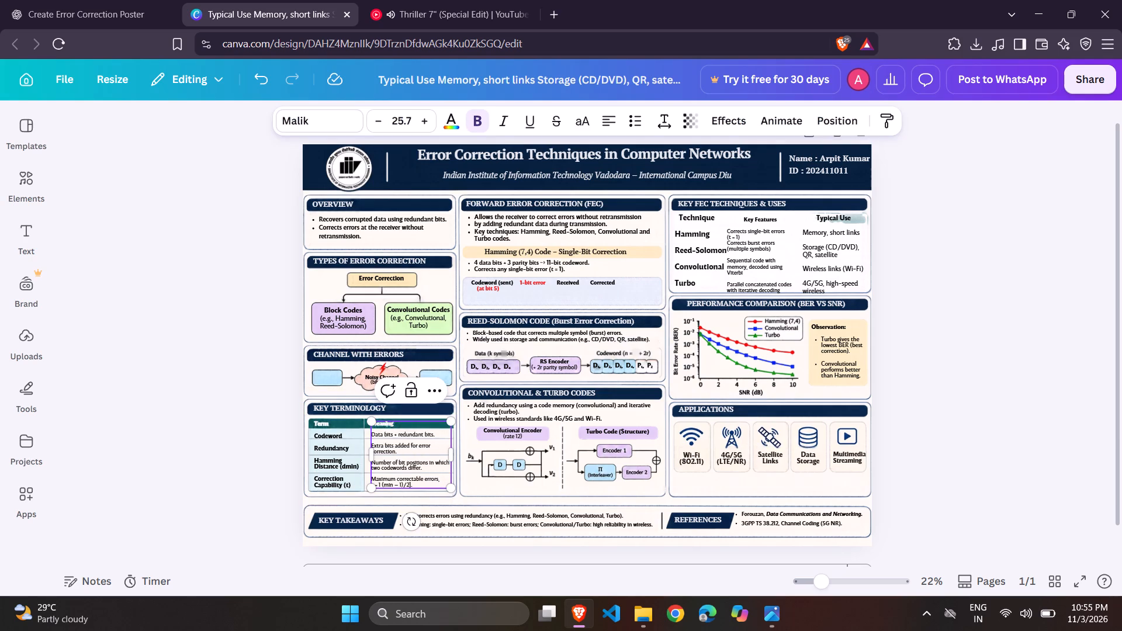
key(BackSpace)
Delete the word Term from the first-column text box of the Key Terminology table, and deselect it.
double_click(323, 424)
double_click(323, 424)
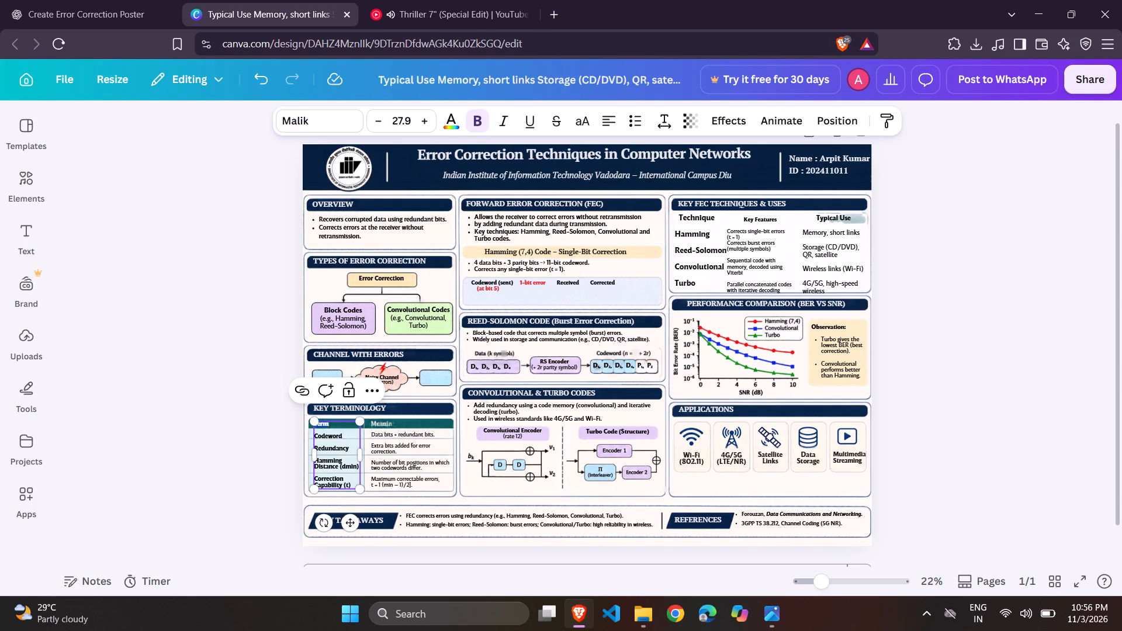
key(BackSpace)
click(275, 410)
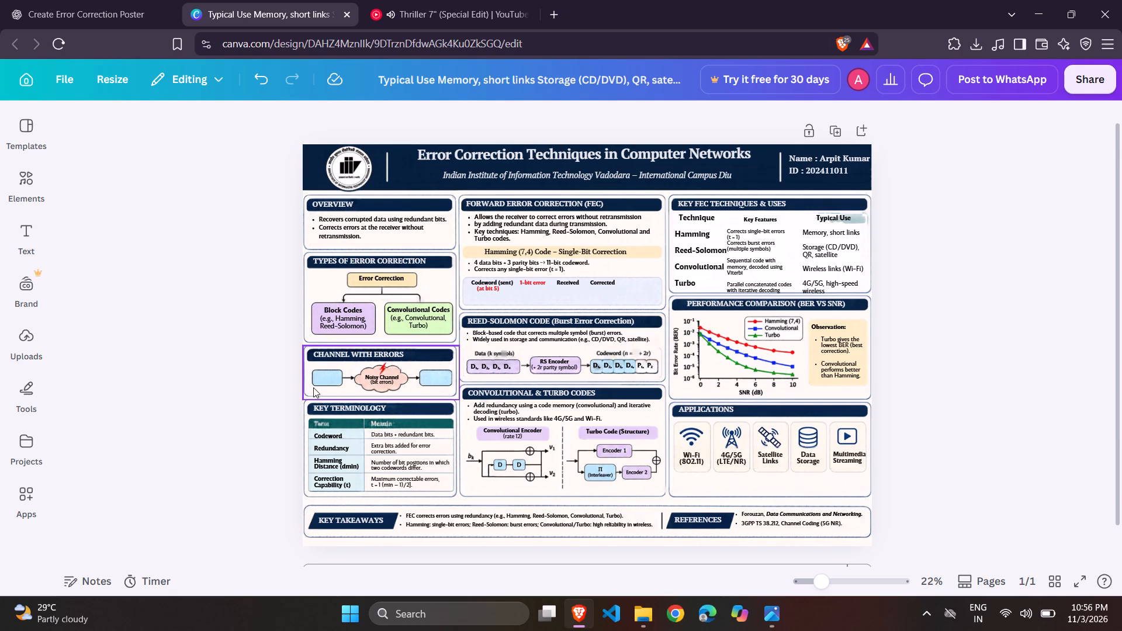
Open the blue box before Noisy Channel in the Channel With Errors diagram for editing.
double_click(325, 377)
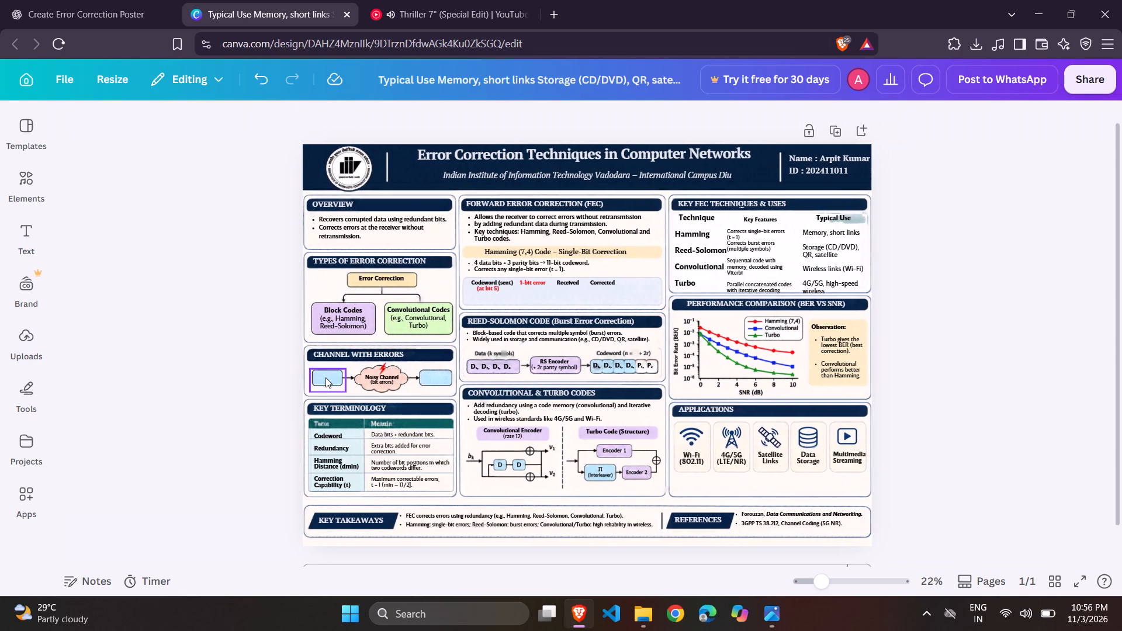
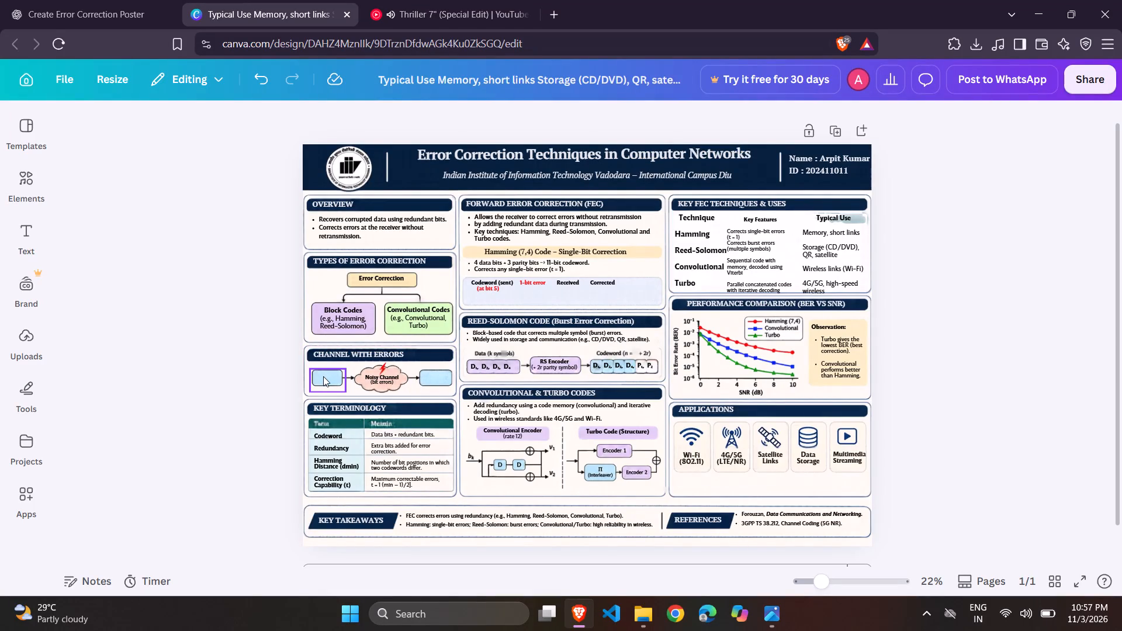
Add a new default paragraph text box to the error correction poster.
double_click(325, 376)
drag(44, 240, 26, 230)
click(26, 230)
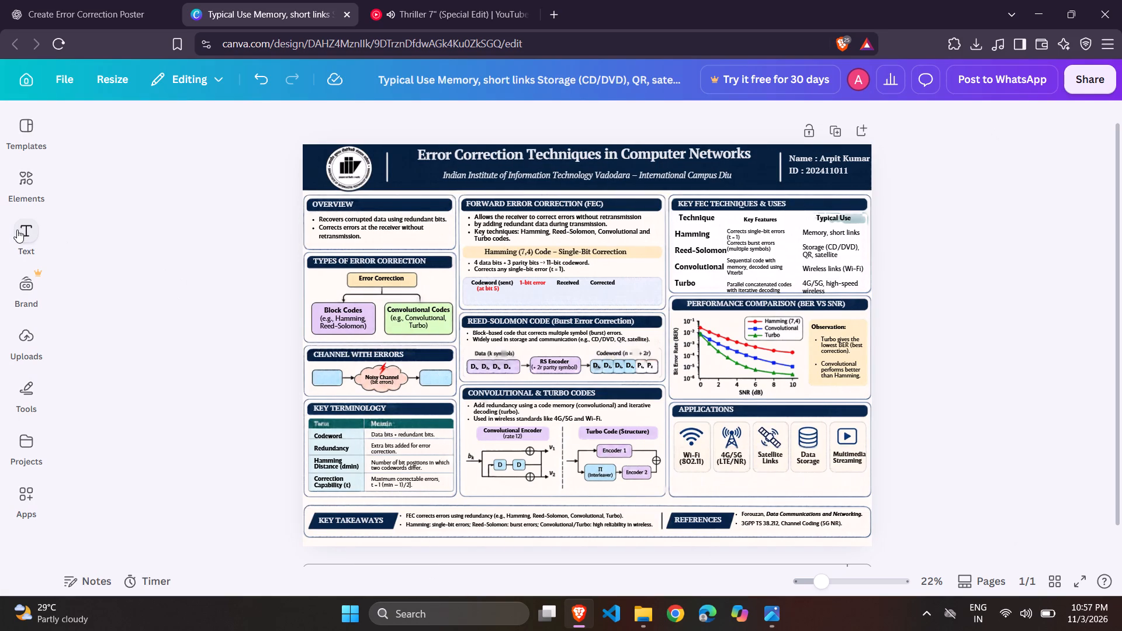
click(17, 230)
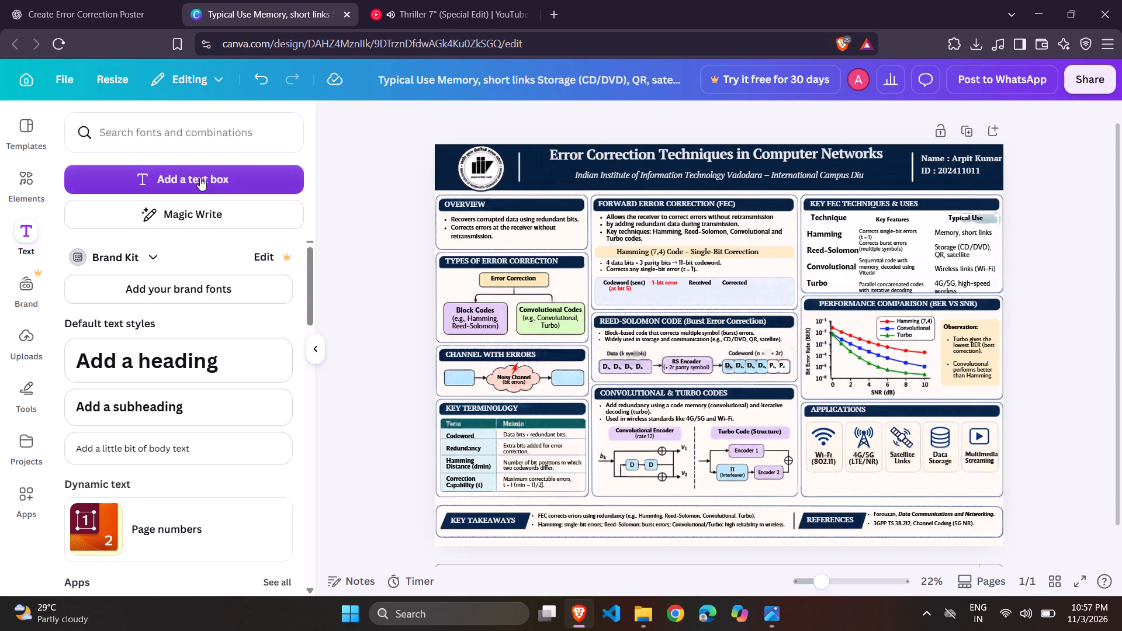
click(200, 178)
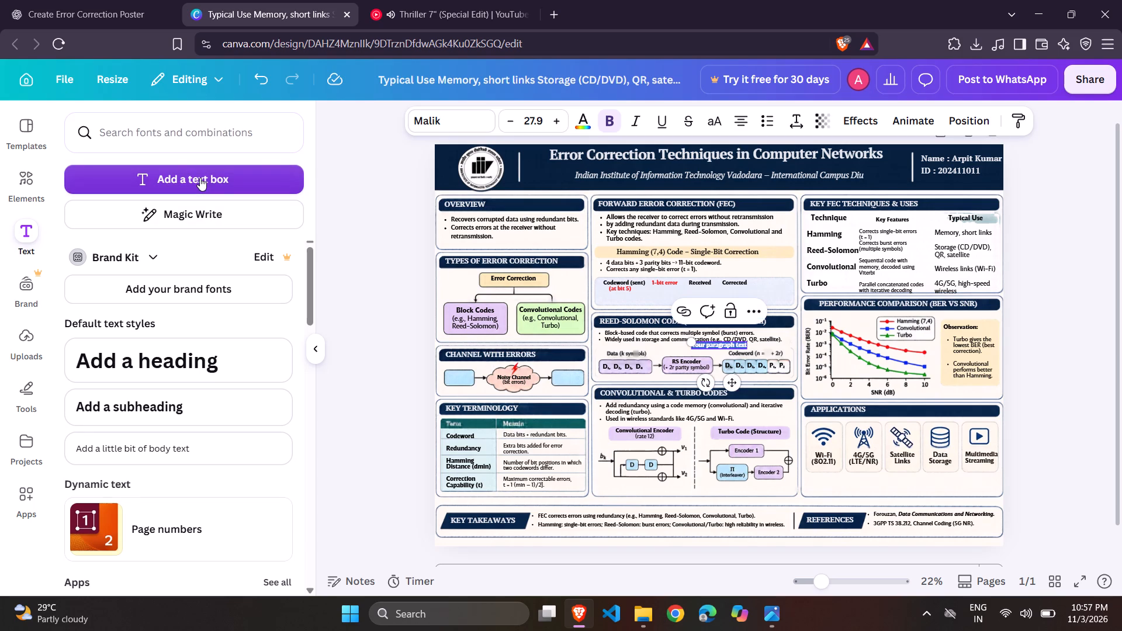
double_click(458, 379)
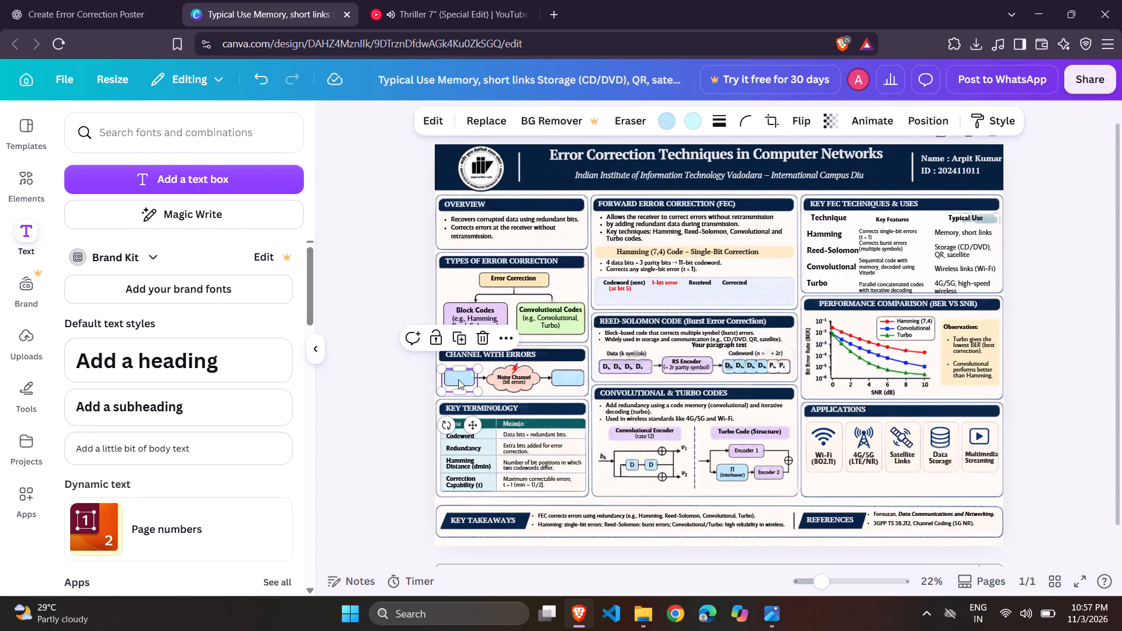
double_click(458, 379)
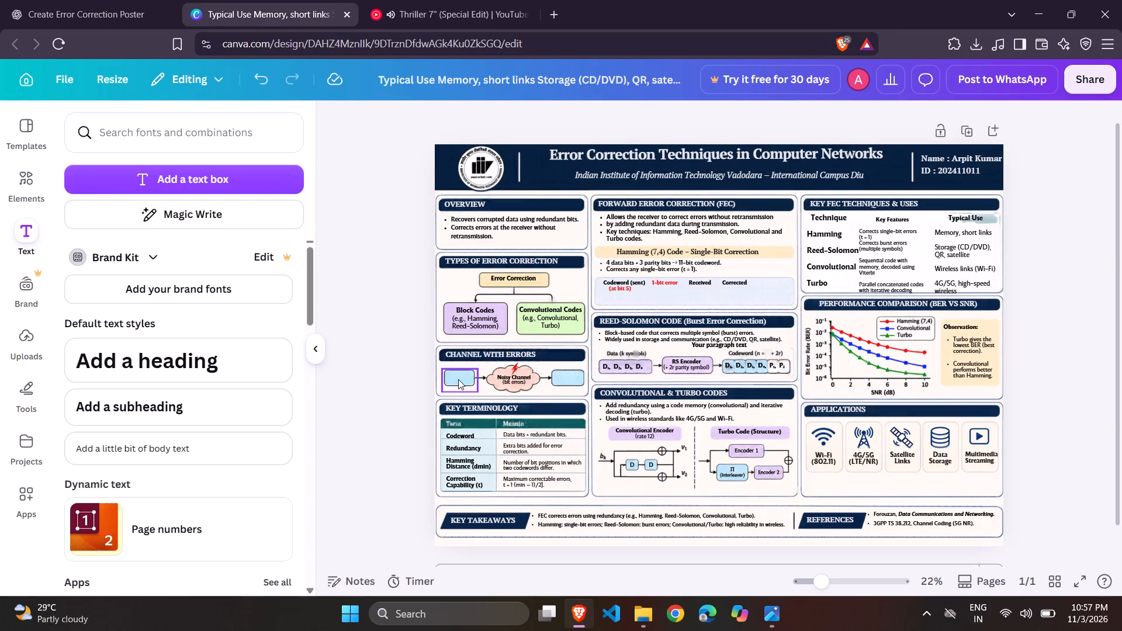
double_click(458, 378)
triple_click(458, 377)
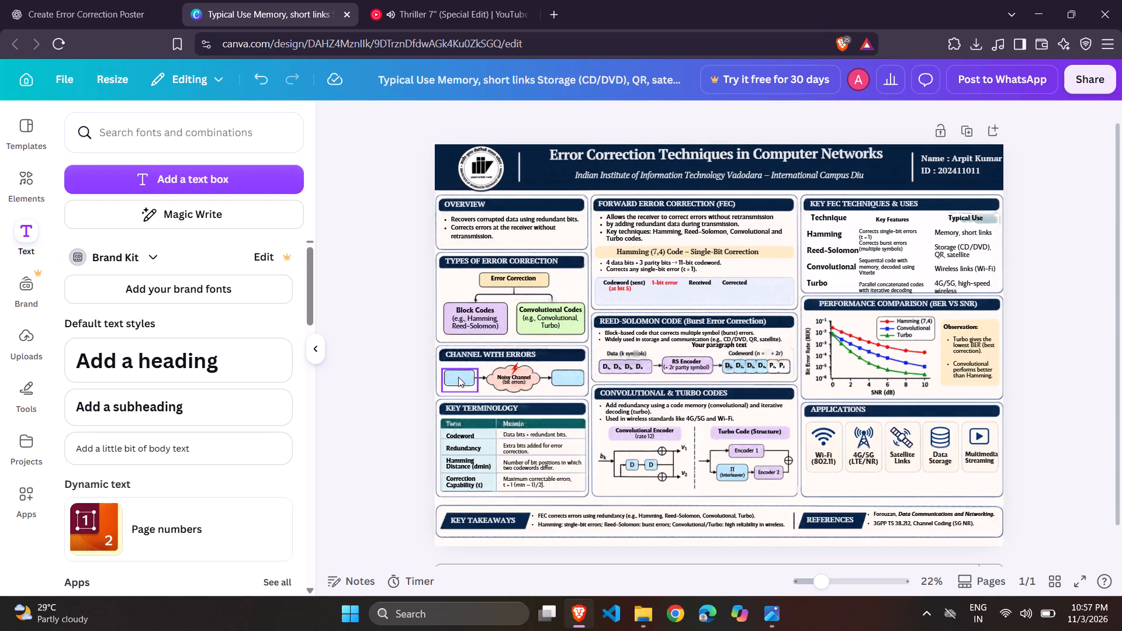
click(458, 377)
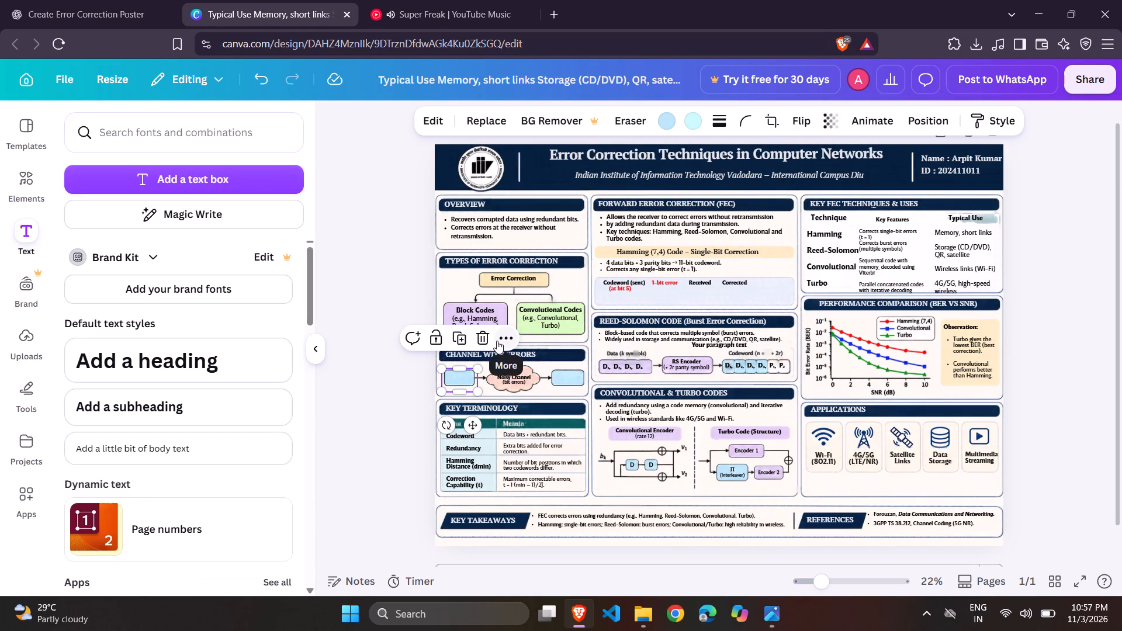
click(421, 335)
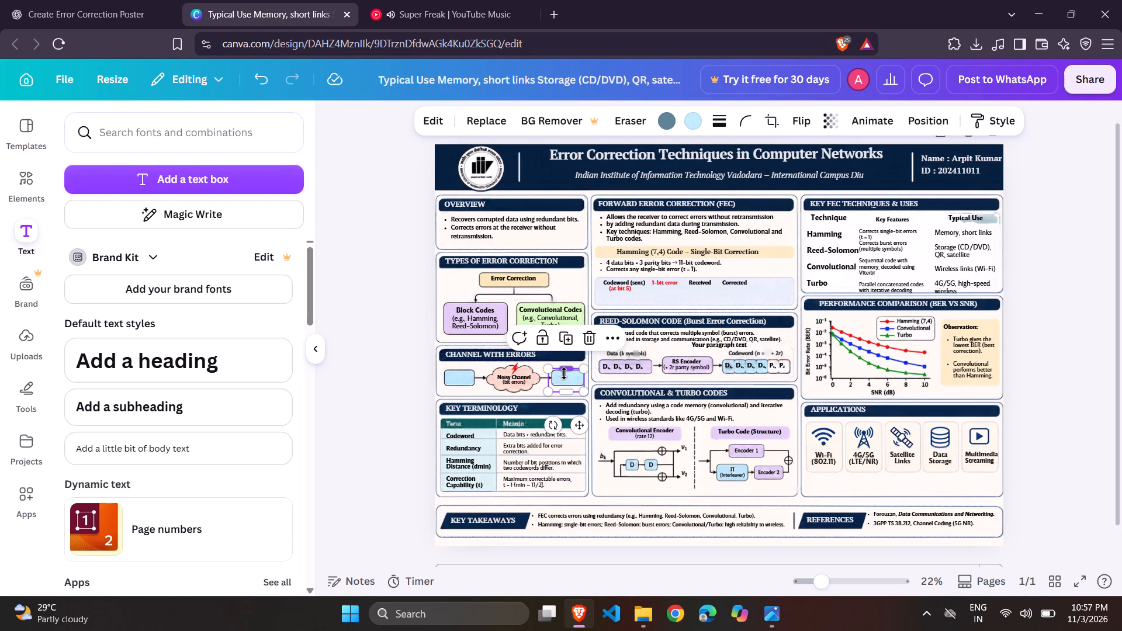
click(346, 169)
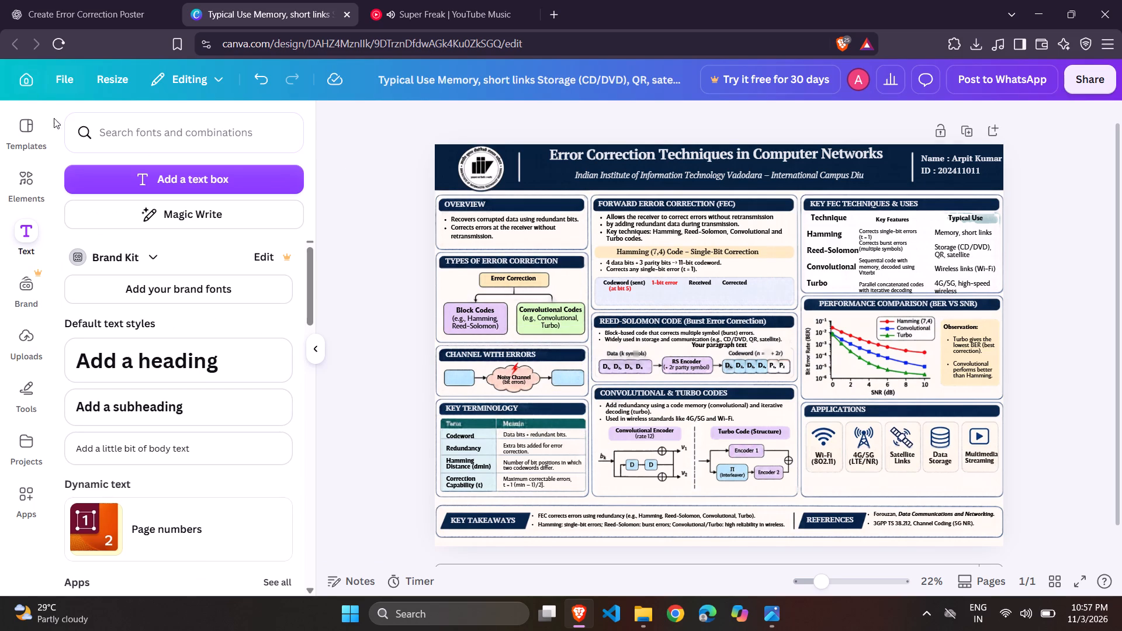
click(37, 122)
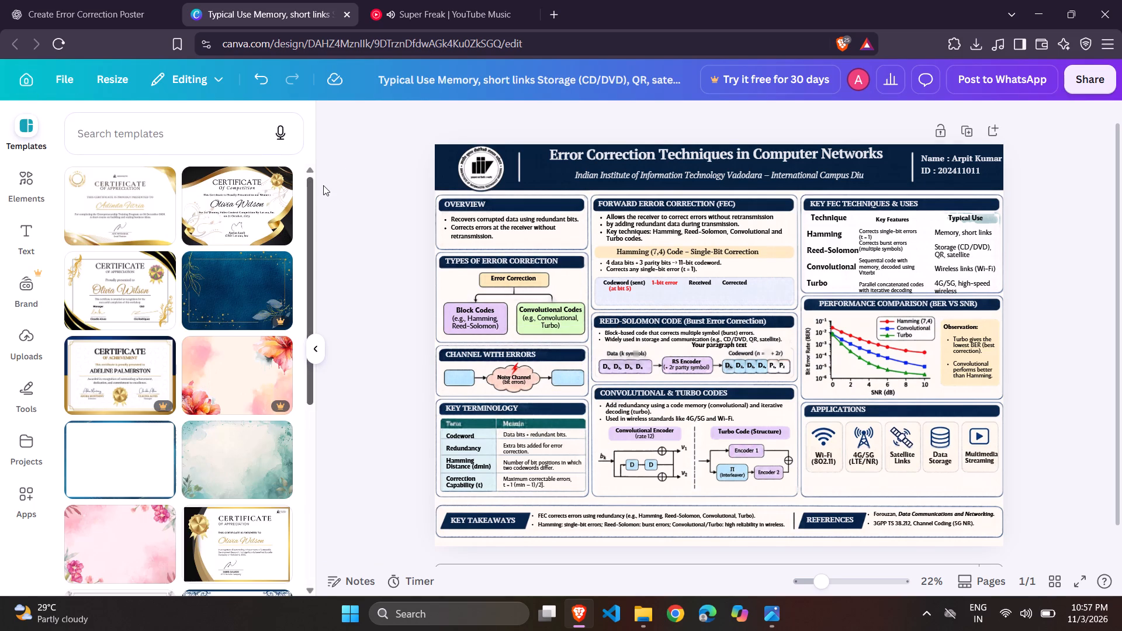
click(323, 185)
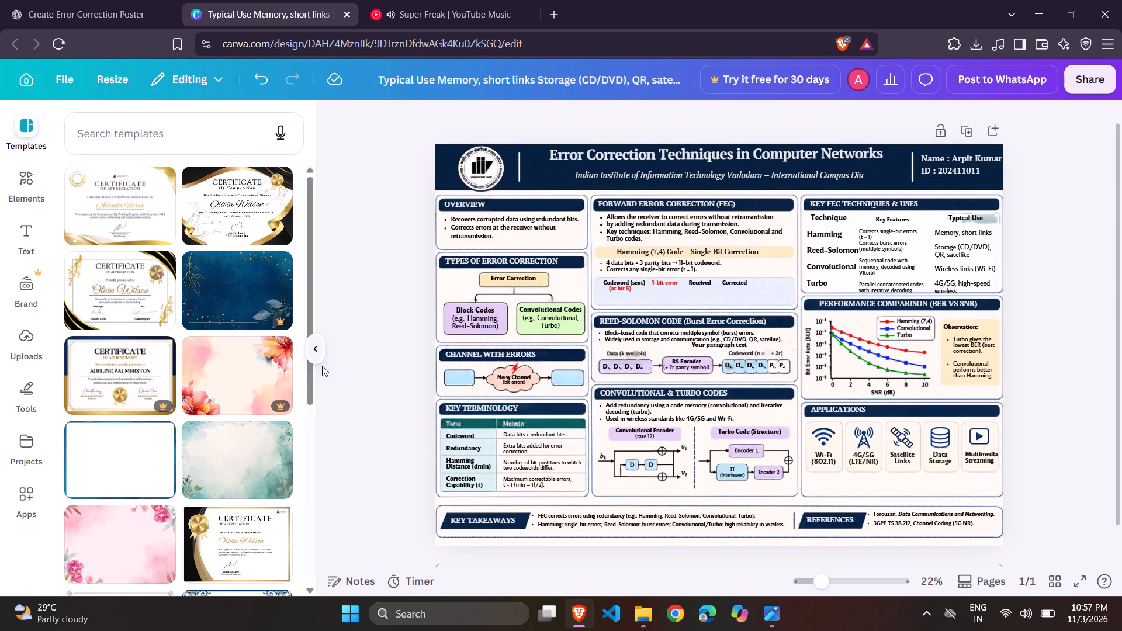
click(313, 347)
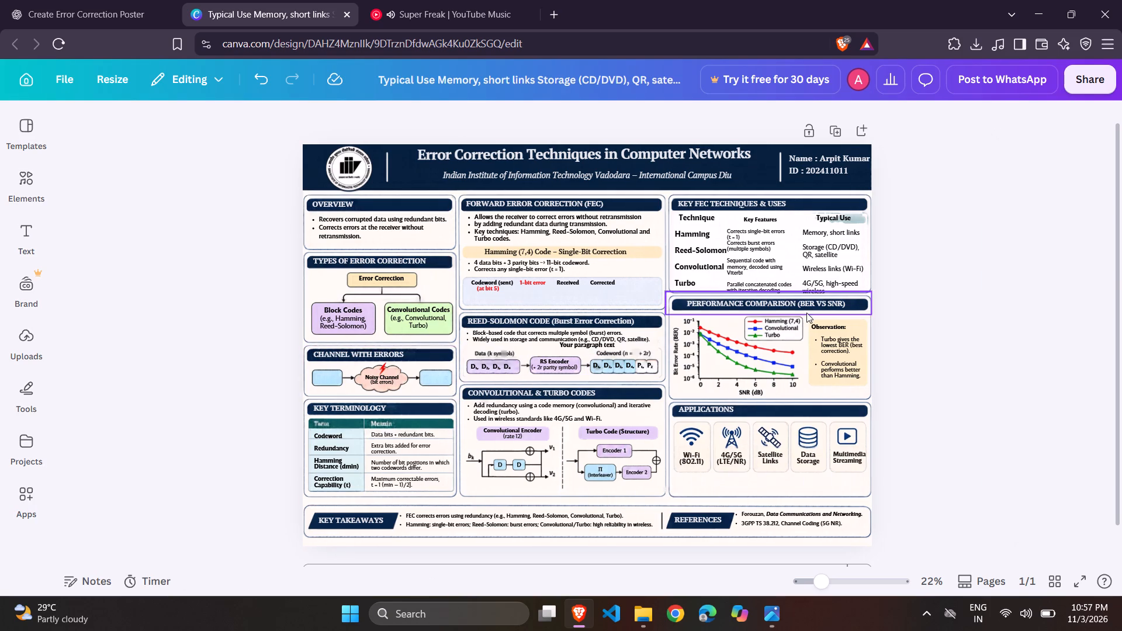
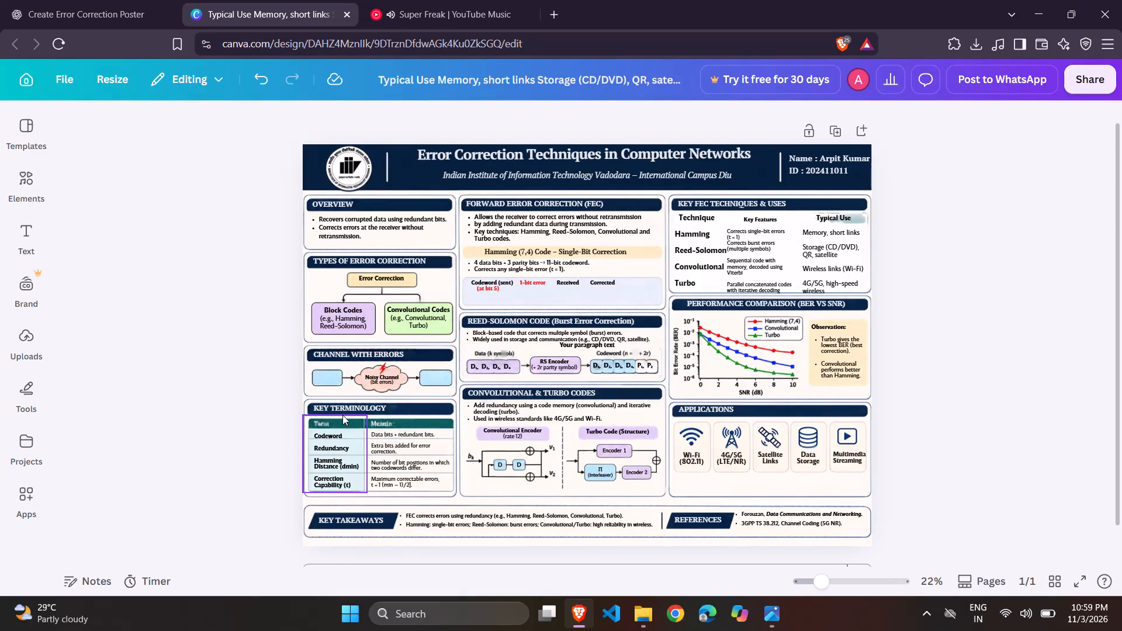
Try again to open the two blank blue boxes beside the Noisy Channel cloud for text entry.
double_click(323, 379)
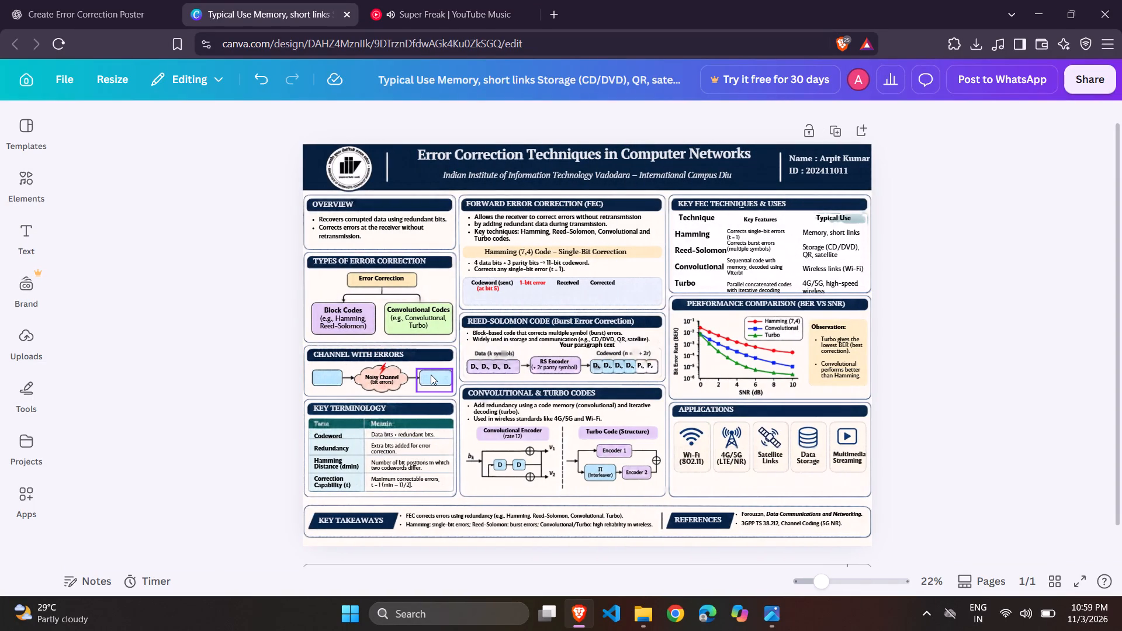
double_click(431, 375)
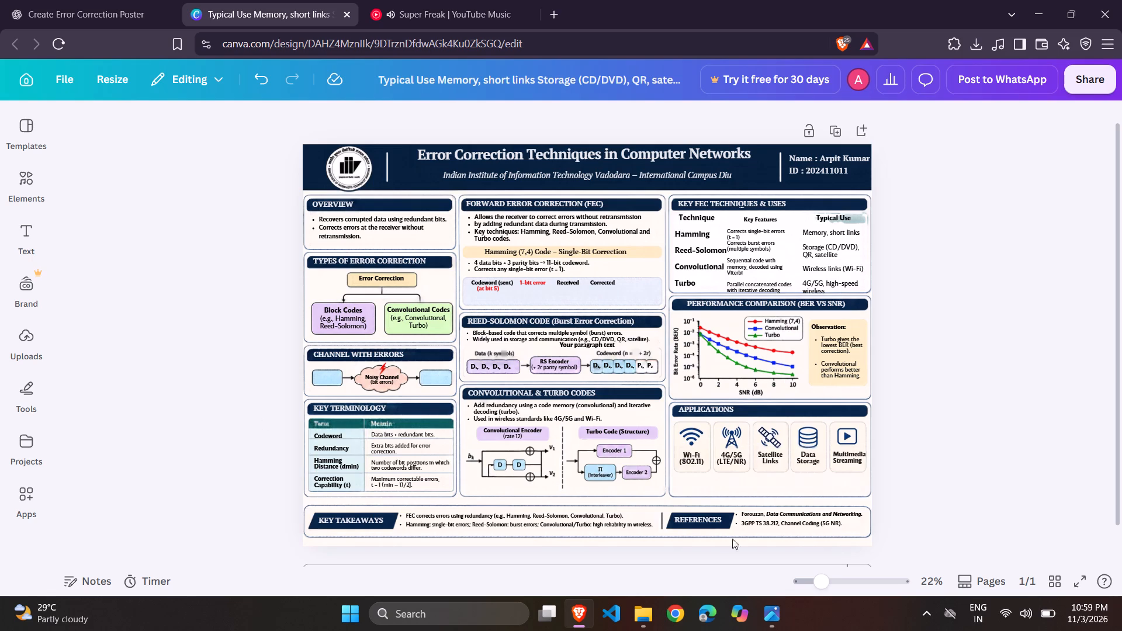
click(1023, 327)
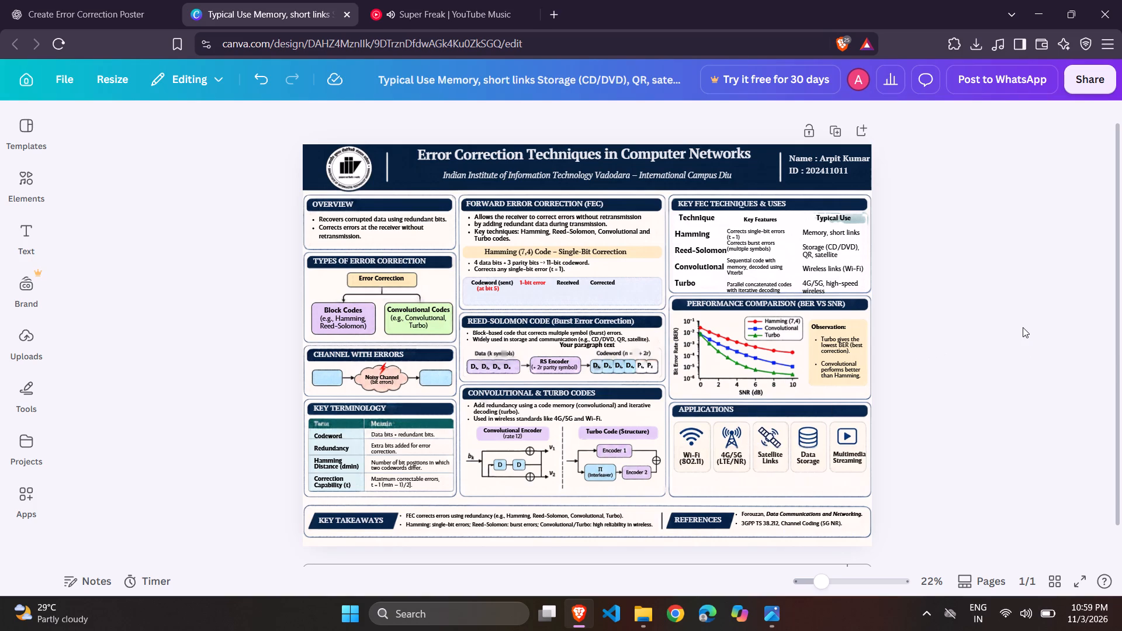
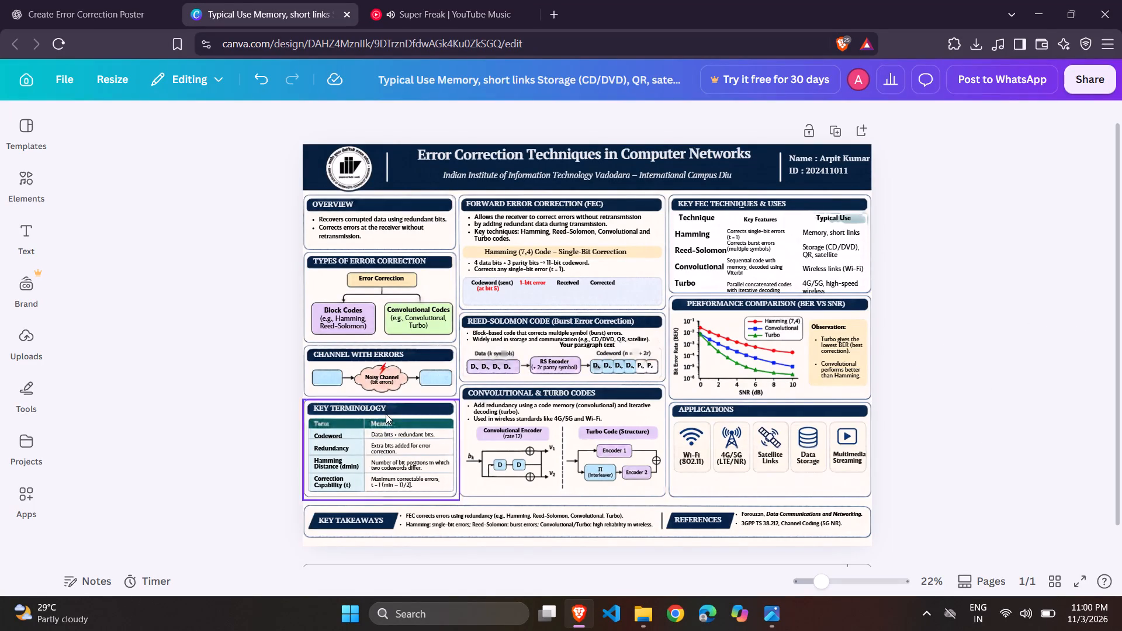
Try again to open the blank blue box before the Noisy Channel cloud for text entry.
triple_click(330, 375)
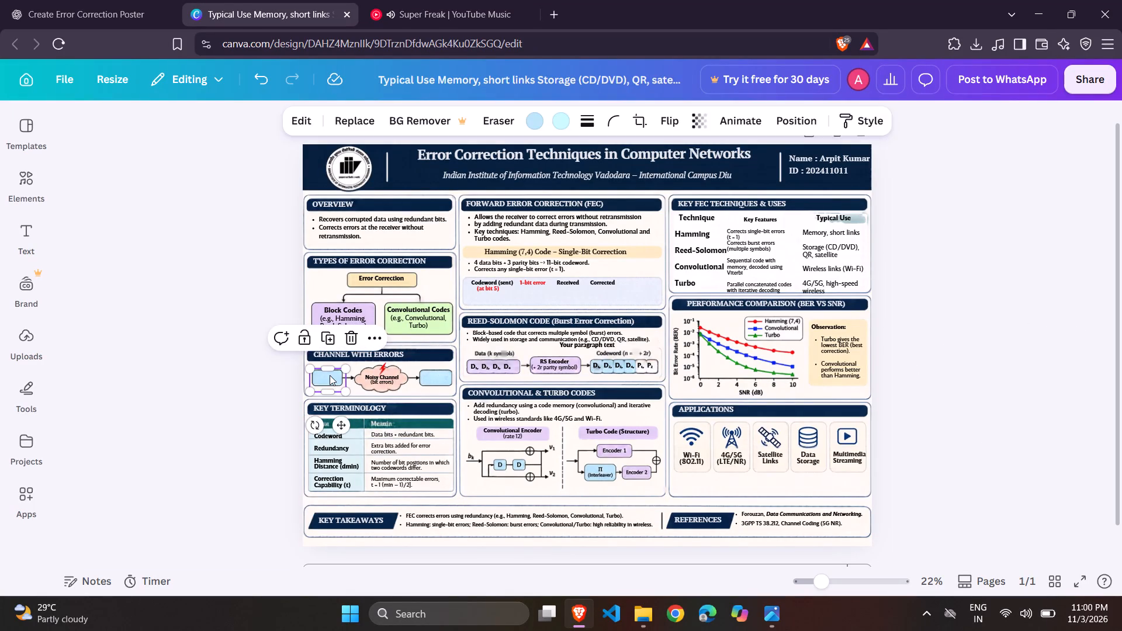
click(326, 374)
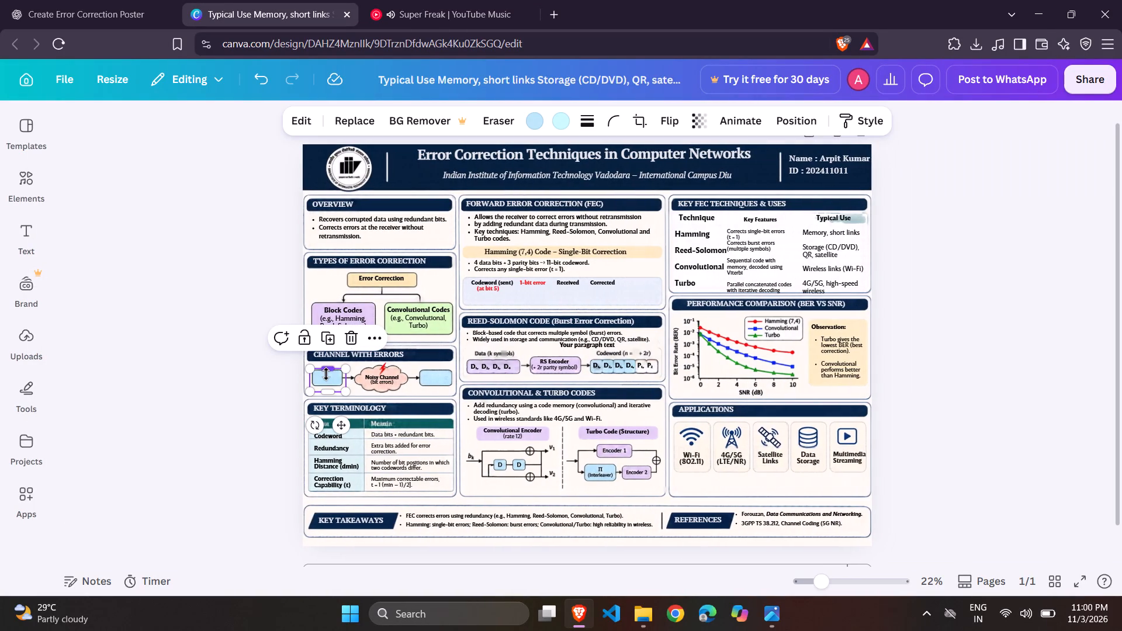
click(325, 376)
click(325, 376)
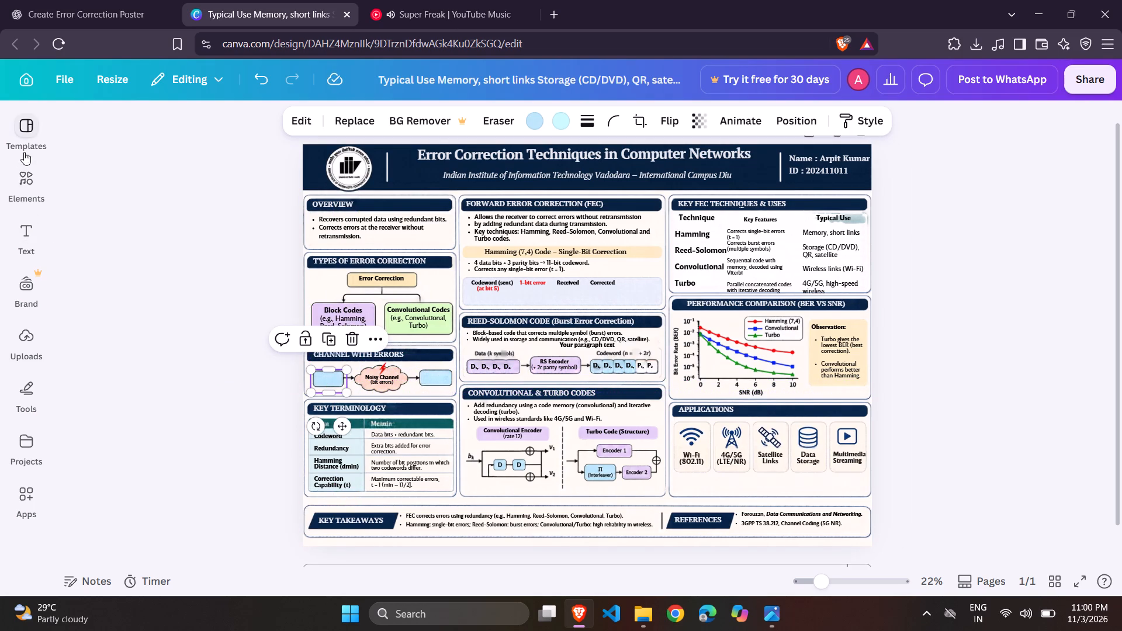
Search the elements library for "box" and browse the results for a suitable box.
click(23, 178)
click(144, 134)
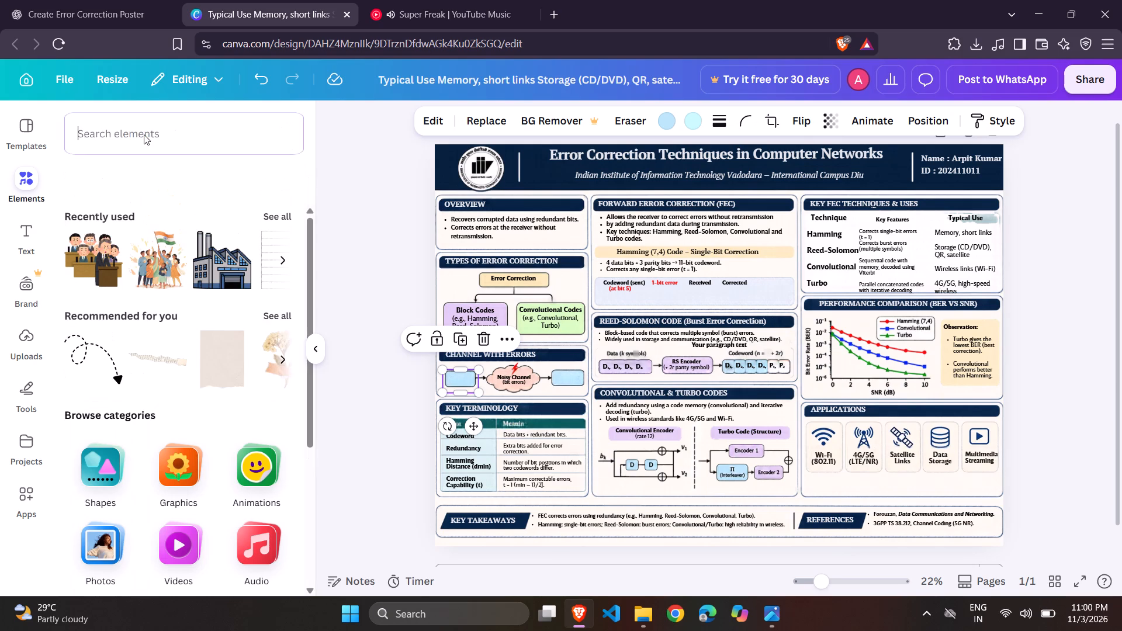
text(box)
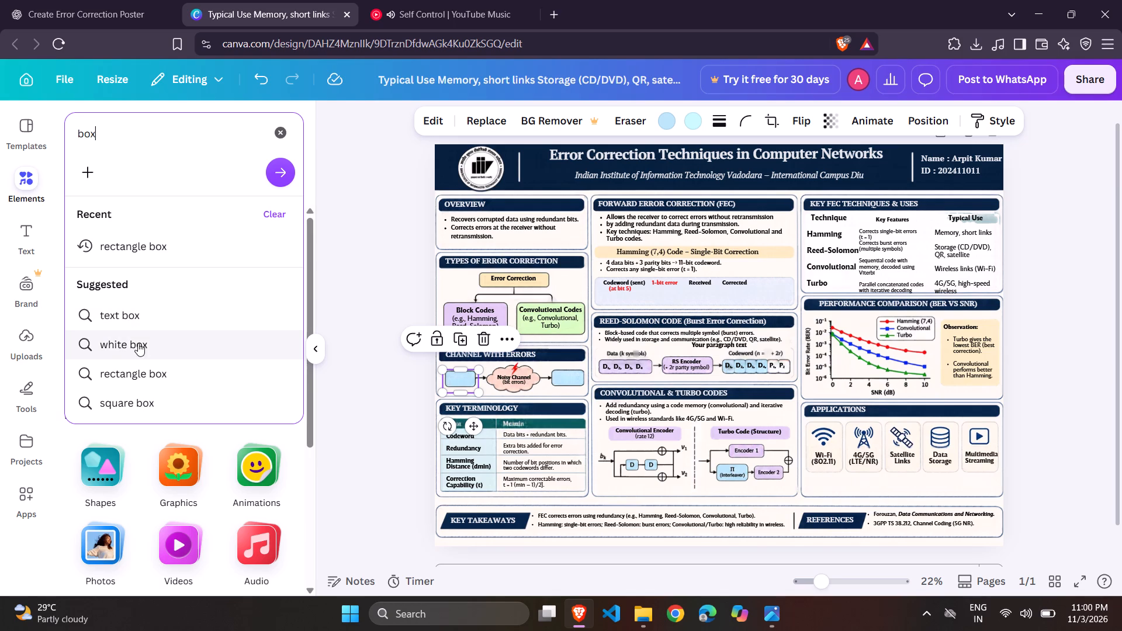
click(286, 171)
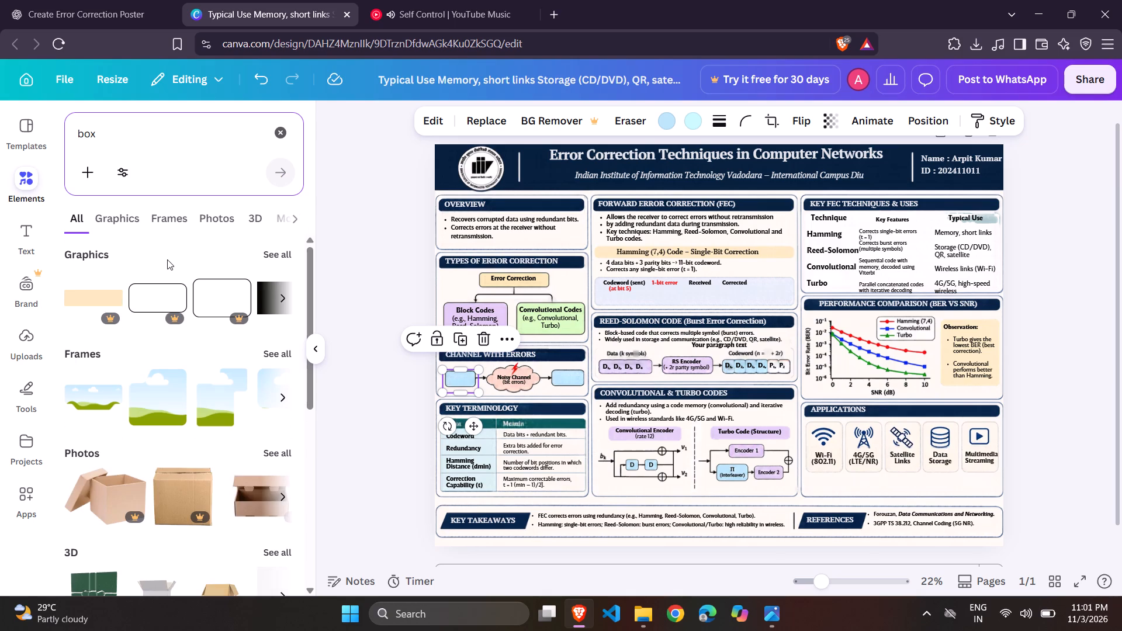
scroll(176, 391, down, 2)
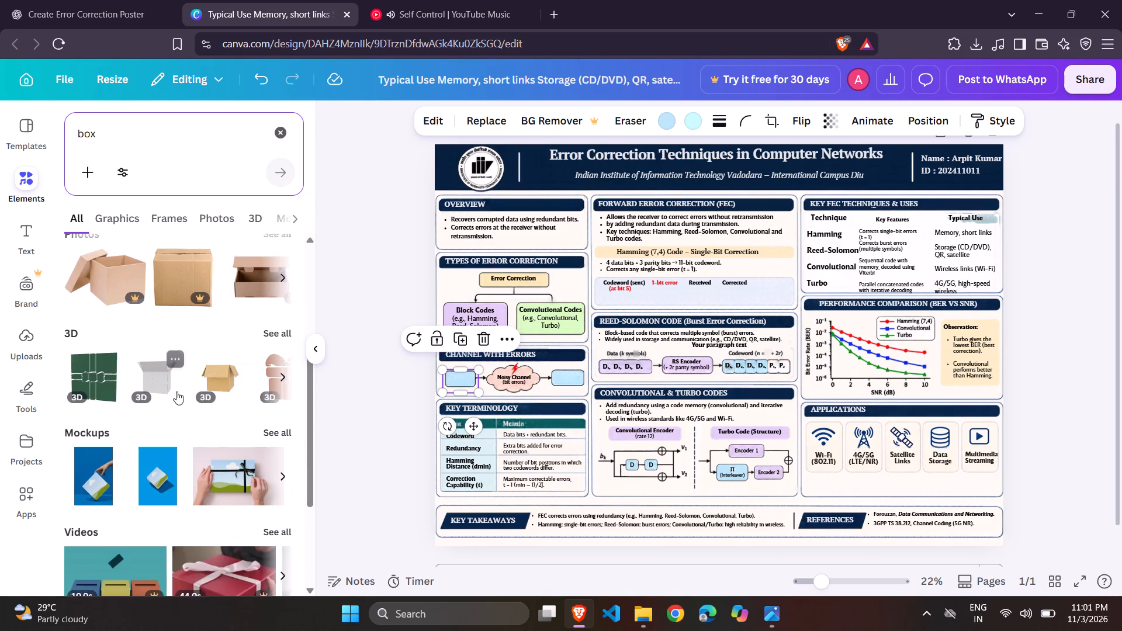
scroll(176, 391, down, 3)
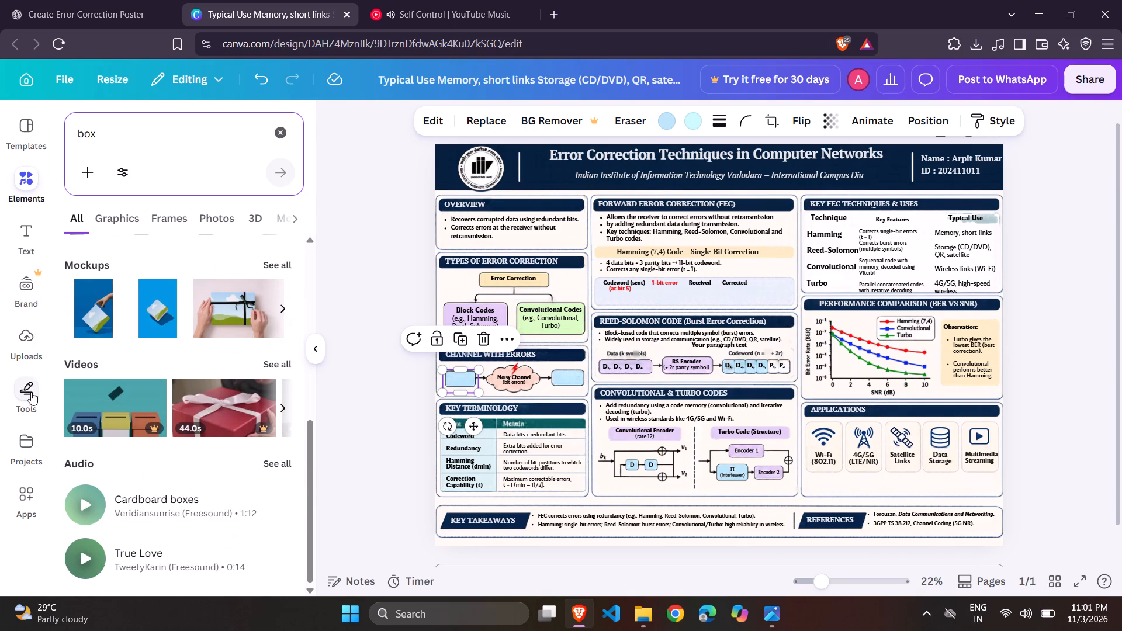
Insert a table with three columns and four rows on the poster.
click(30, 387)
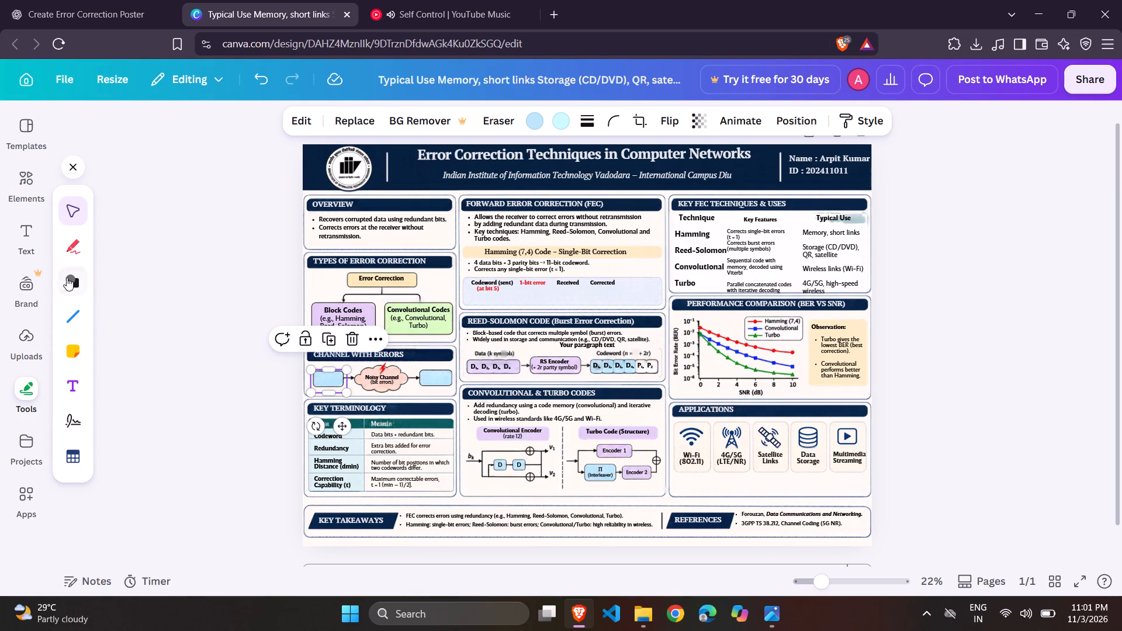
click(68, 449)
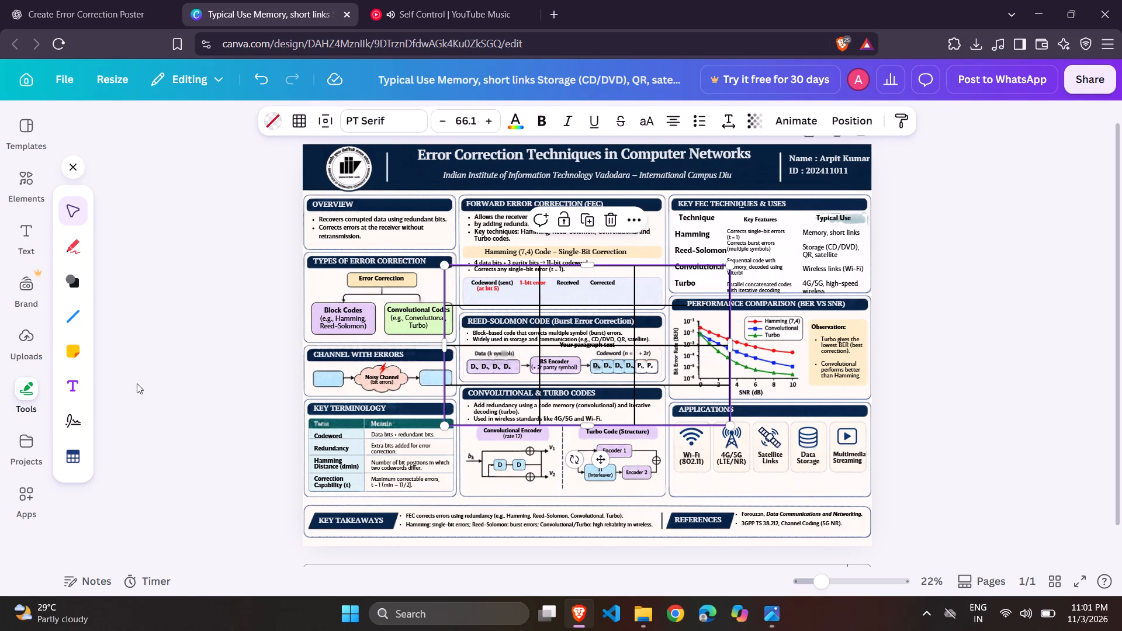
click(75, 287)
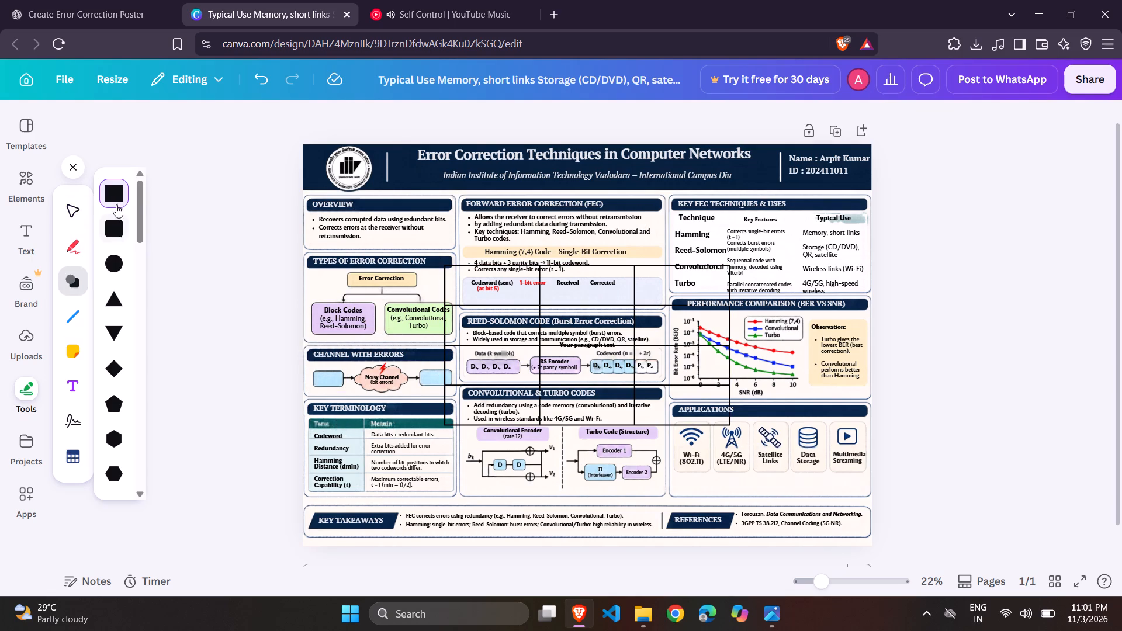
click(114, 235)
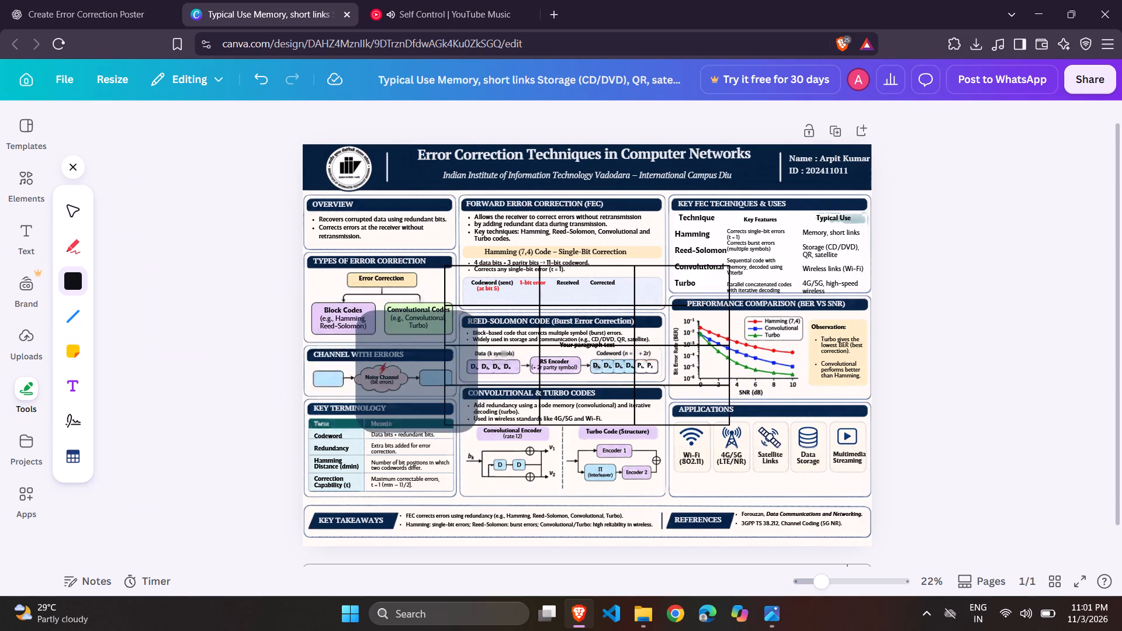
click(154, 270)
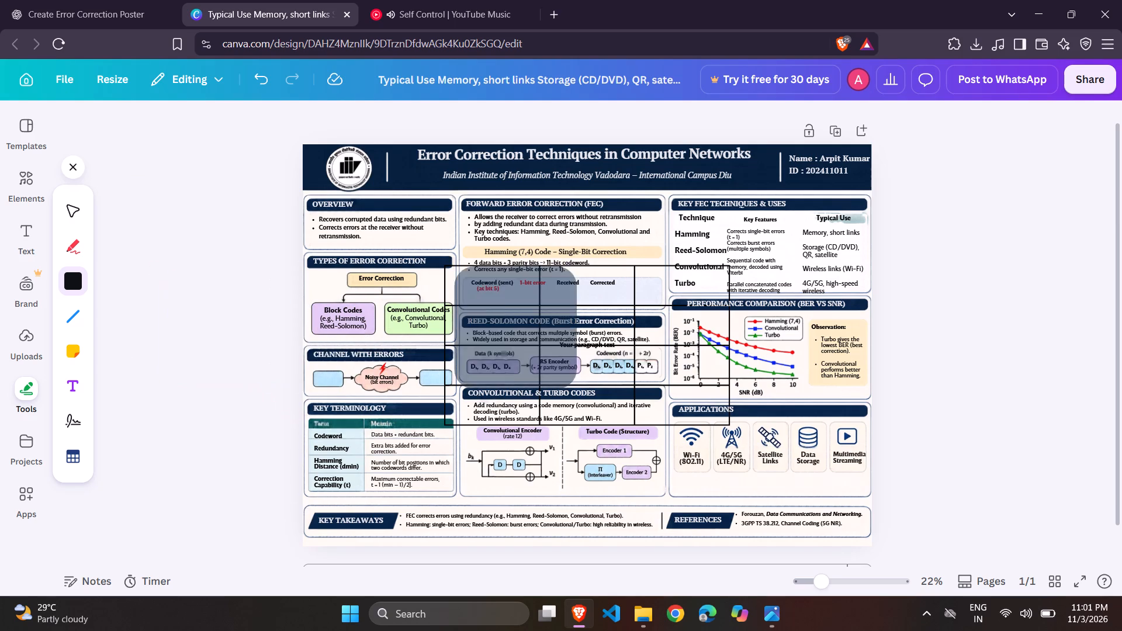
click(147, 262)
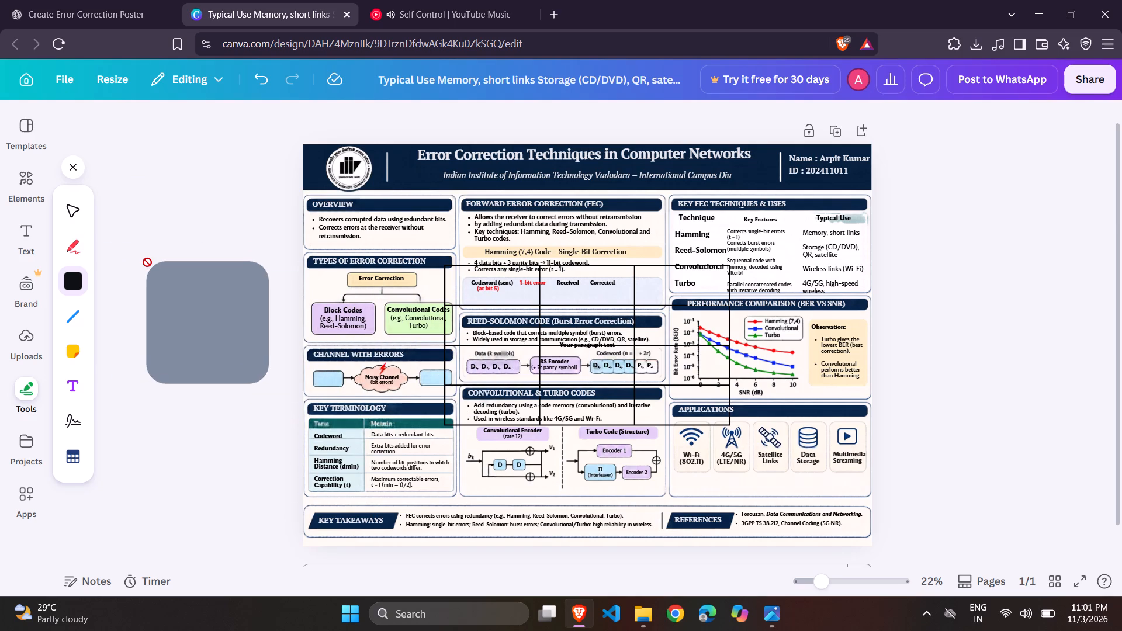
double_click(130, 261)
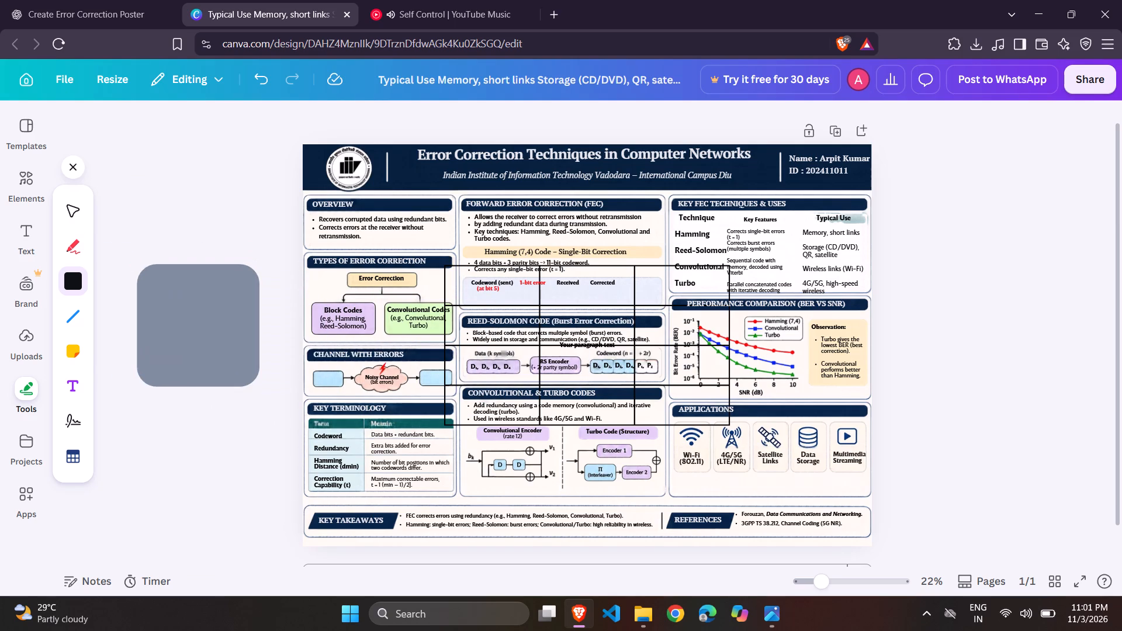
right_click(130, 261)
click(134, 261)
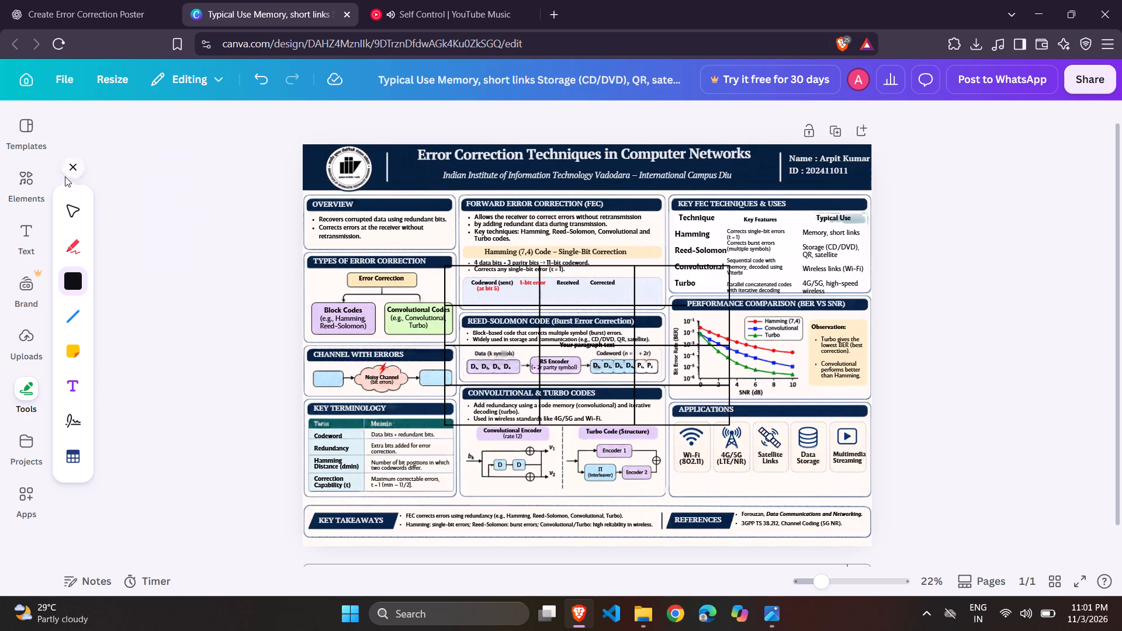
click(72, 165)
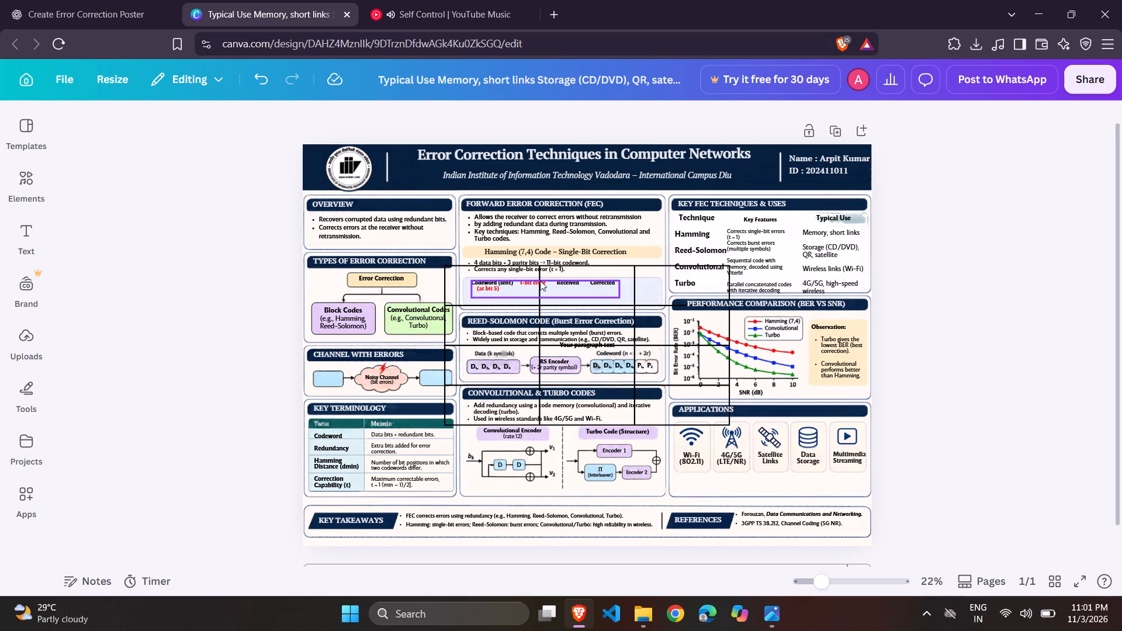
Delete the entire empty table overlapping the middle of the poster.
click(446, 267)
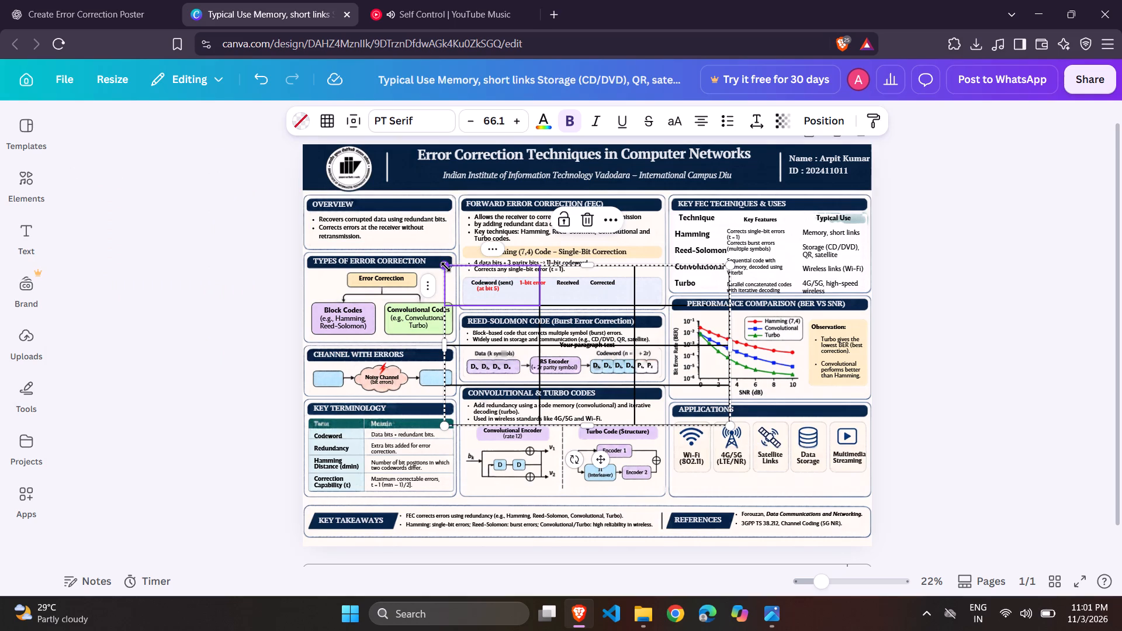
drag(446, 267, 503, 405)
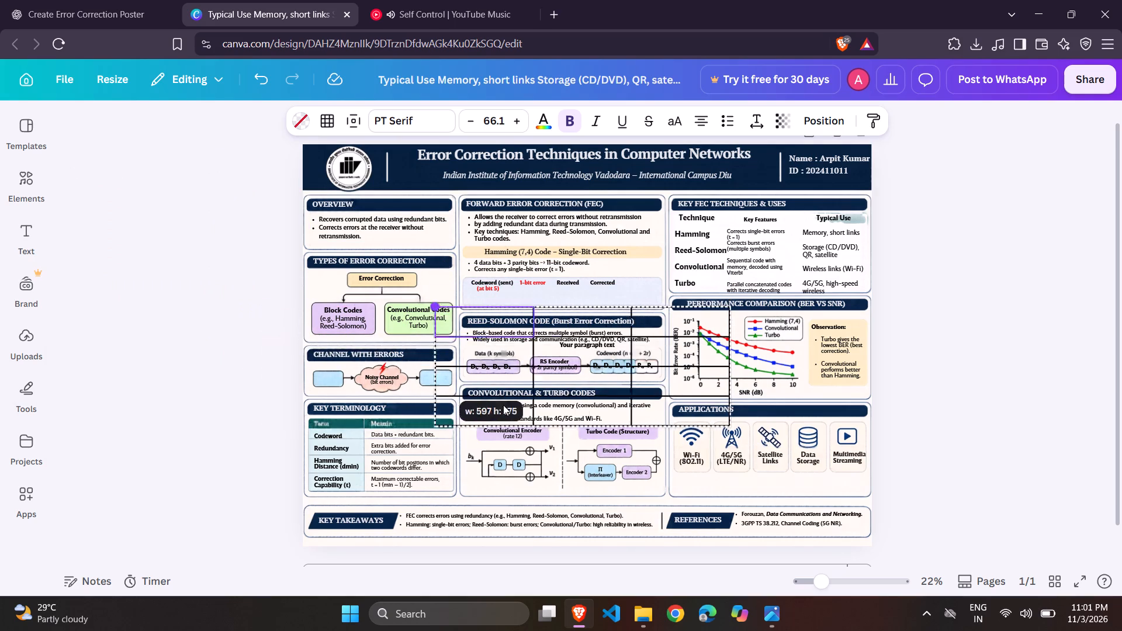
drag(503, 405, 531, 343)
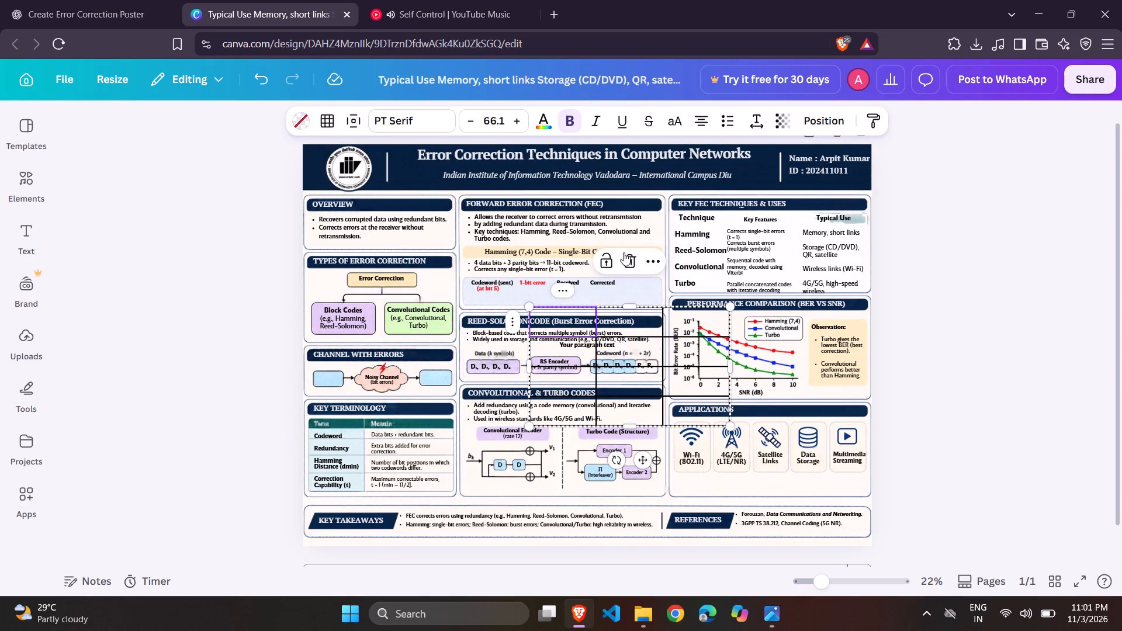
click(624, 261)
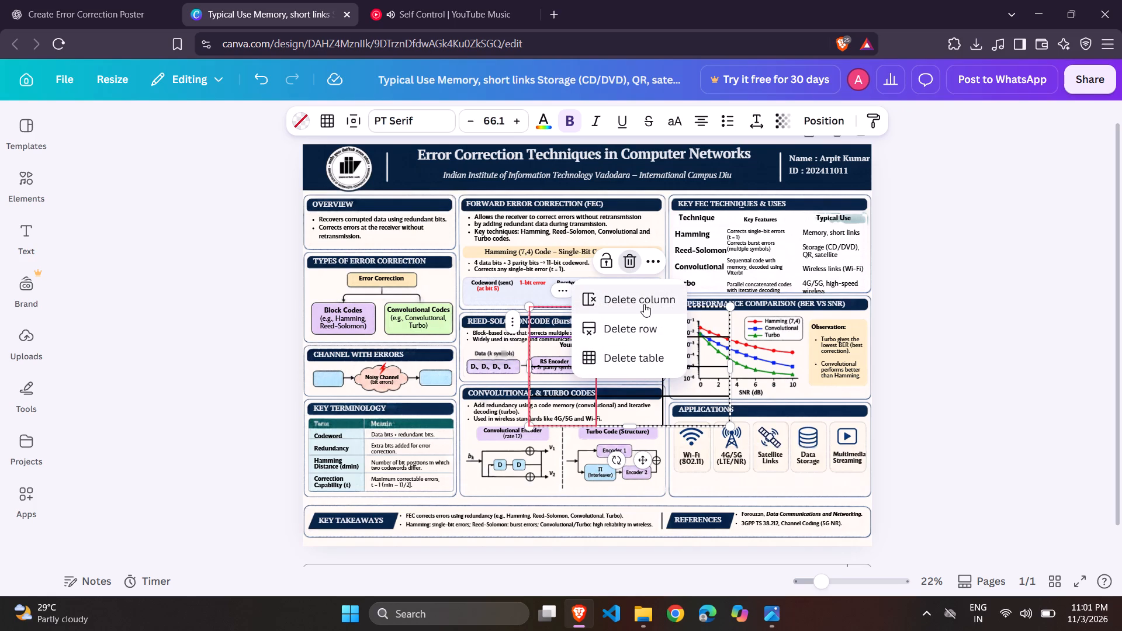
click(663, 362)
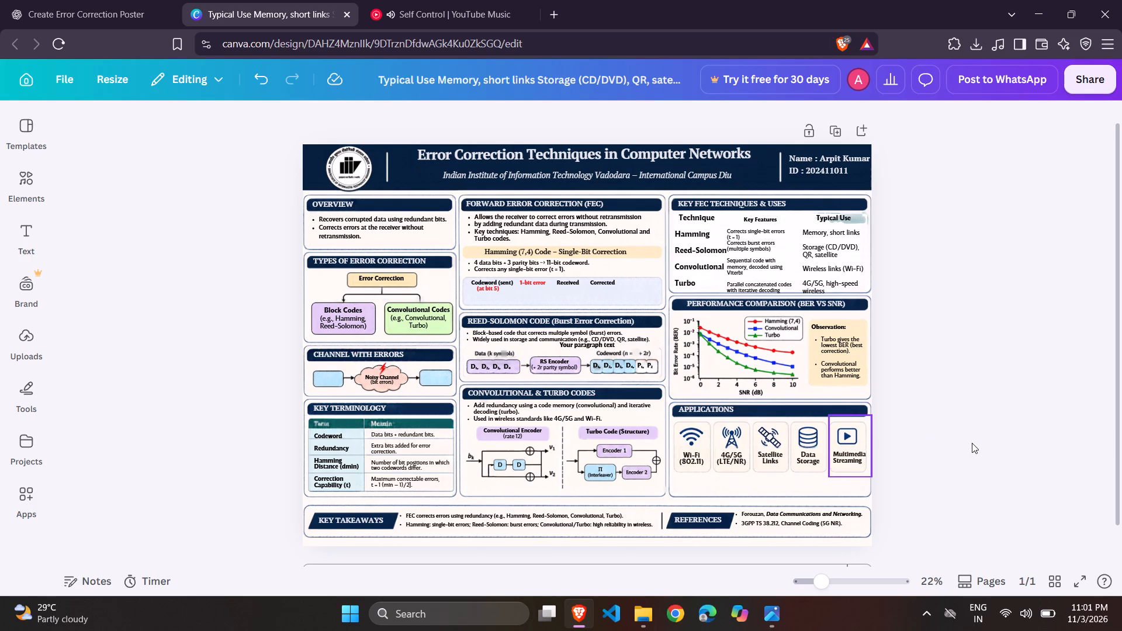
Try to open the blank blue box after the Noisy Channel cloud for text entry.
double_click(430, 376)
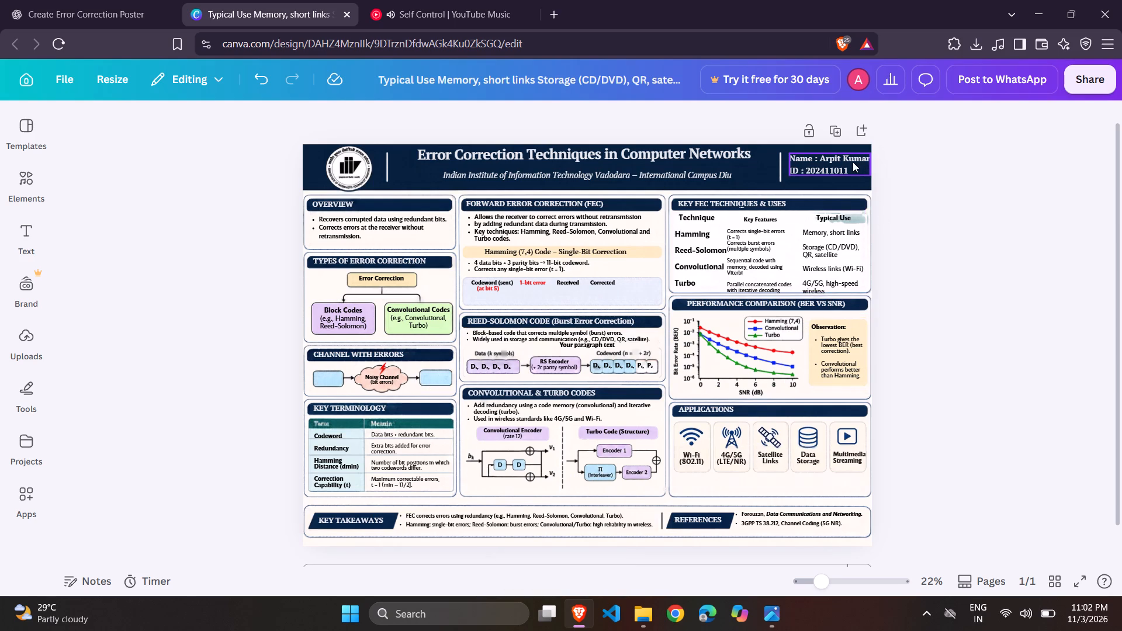
Shift the name and ID text block in the header slightly inward, away from the poster's right edge.
click(802, 160)
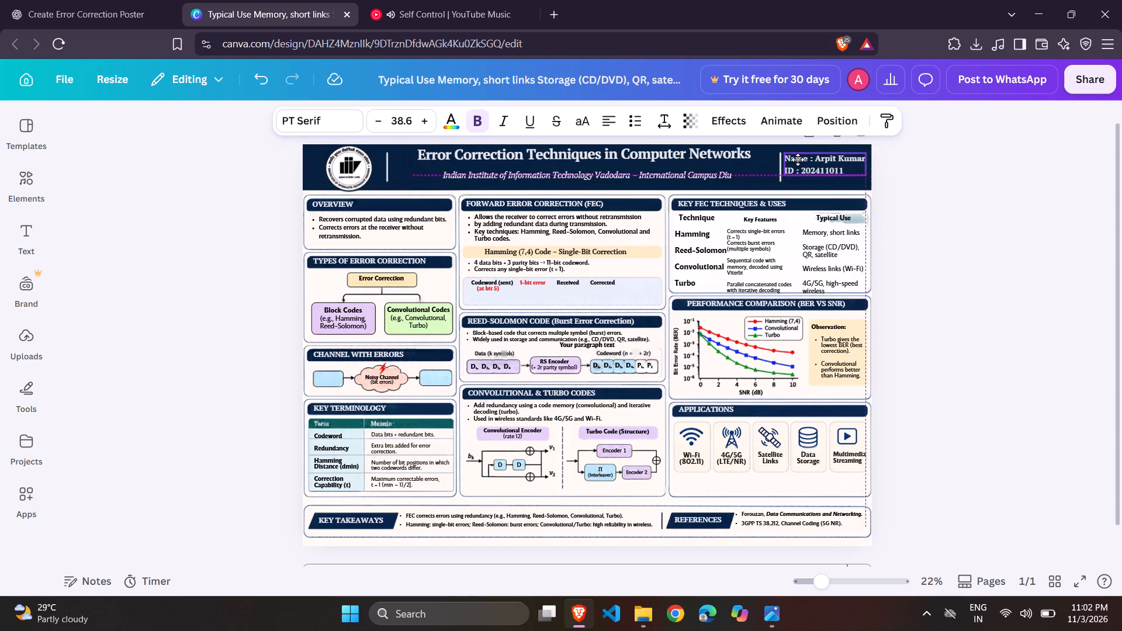
click(998, 168)
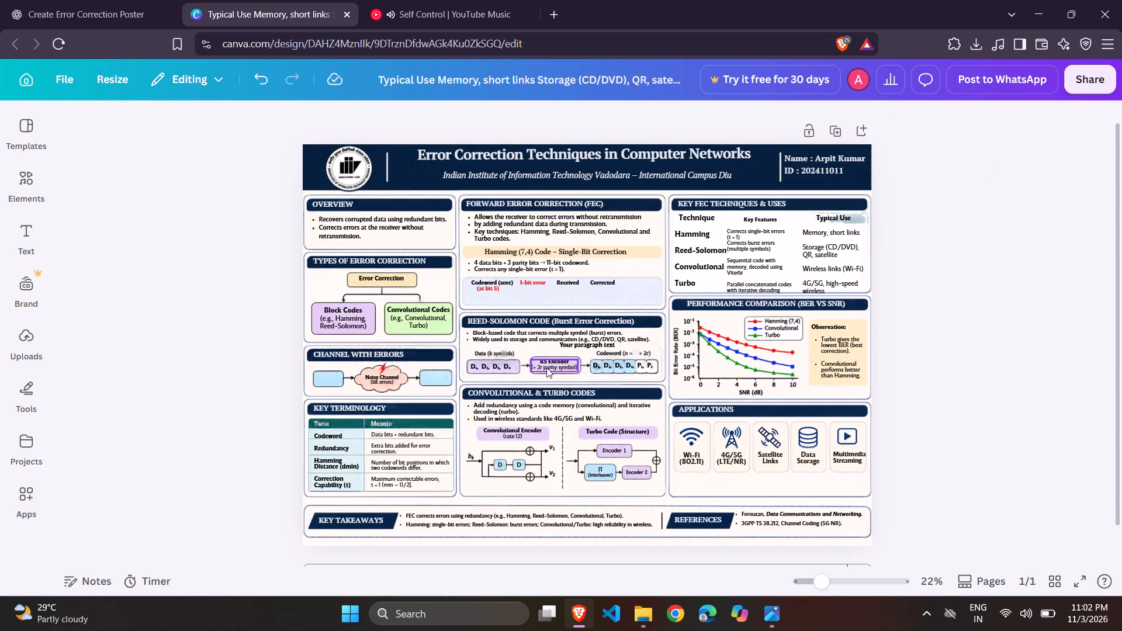
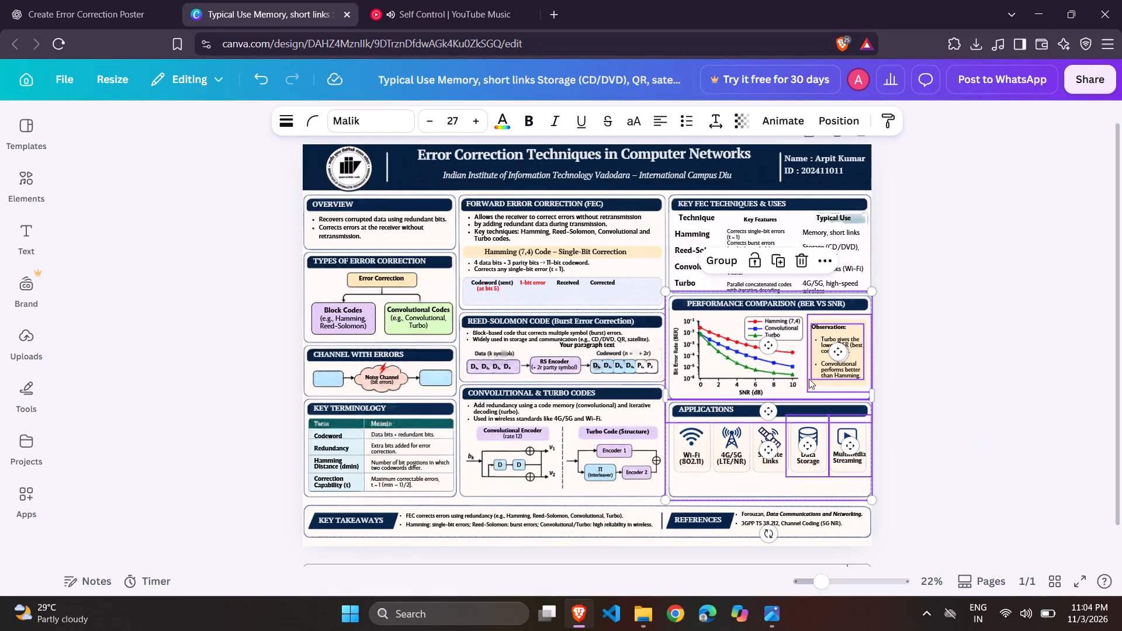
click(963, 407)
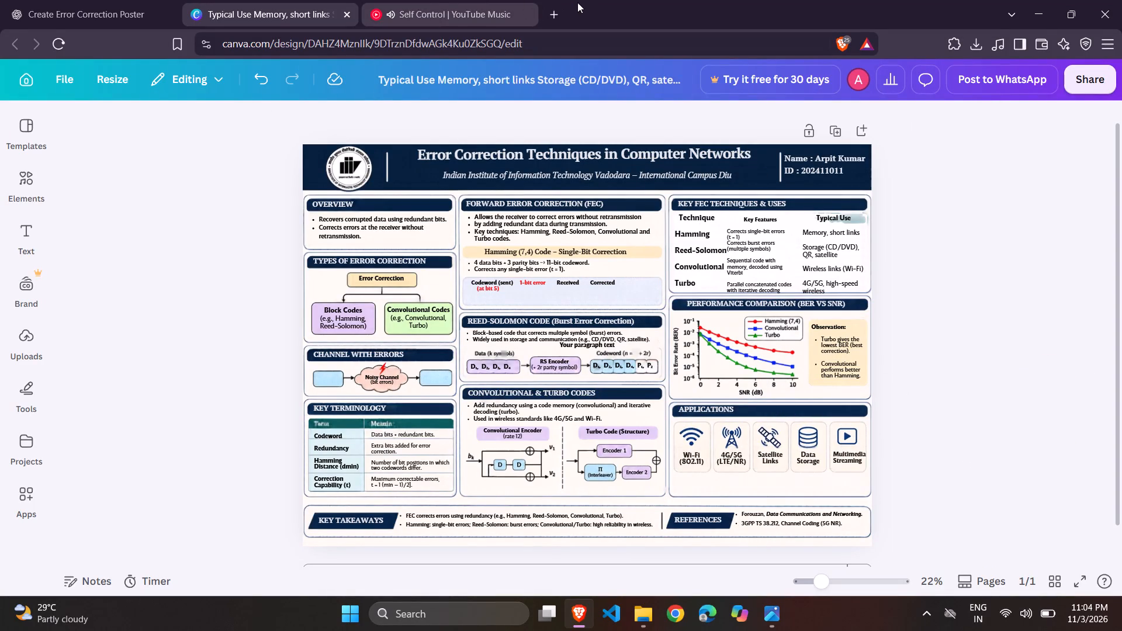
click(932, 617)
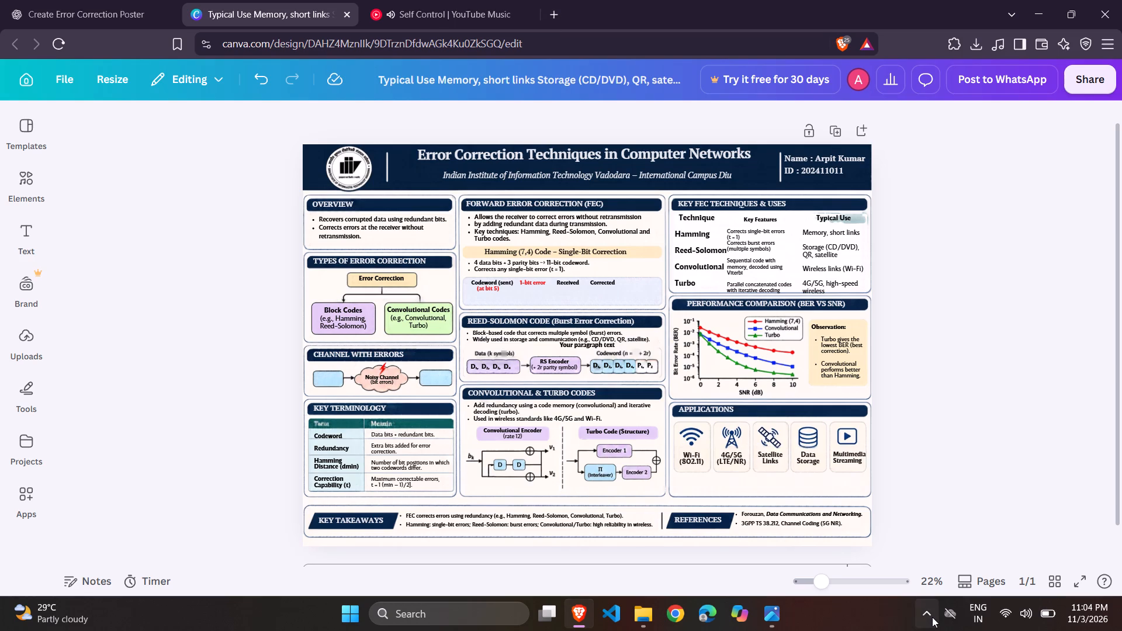
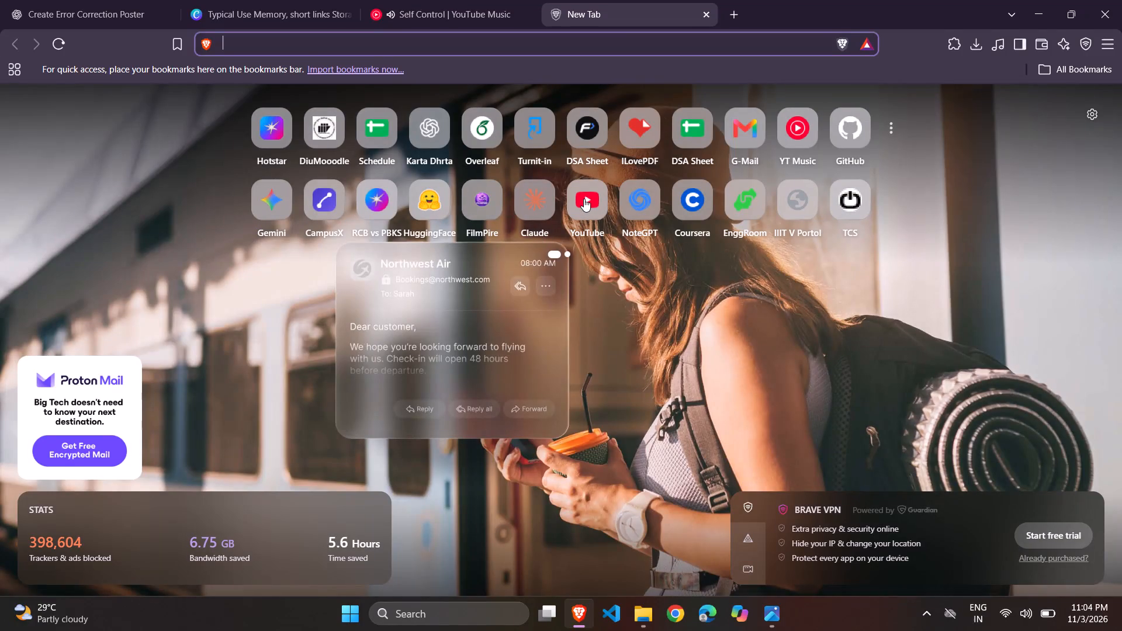
Open YouTube and search for "convolutional and turbo code".
click(584, 199)
click(233, 0)
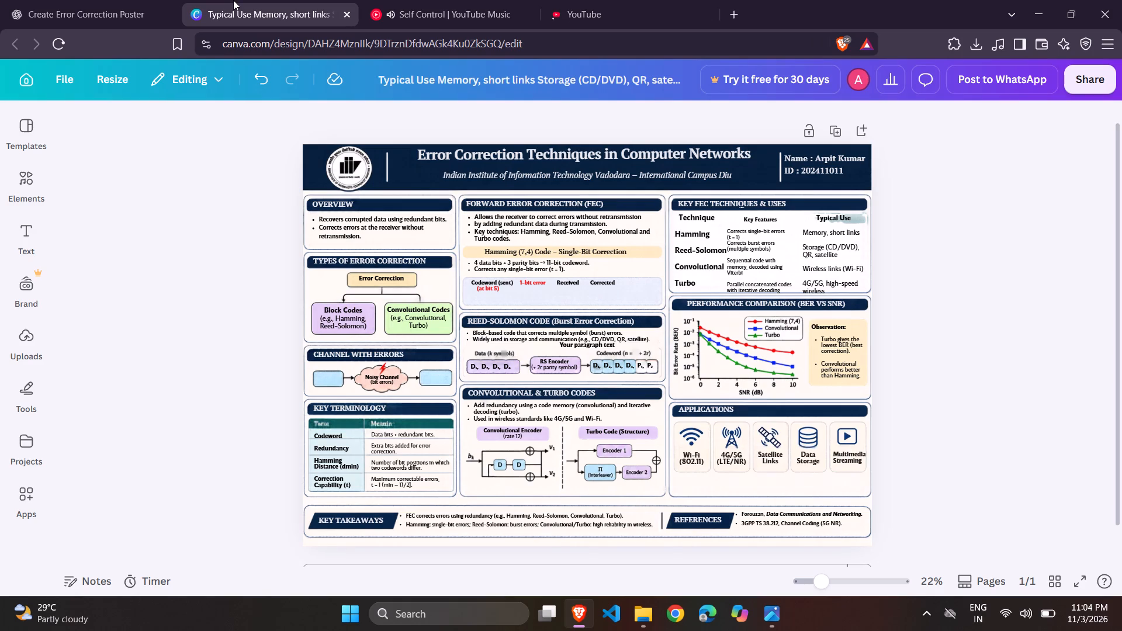
click(656, 1)
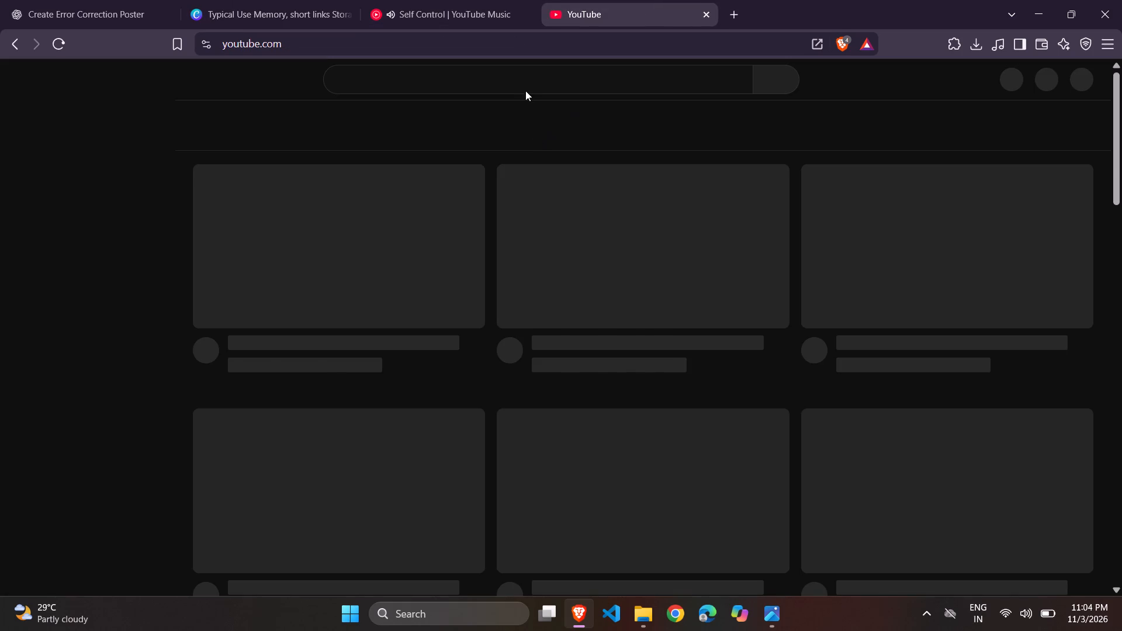
click(529, 77)
text(con)
text(vol)
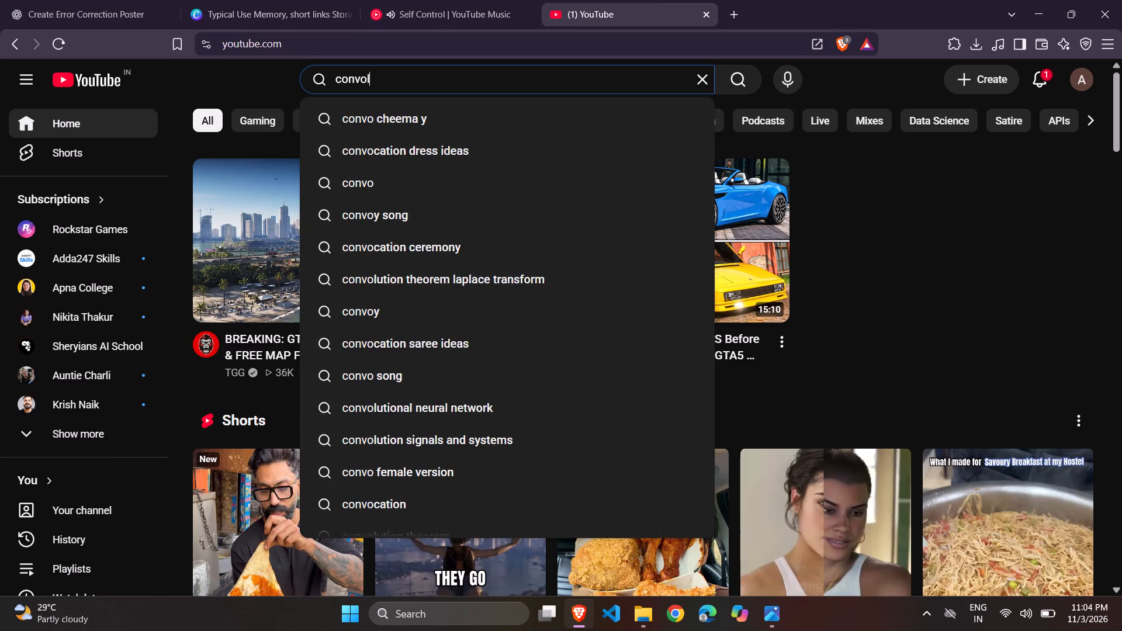
text(utional and)
key(space)
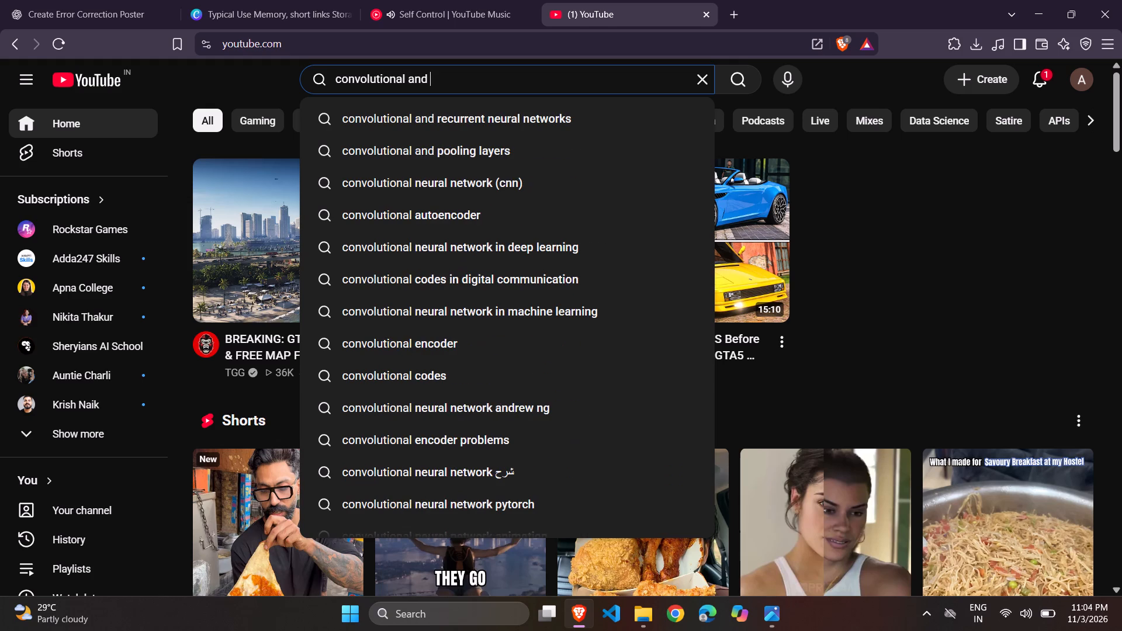
text(turbo co)
text(de)
key(Return)
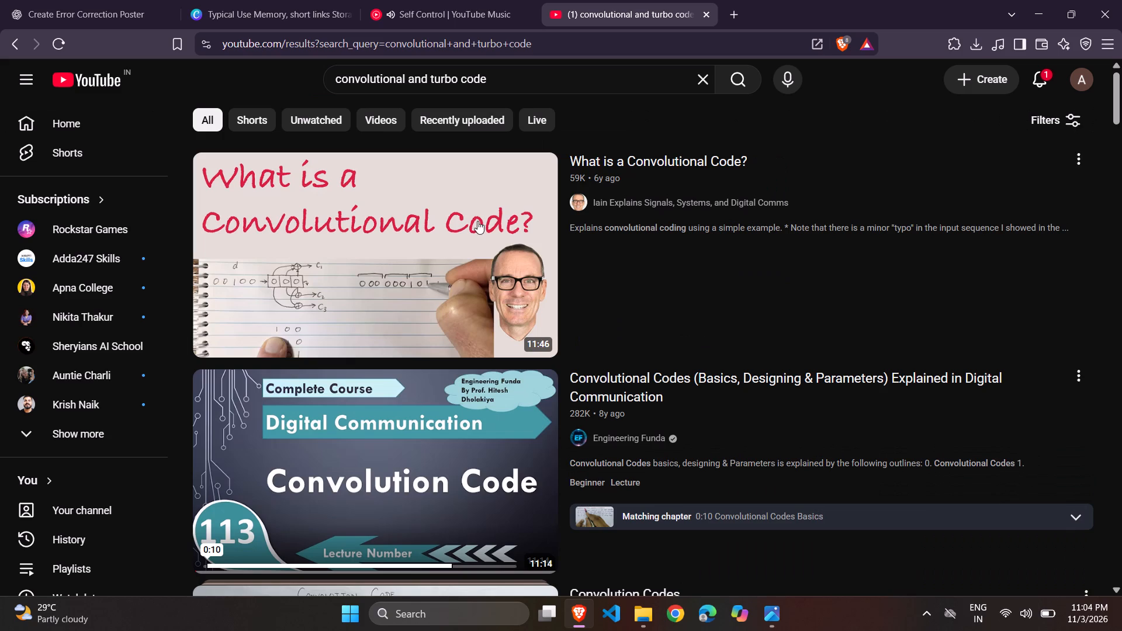
Look through the YouTube results for videos explaining convolutional and turbo codes.
scroll(479, 292, down, 1)
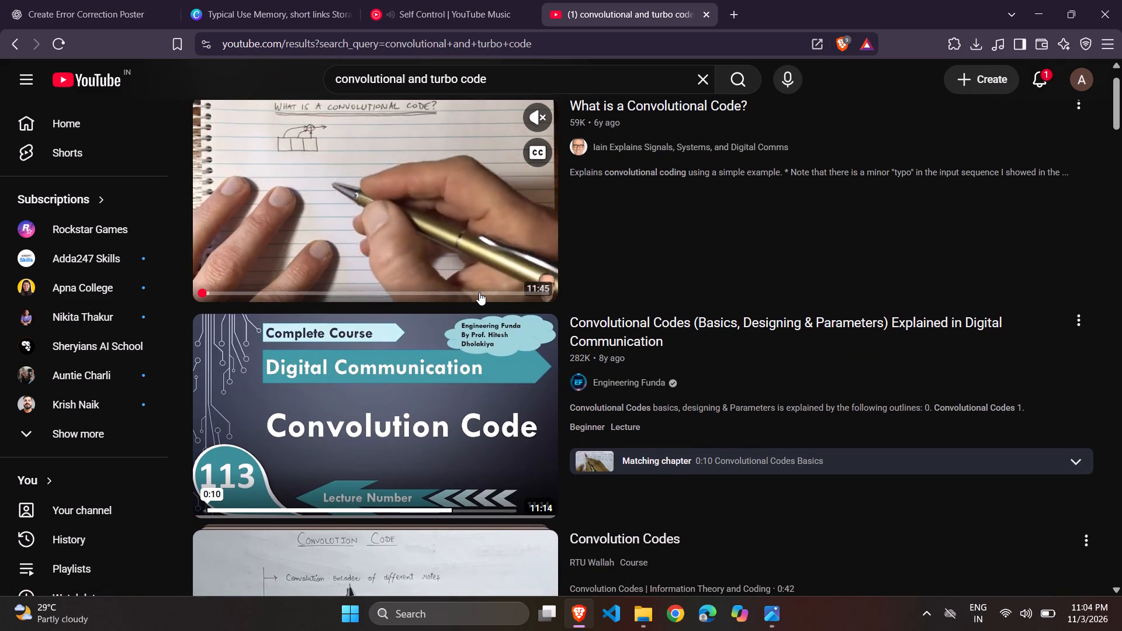
scroll(479, 292, down, 3)
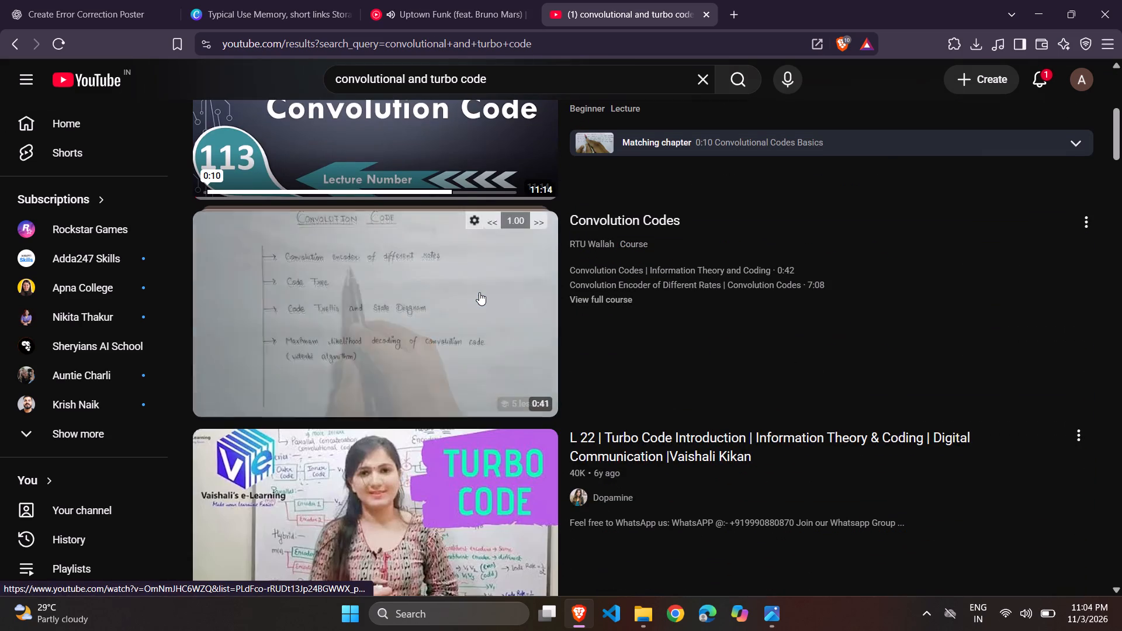
scroll(479, 292, down, 2)
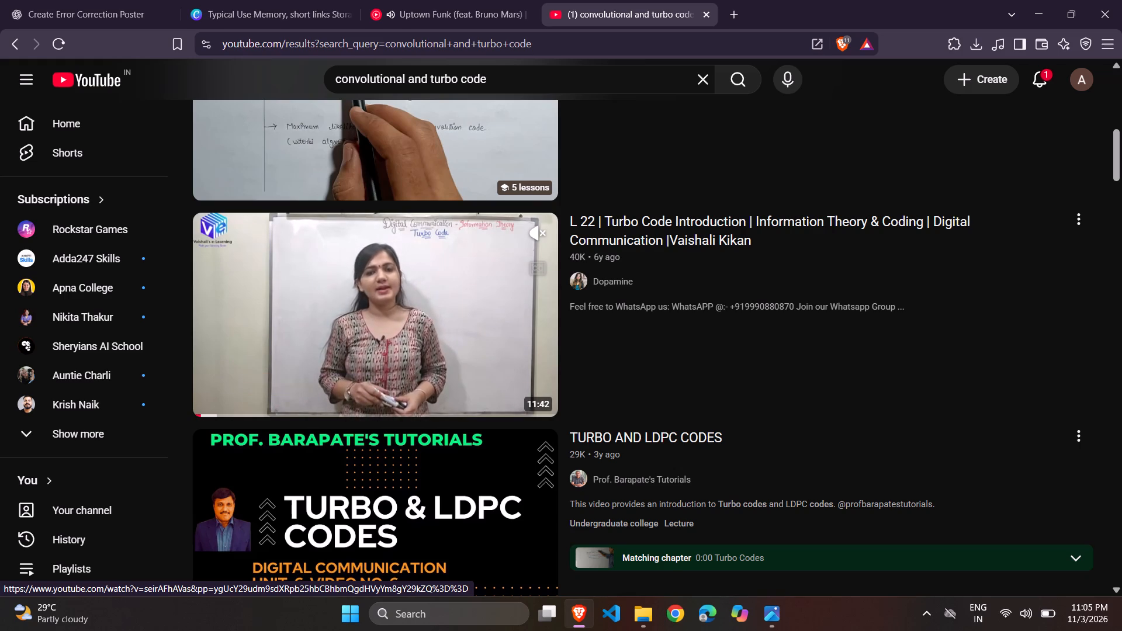
scroll(479, 292, down, 2)
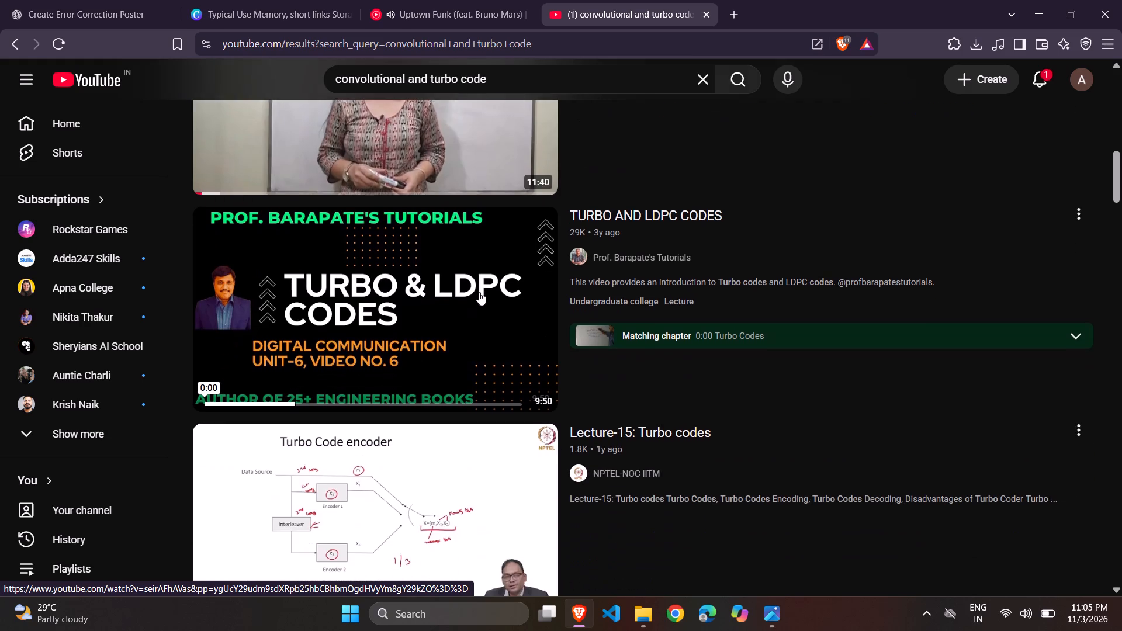
scroll(394, 367, down, 2)
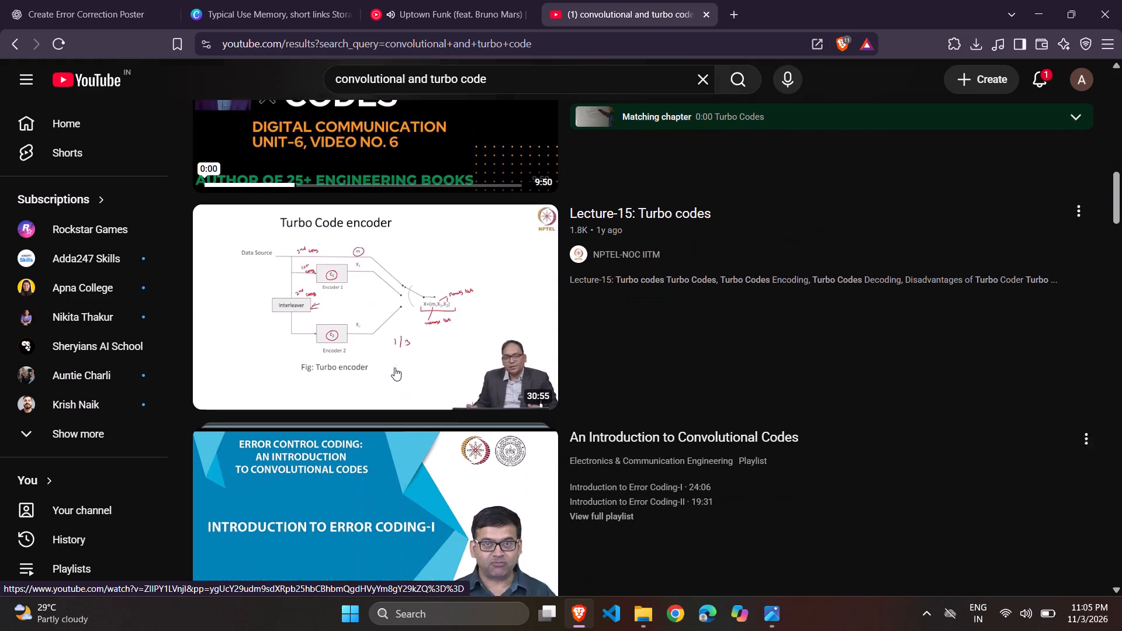
scroll(394, 367, down, 1)
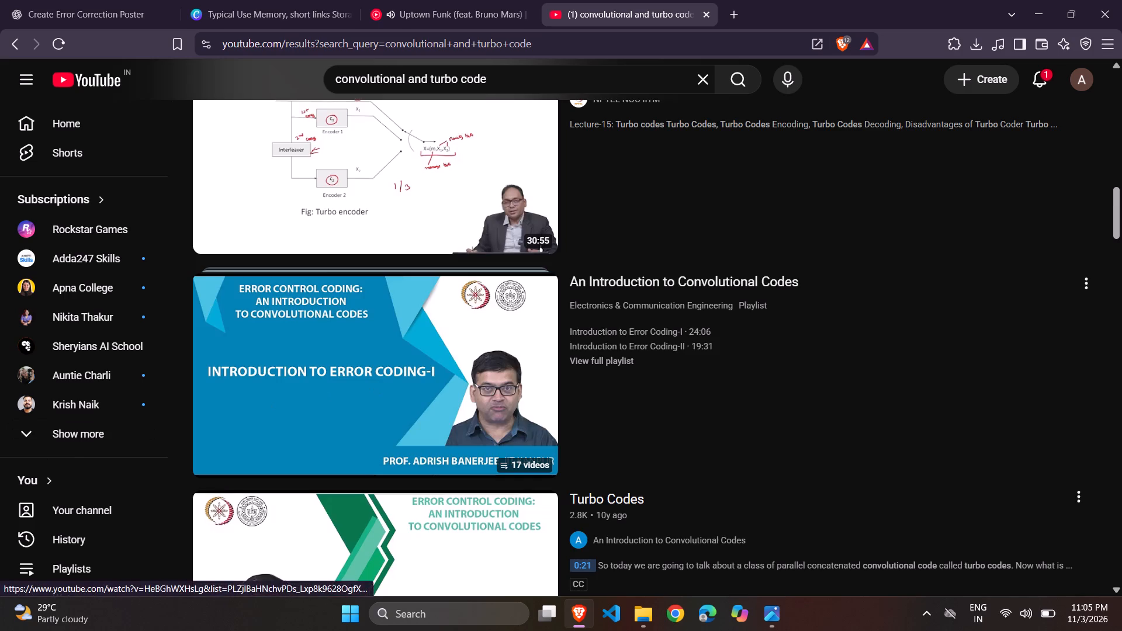
scroll(377, 380, down, 5)
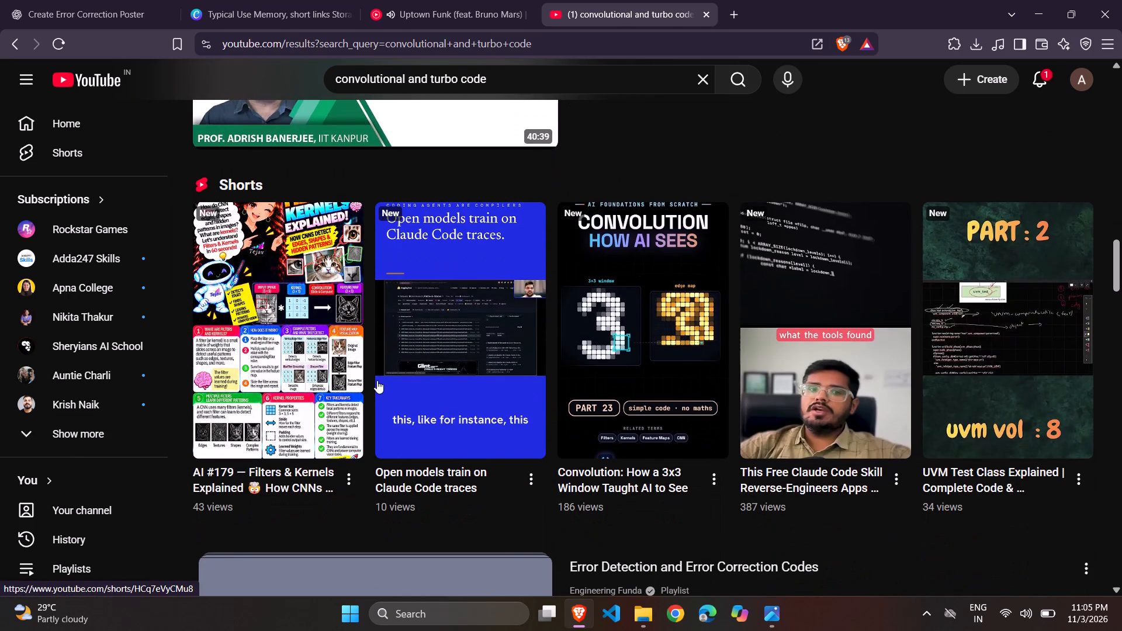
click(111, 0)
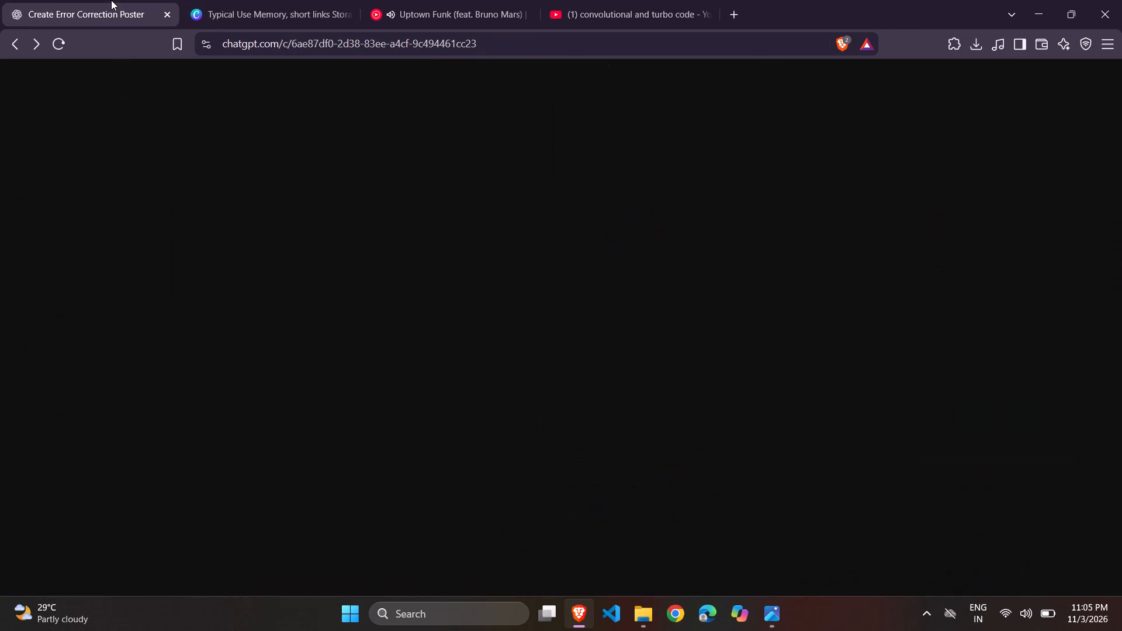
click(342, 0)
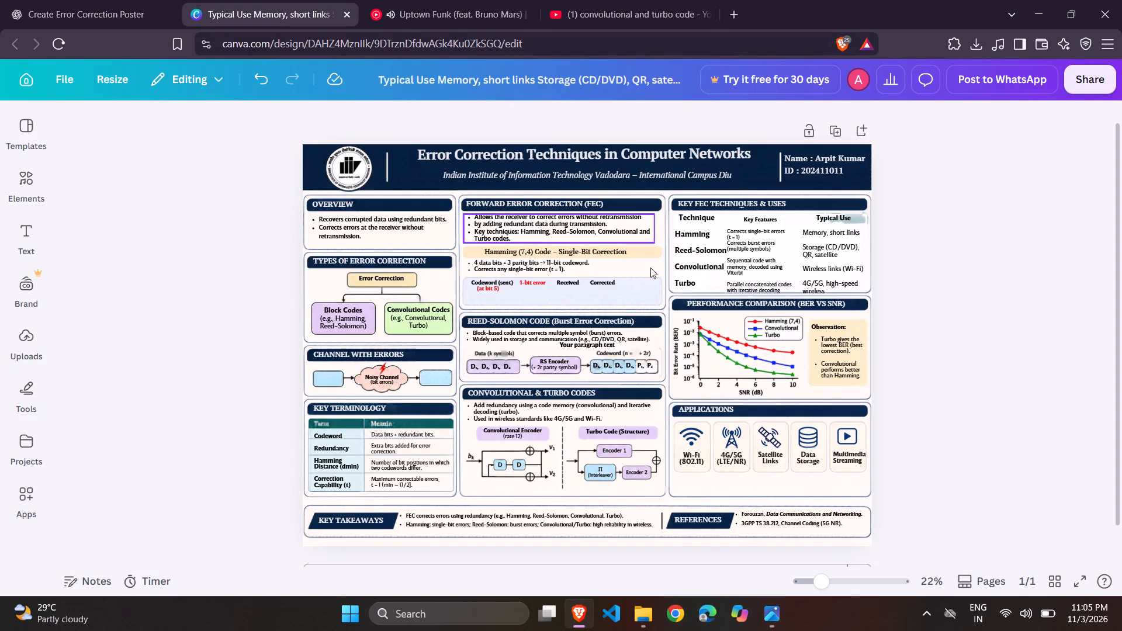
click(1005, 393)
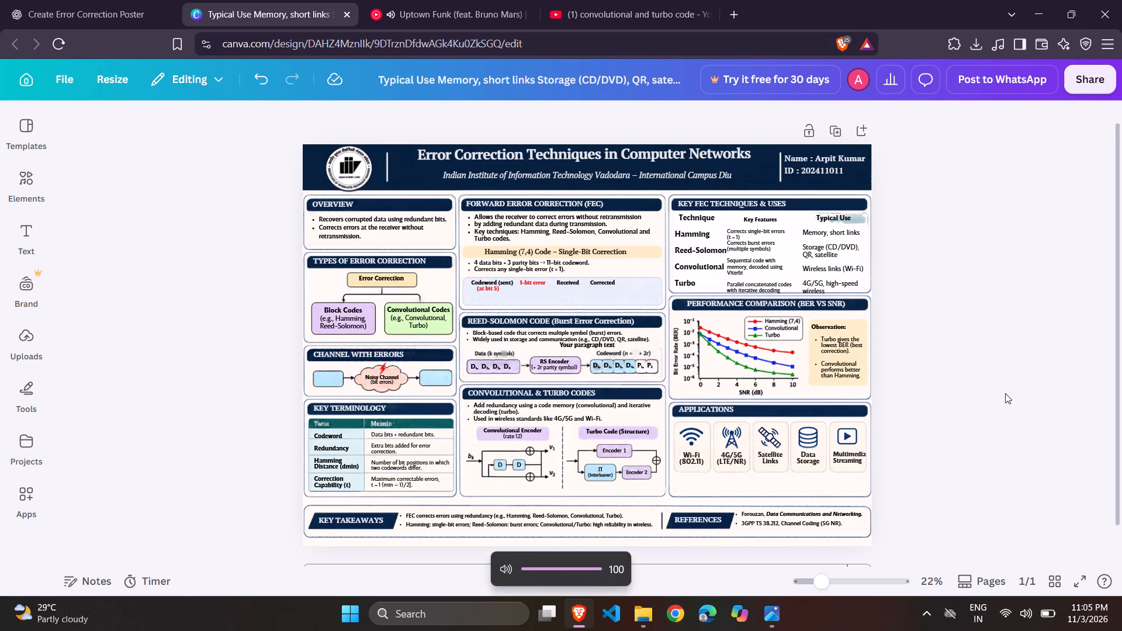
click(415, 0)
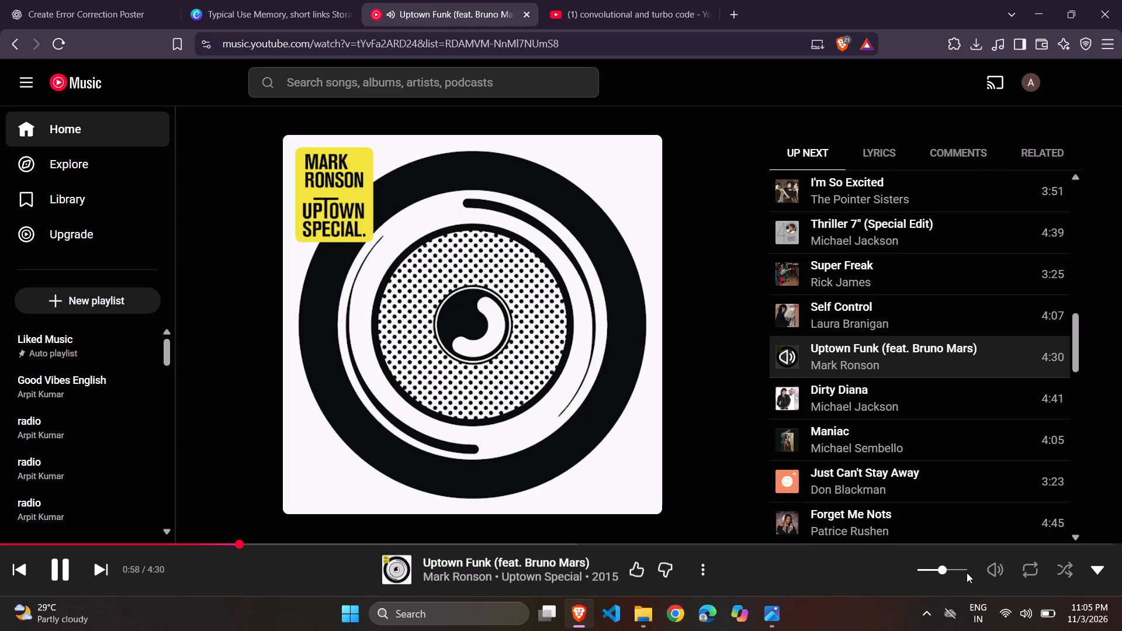
Raise the playback volume of the song playing in YouTube Music to a bit over the halfway level.
click(953, 568)
drag(953, 568, 960, 573)
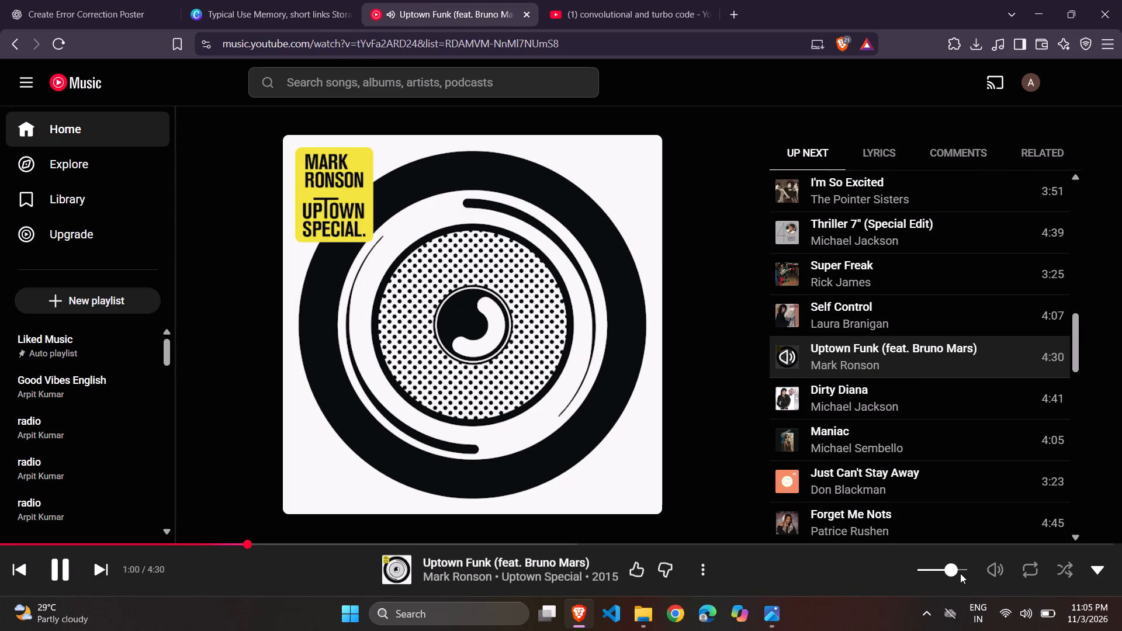
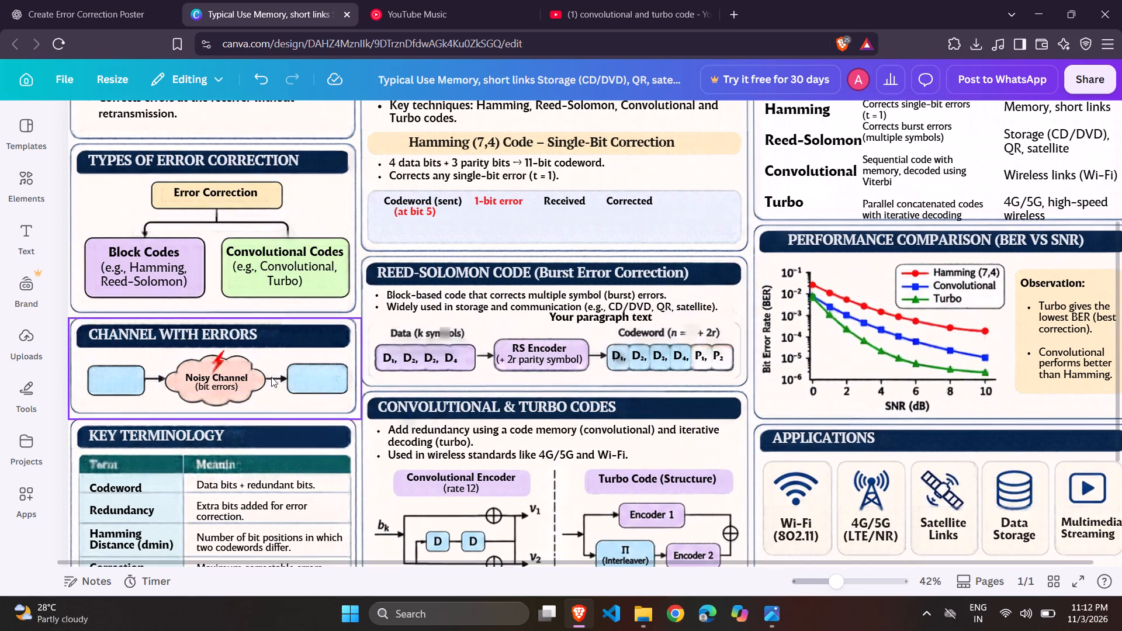
Add a subheading text box to the Canva poster for labelling the empty Channel With Errors box.
scroll(271, 377, right, 1)
double_click(110, 379)
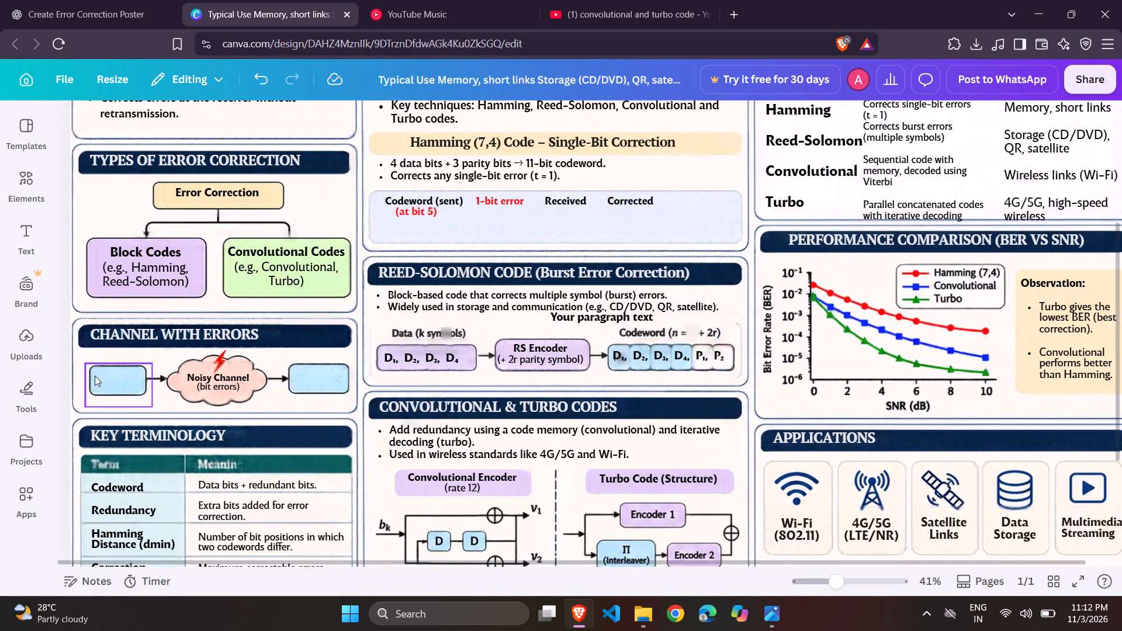
click(17, 242)
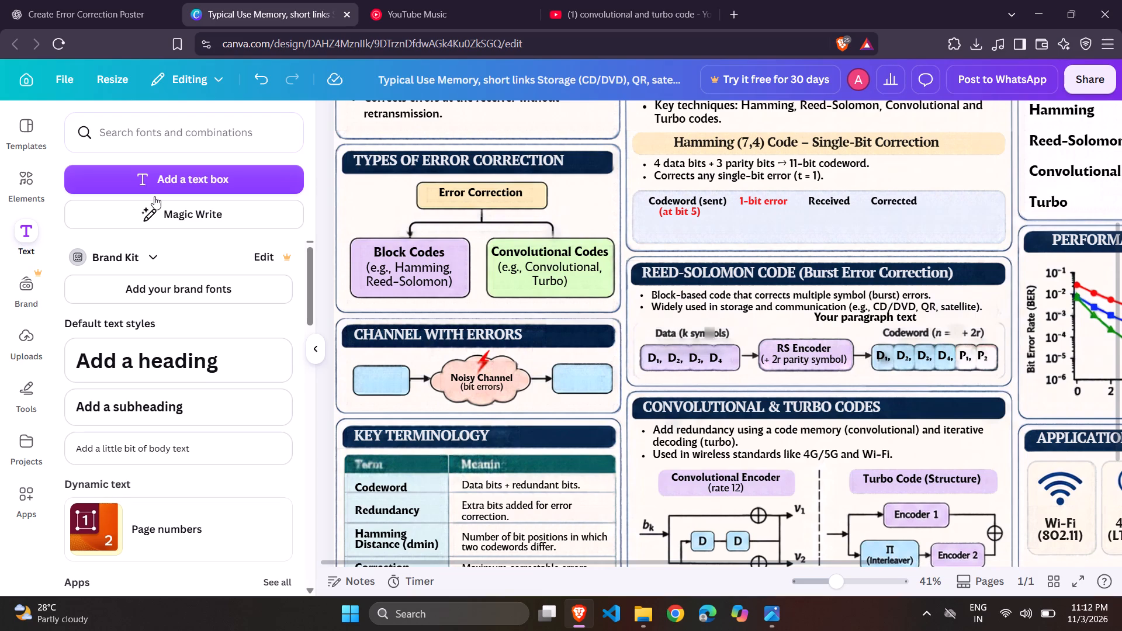
click(153, 401)
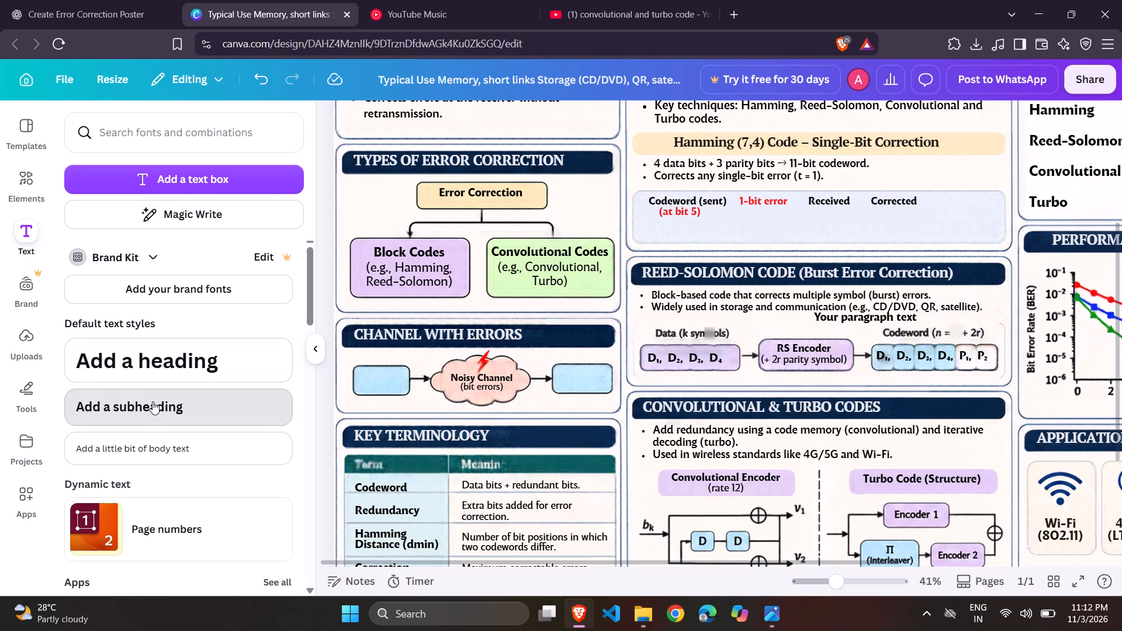
click(678, 335)
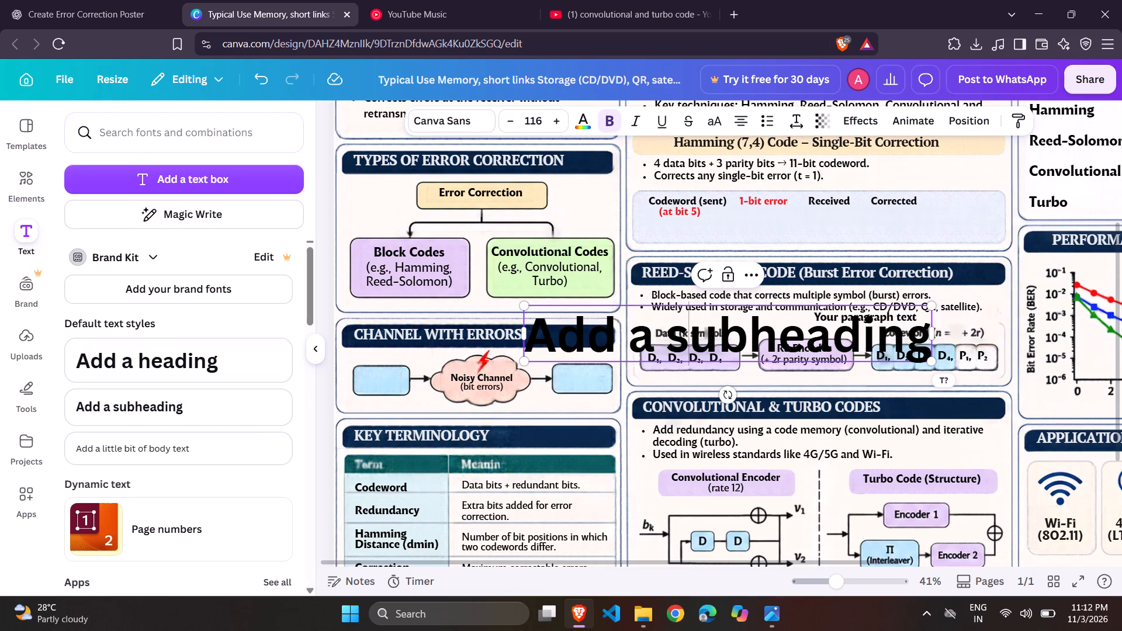
Replace the new subheading's placeholder text with "Sender".
key(ctrl+a)
key(s)
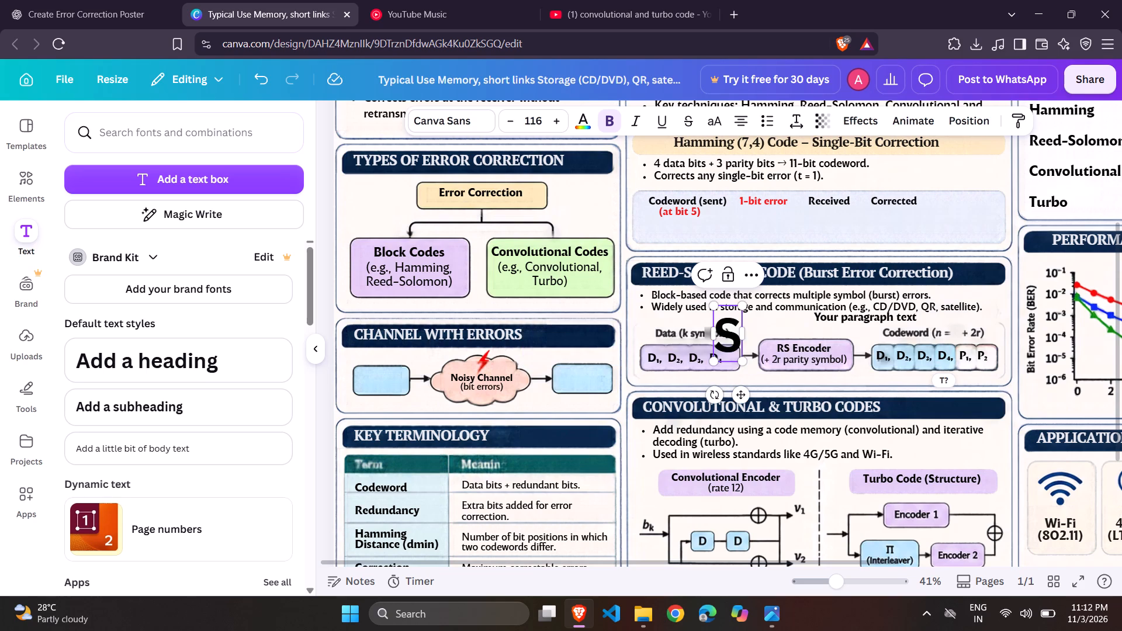
key(BackSpace)
key(F12)
key(F12)
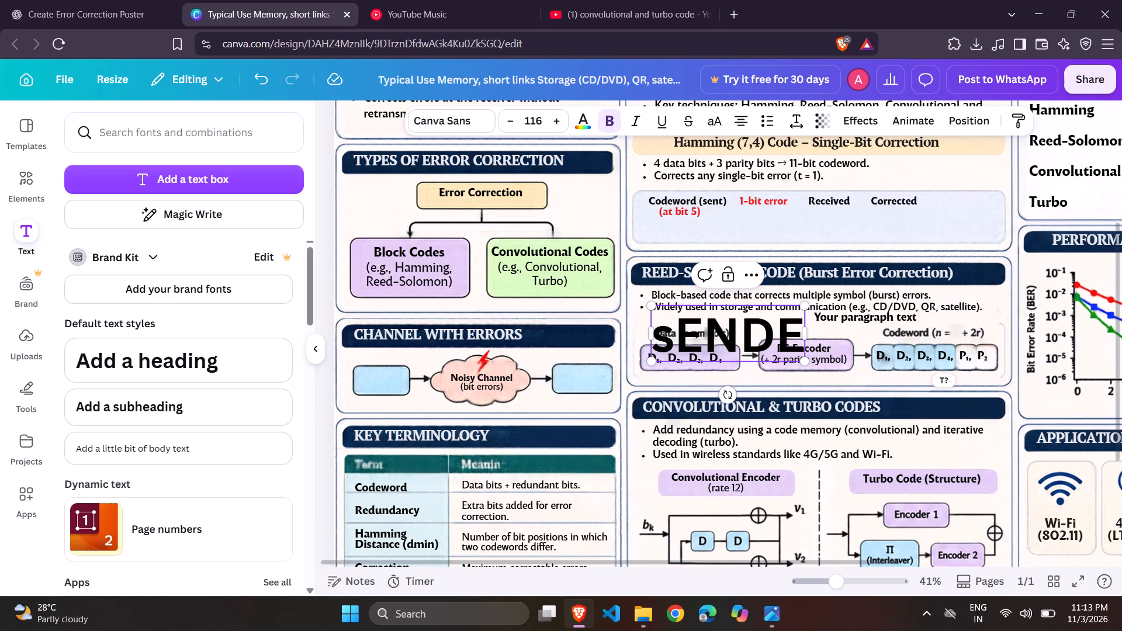
key(F12)
key(BackSpace)
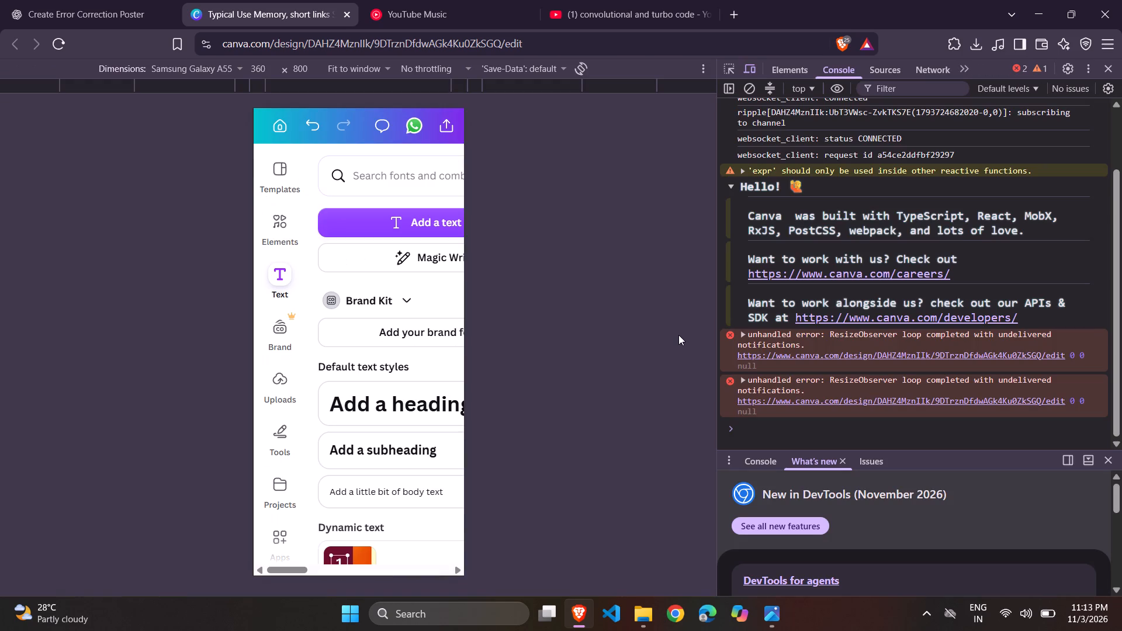
key(F12)
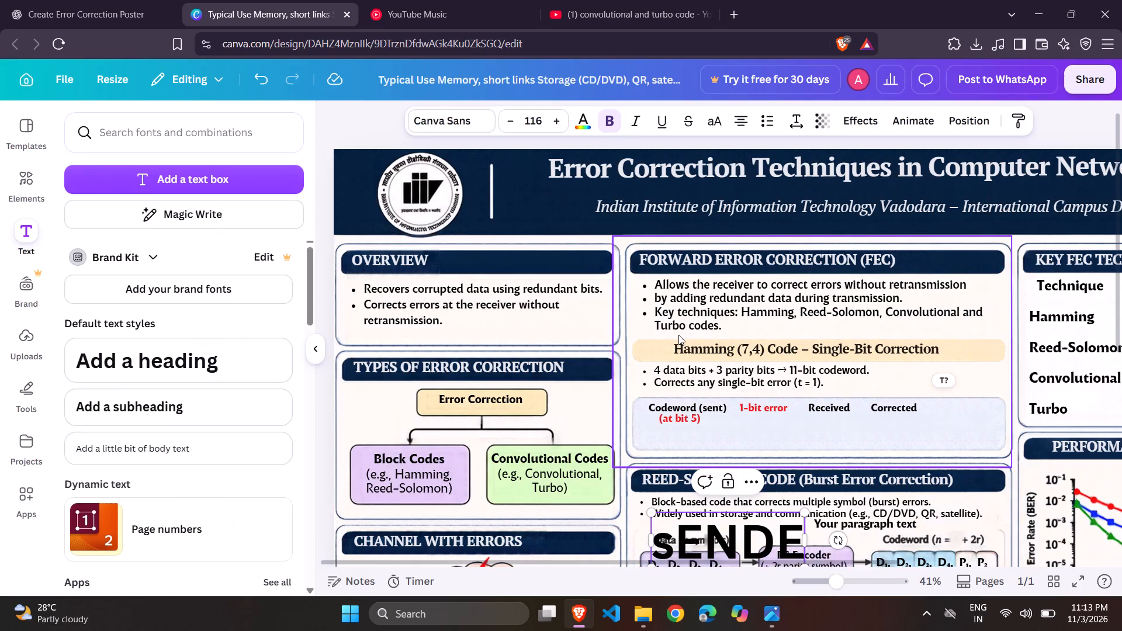
scroll(678, 335, down, 1)
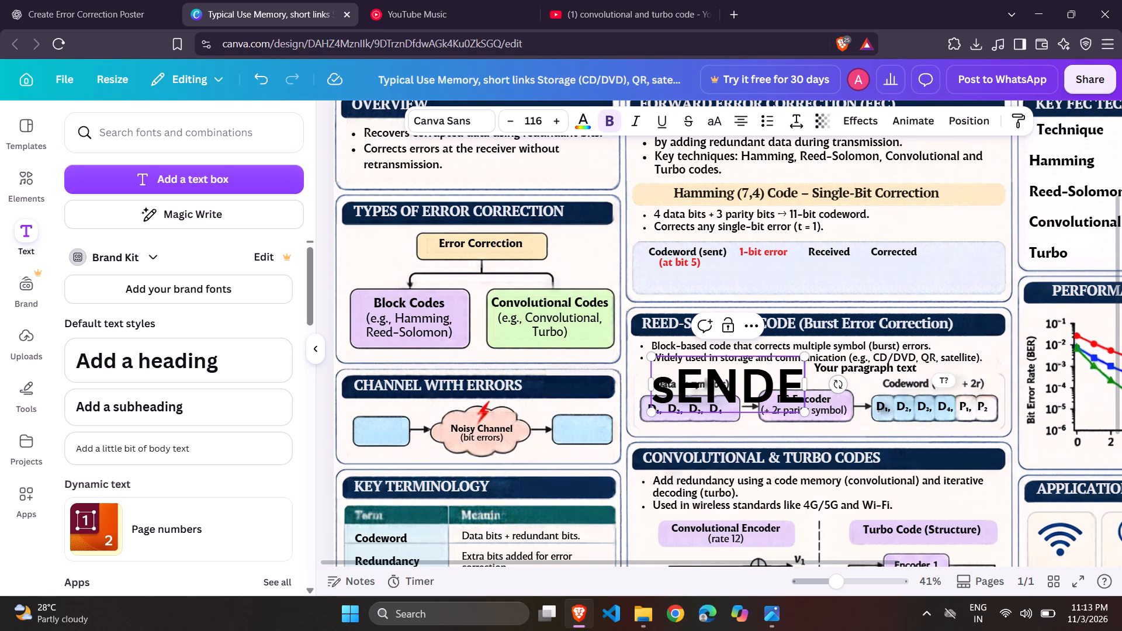
key(BackSpace)
key(BackSpace)
key(BackSpace)
key(BackSpace)
key(BackSpace)
key(s)
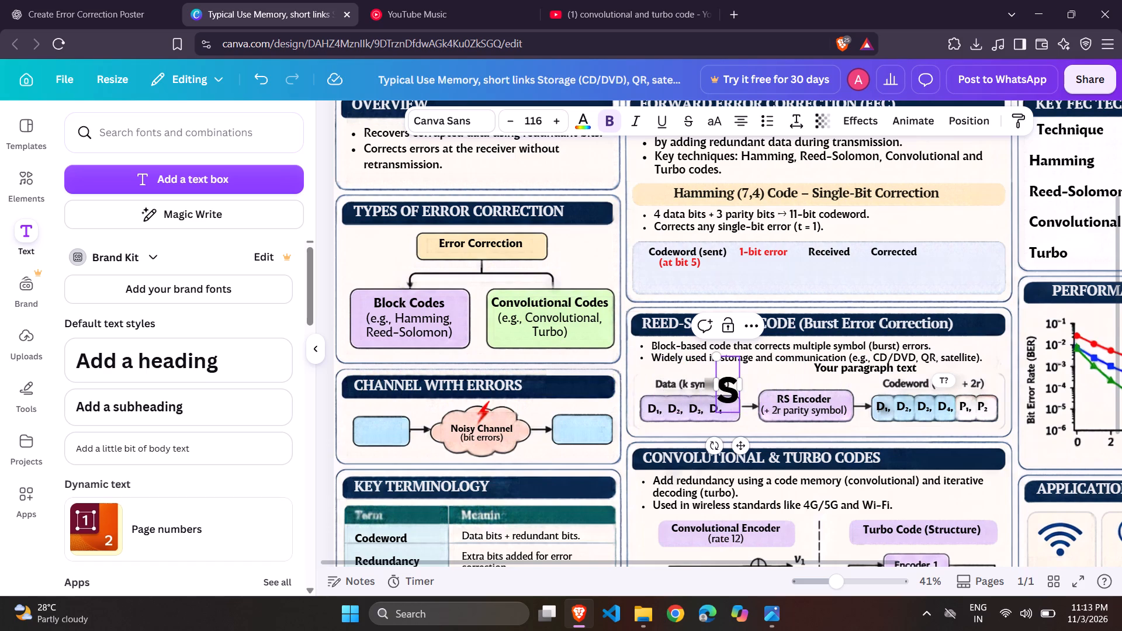
key(BackSpace)
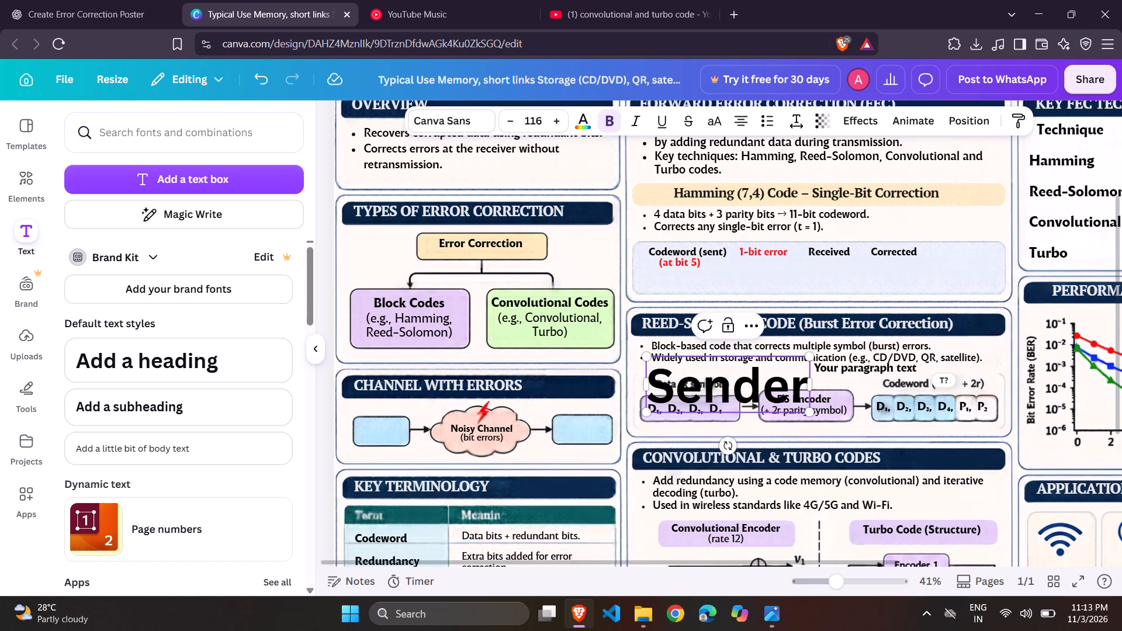
Shrink the Sender label to font size 29.9 and fit it inside the empty box before the Noisy Channel cloud.
key(ctrl+a)
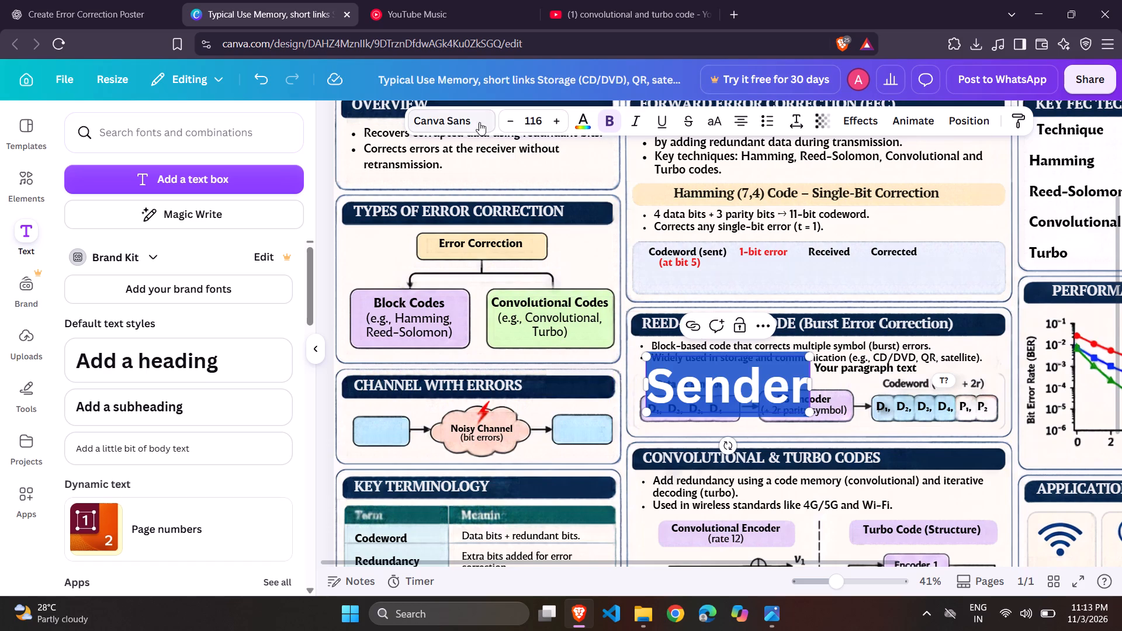
double_click(508, 119)
triple_click(508, 119)
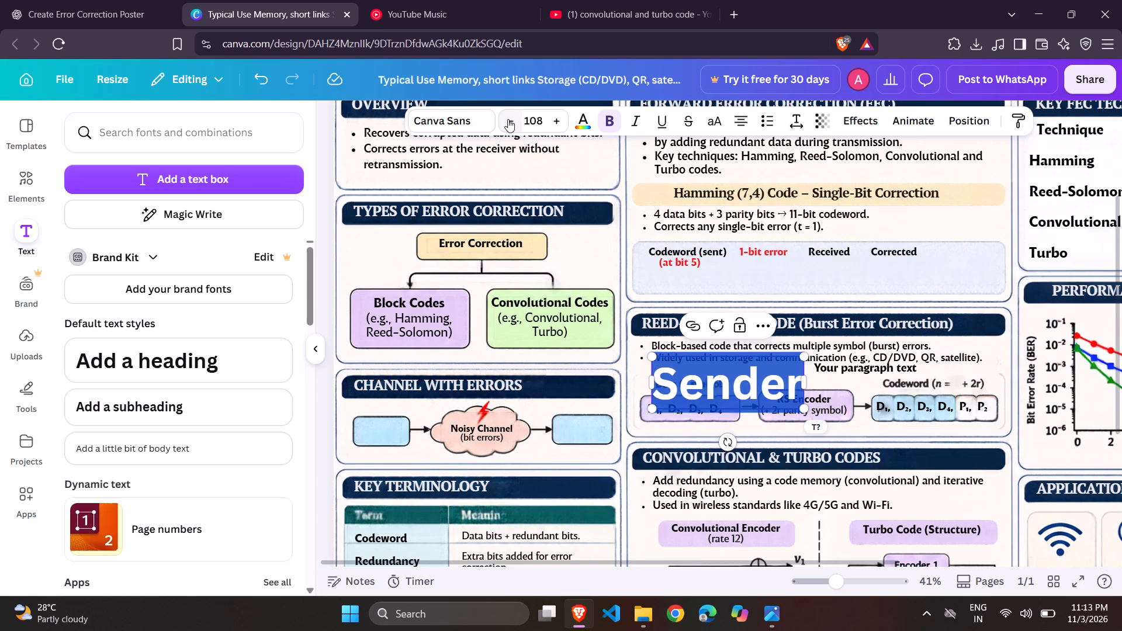
click(508, 119)
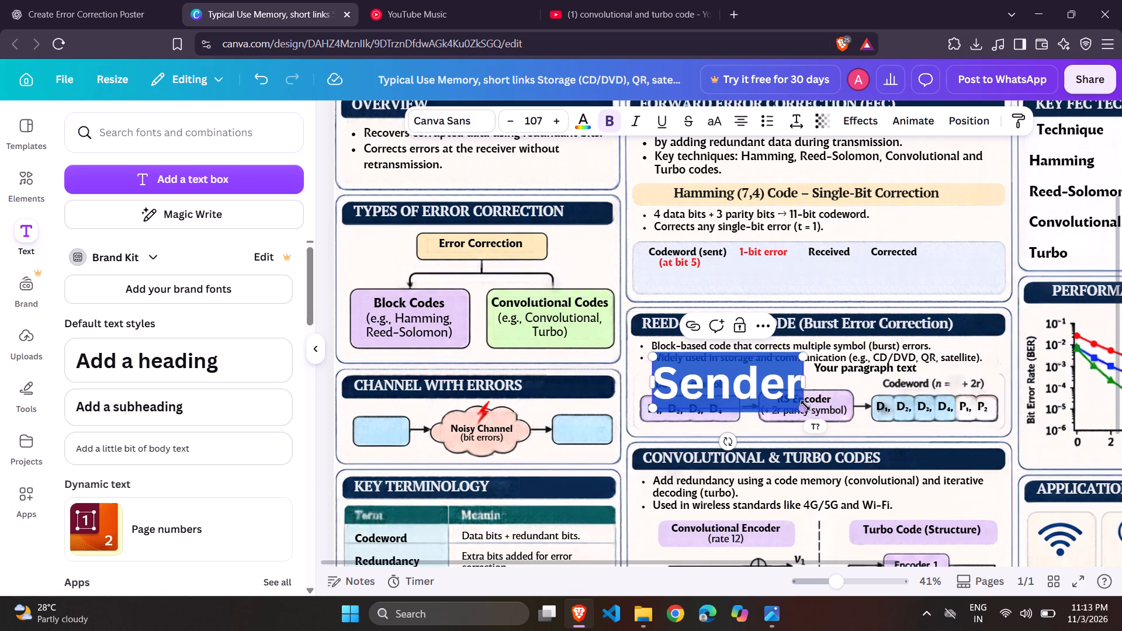
drag(804, 405, 708, 383)
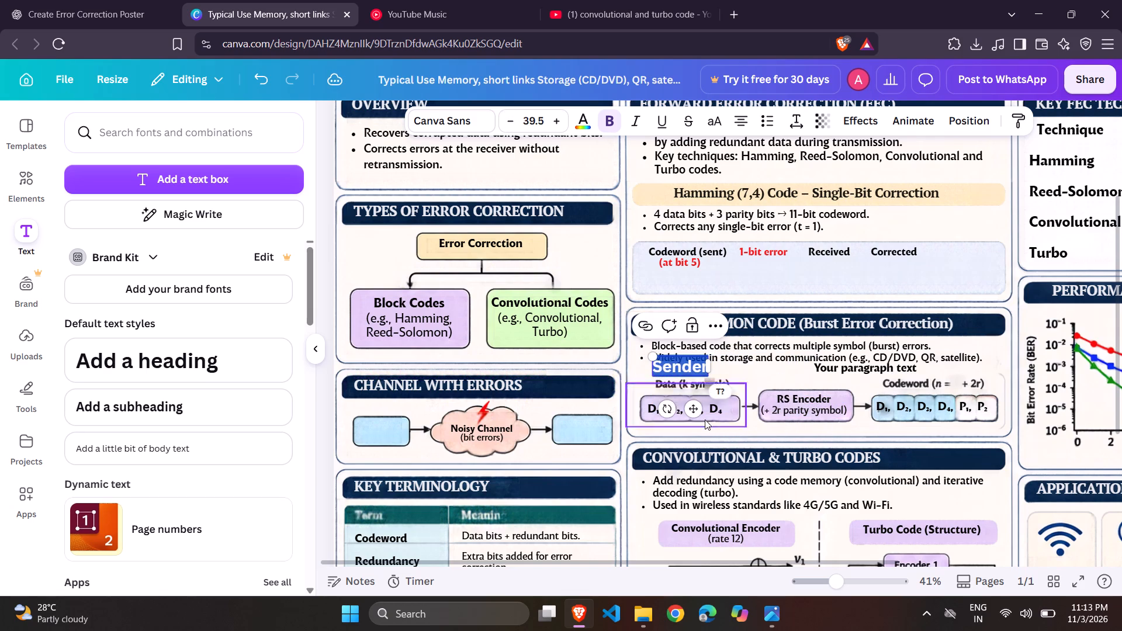
drag(697, 409, 408, 473)
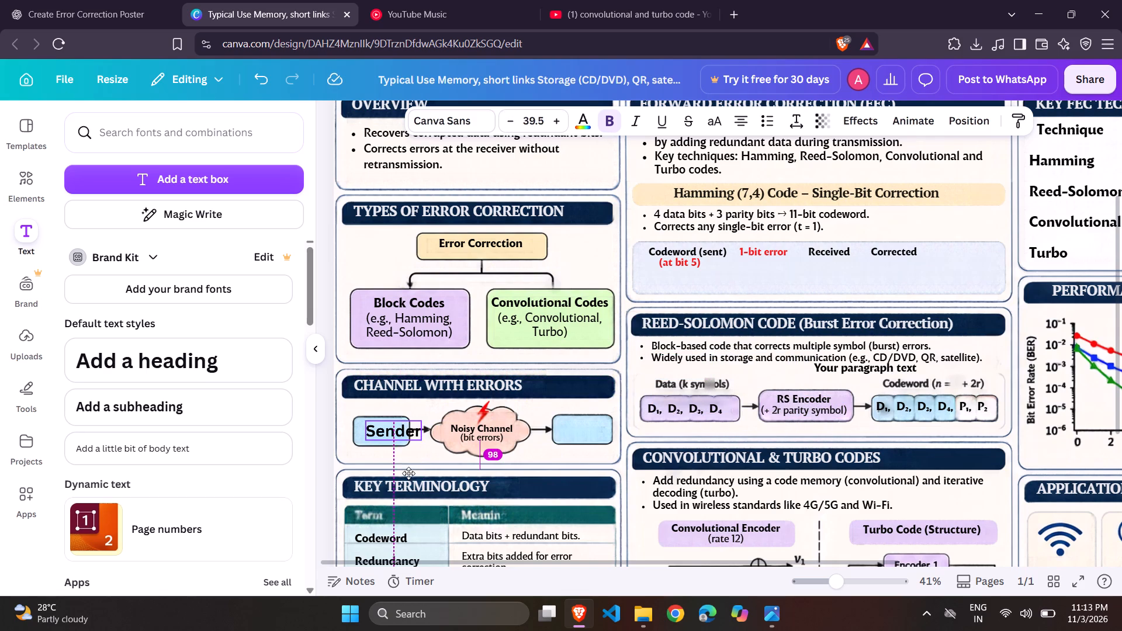
drag(408, 473, 405, 474)
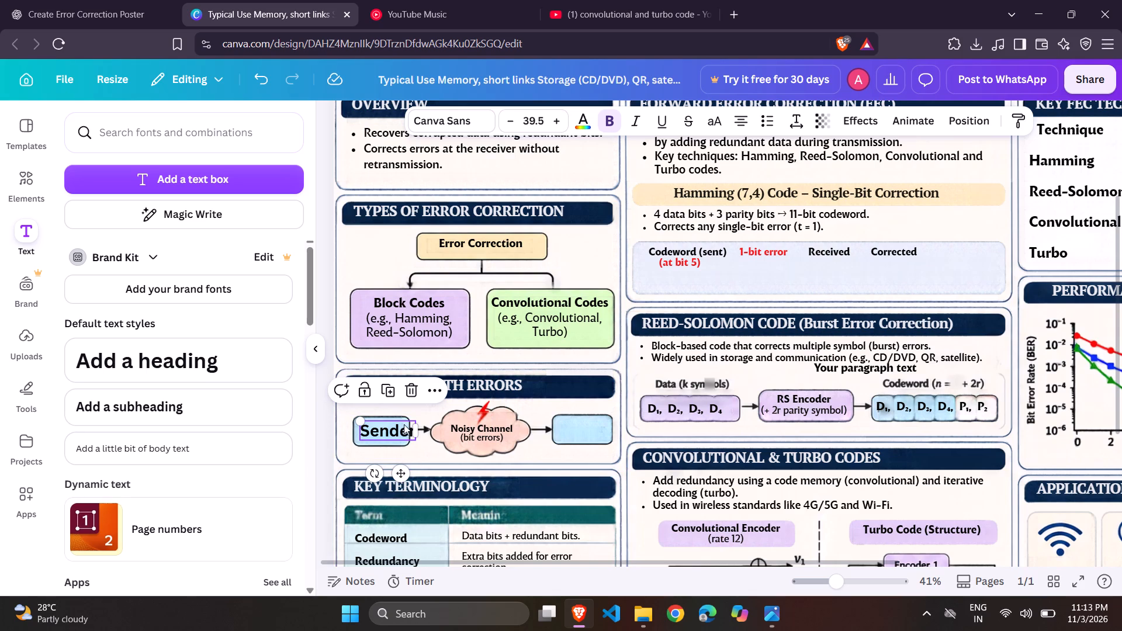
drag(362, 419, 368, 422)
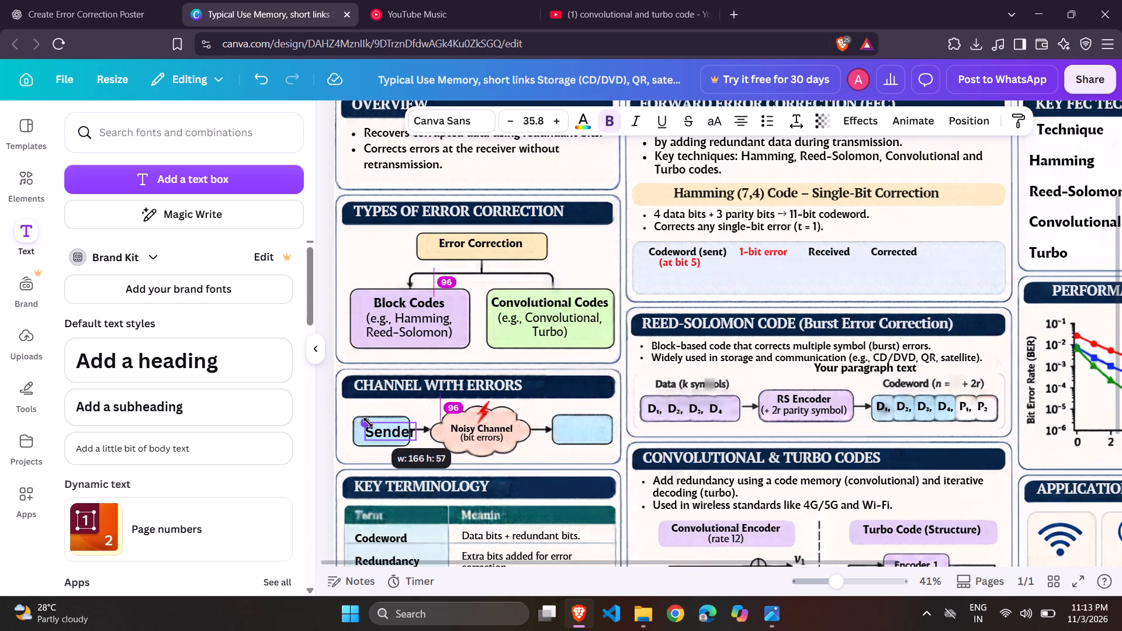
drag(368, 422, 376, 427)
drag(413, 470, 403, 471)
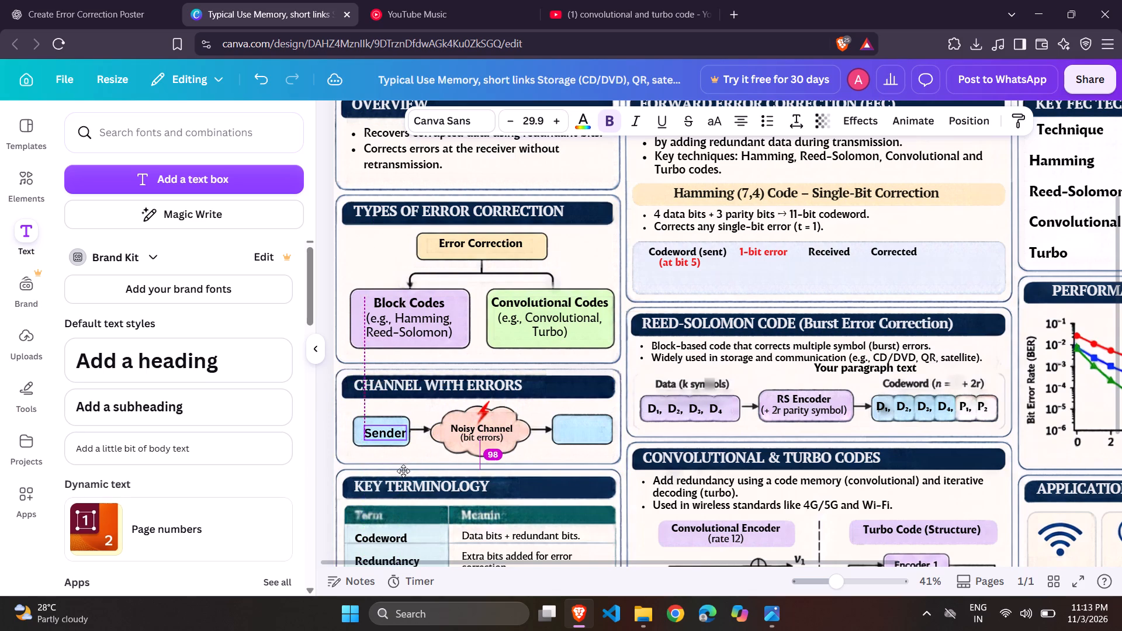
drag(403, 471, 399, 468)
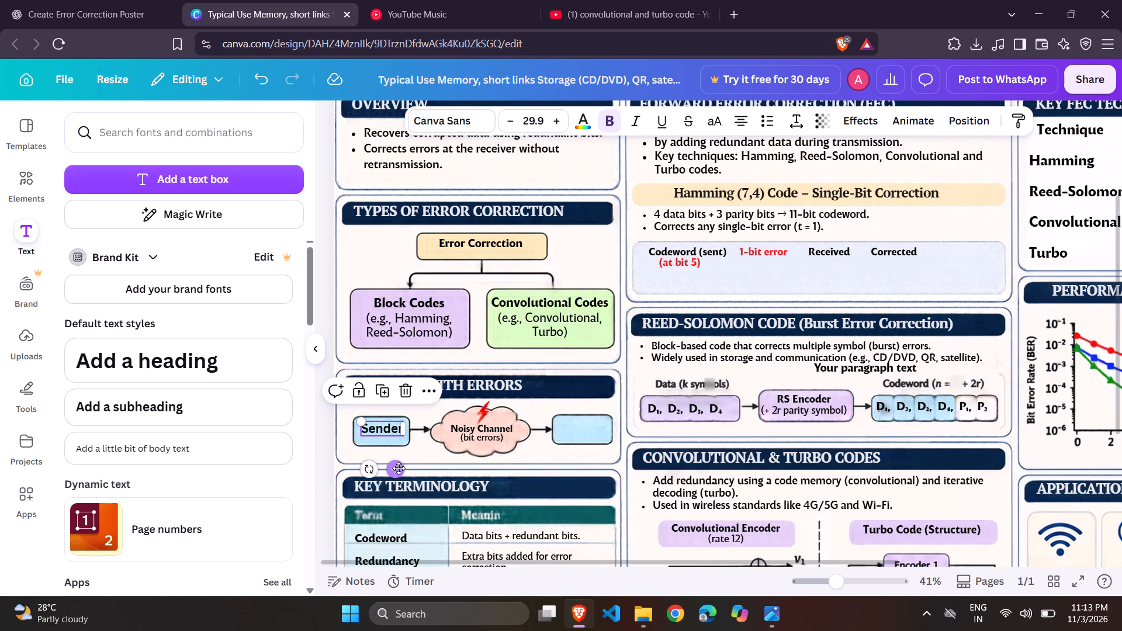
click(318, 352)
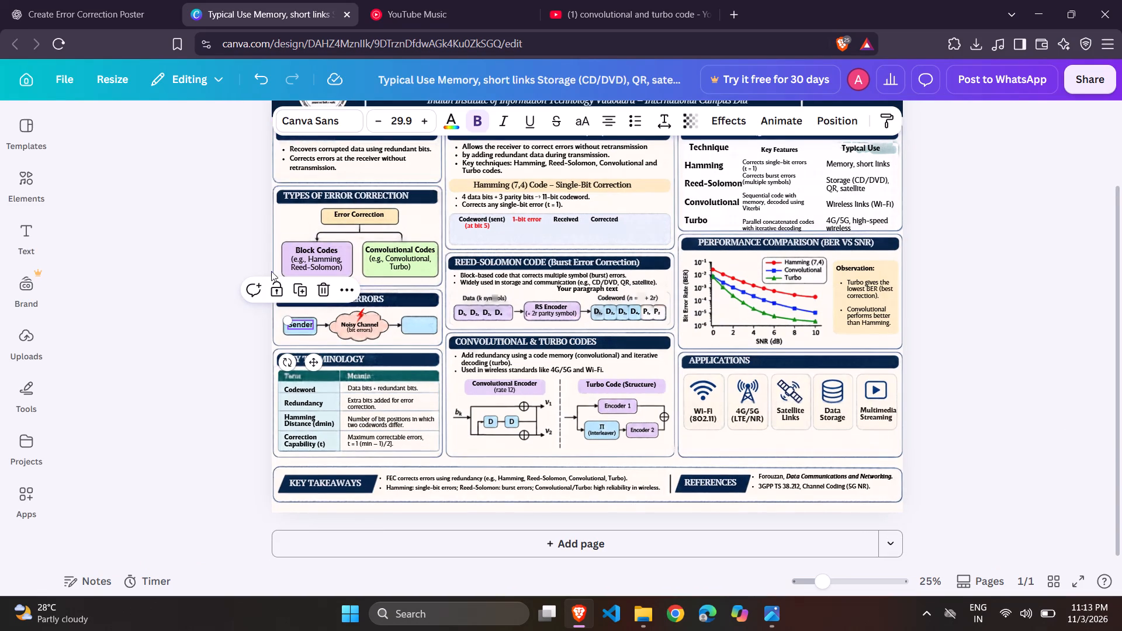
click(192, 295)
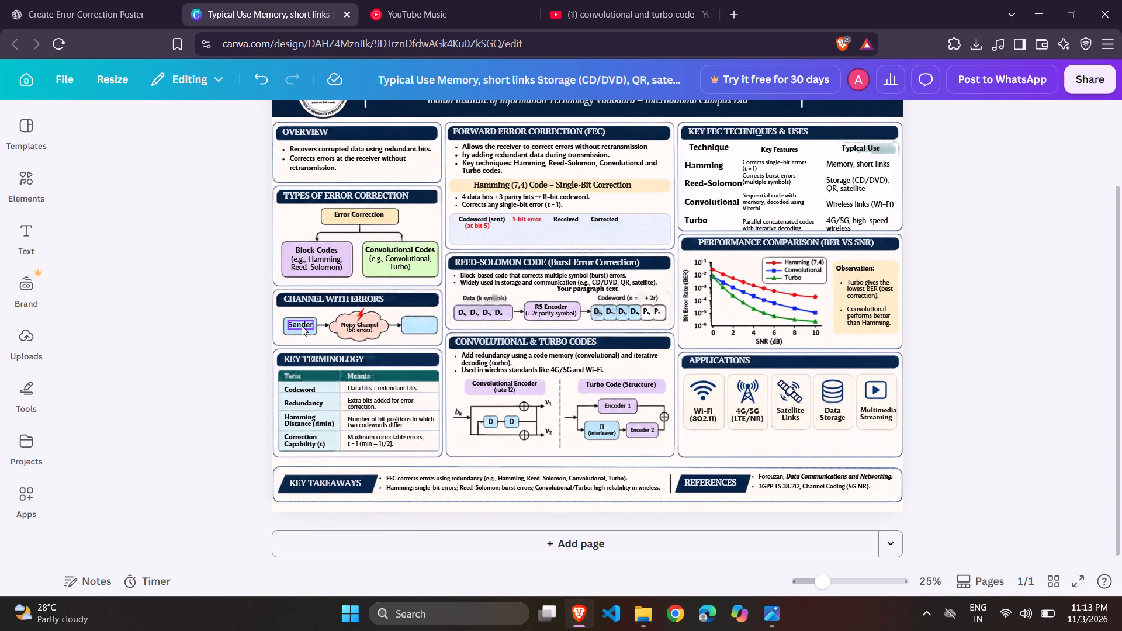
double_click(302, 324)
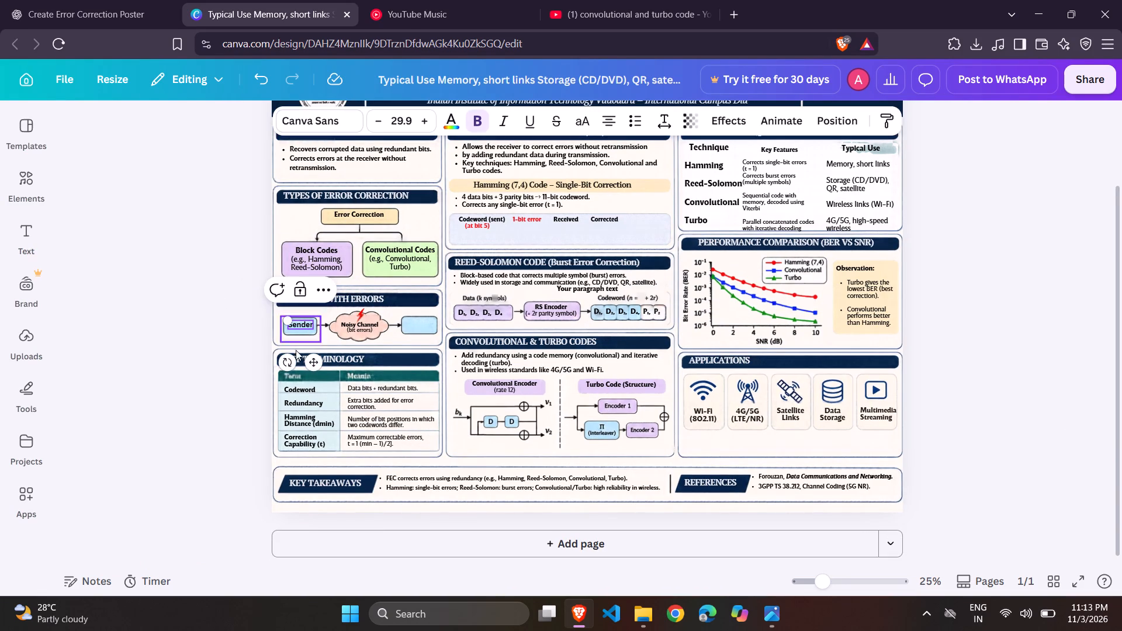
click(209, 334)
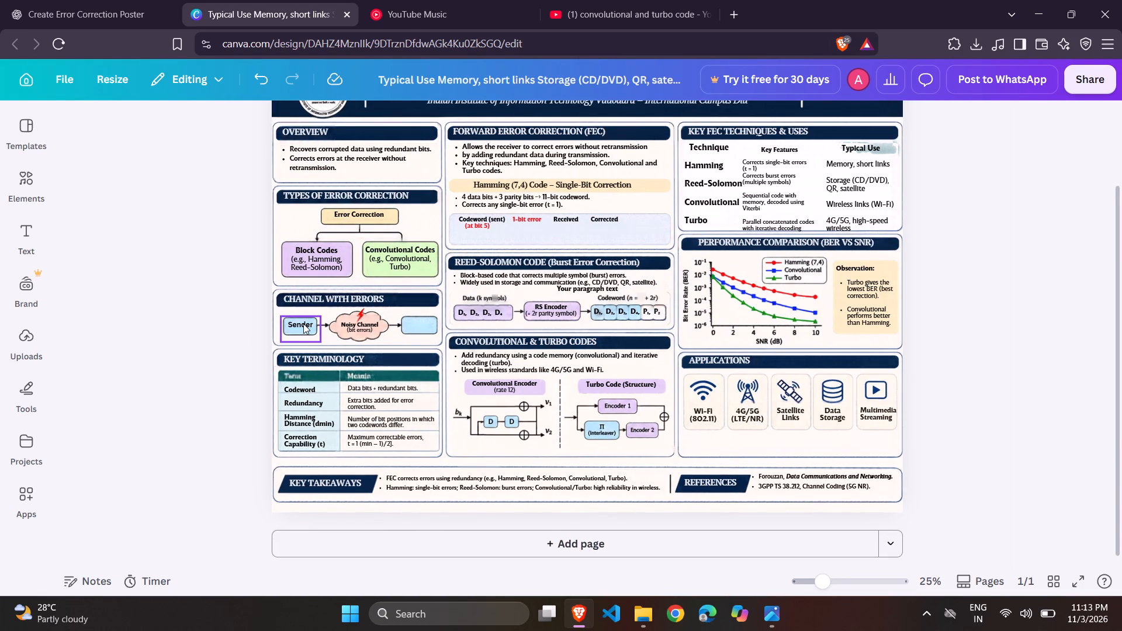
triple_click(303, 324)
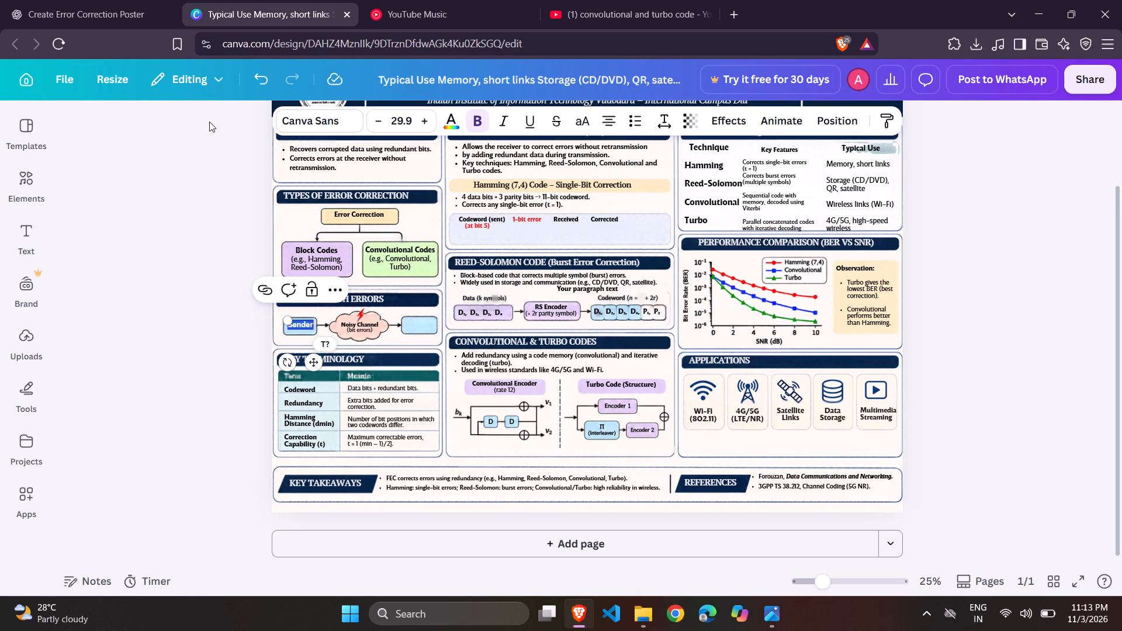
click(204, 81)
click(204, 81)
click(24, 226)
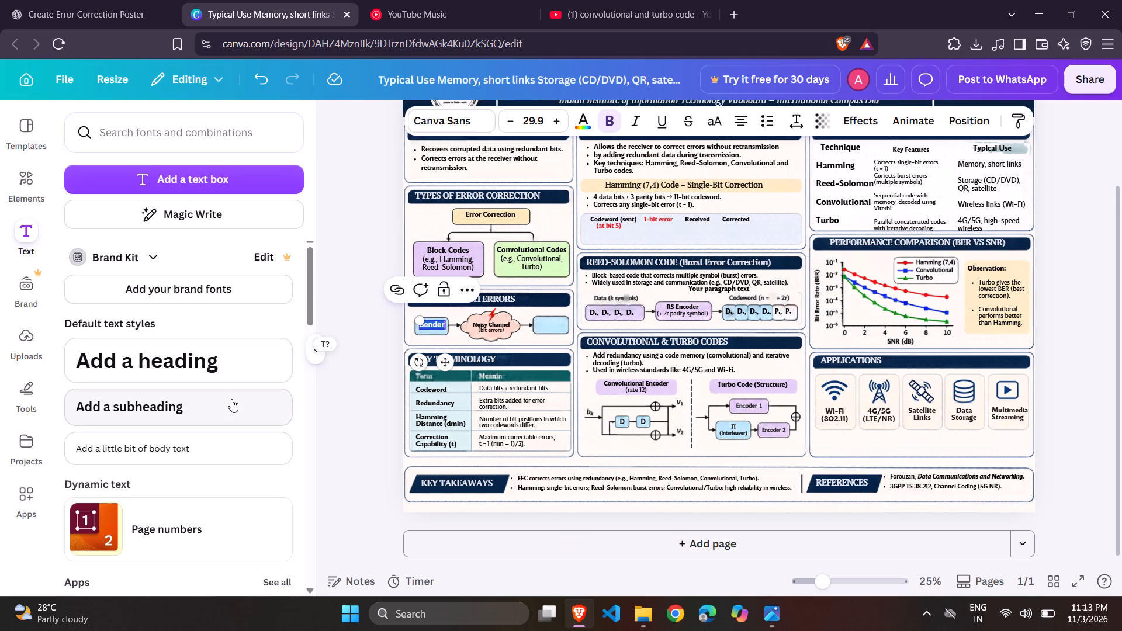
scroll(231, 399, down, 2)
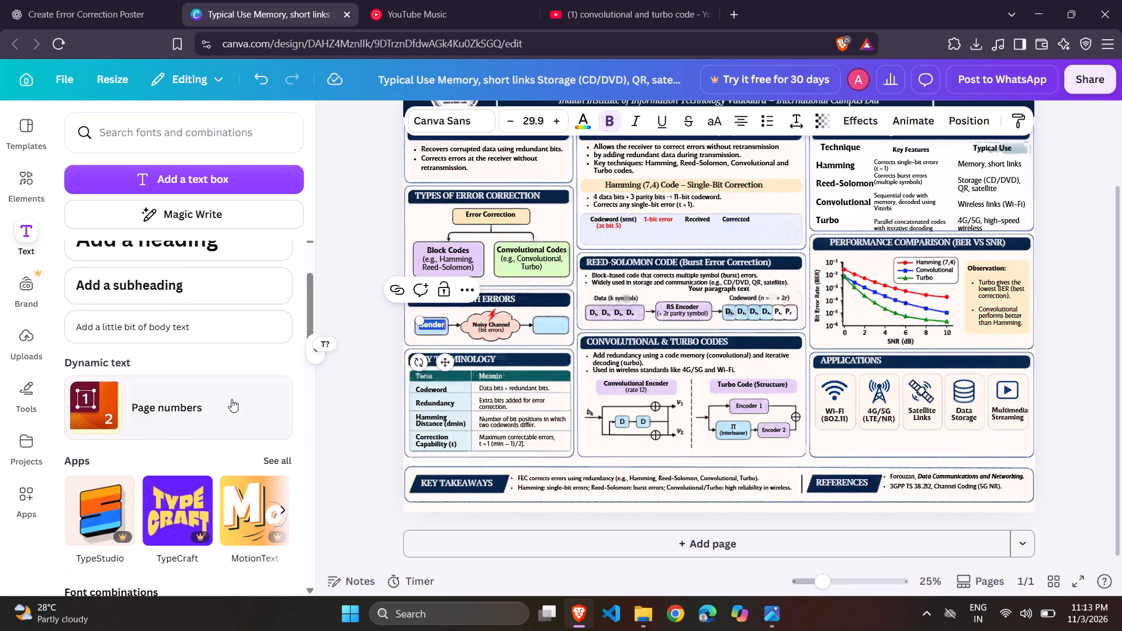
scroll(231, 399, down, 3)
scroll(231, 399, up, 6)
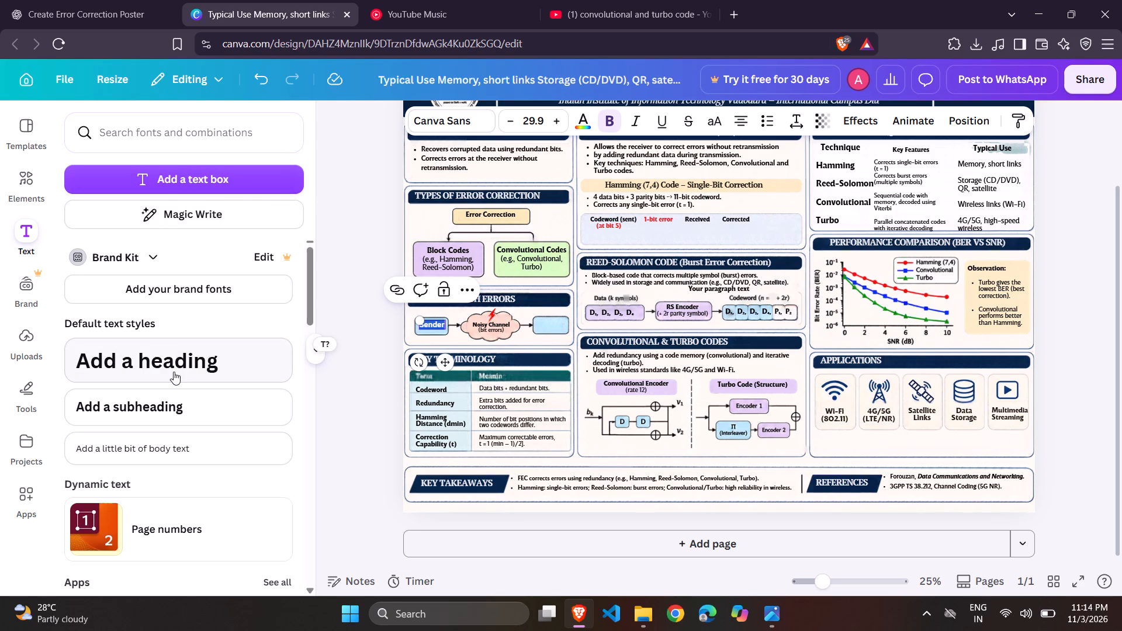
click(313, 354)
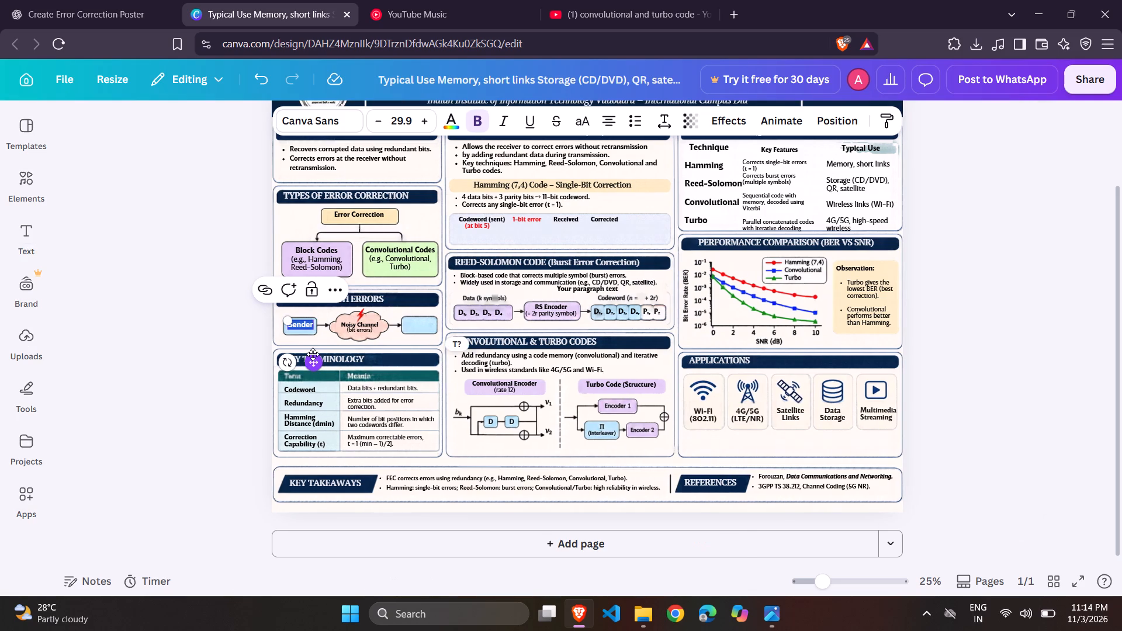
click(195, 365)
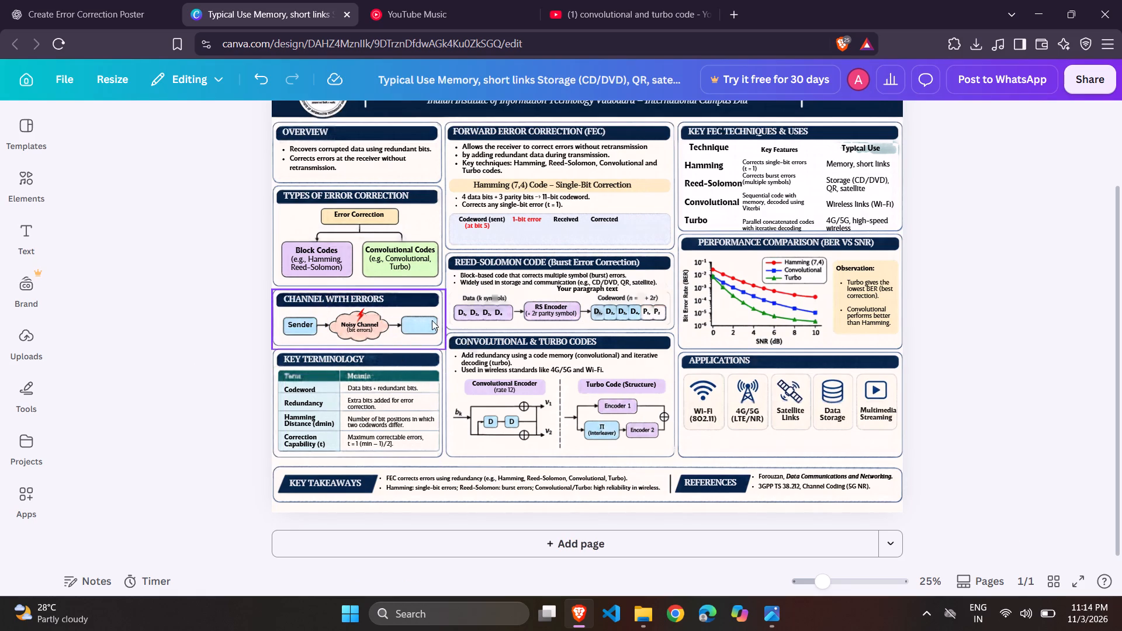
Add a subheading text box to the poster and replace its placeholder text with "Receiver".
double_click(414, 326)
click(17, 229)
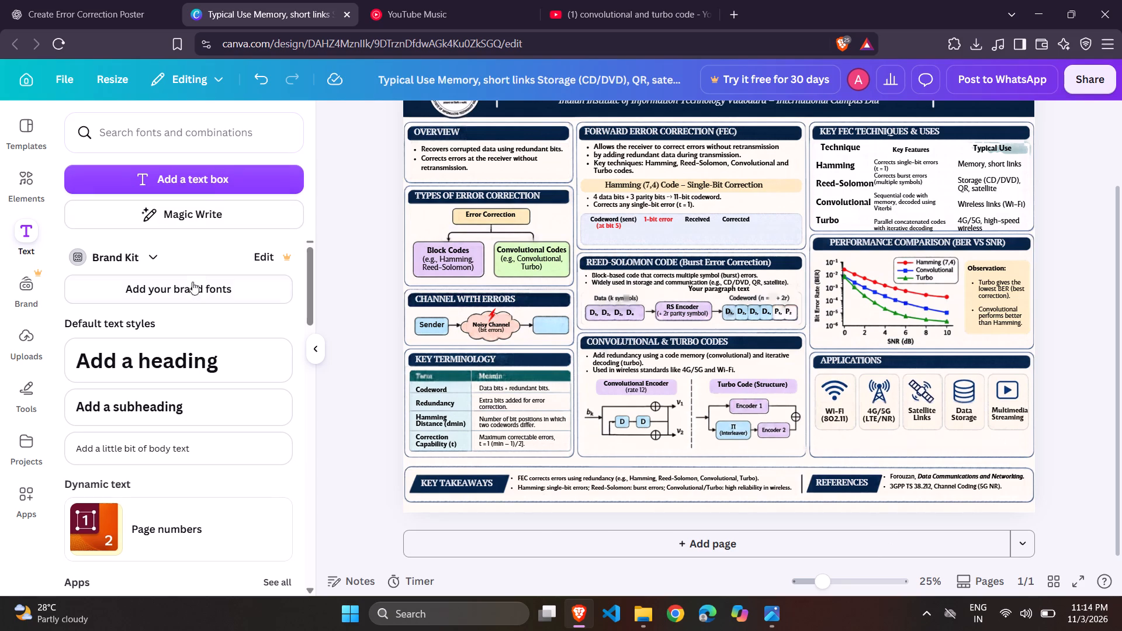
click(207, 410)
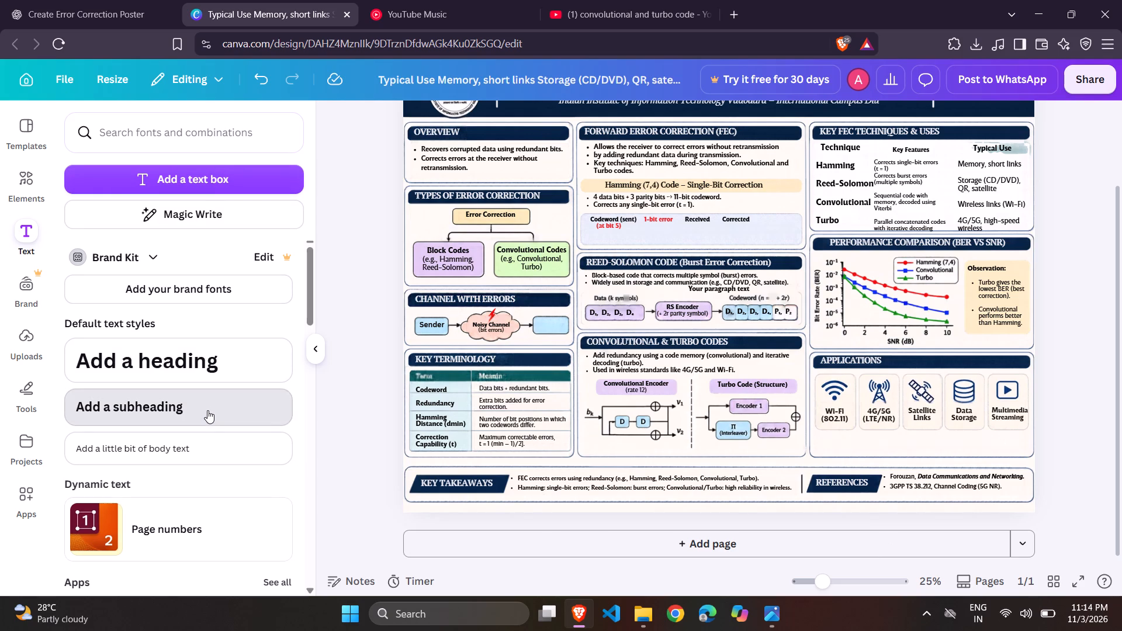
key(BackSpace)
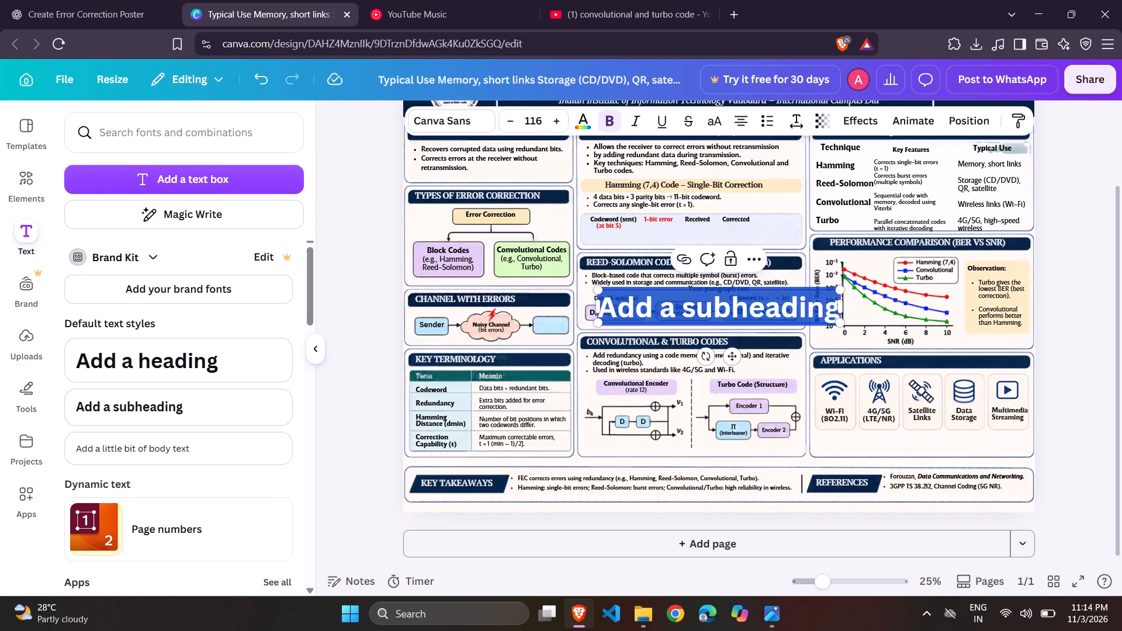
text(Rec)
text(ei)
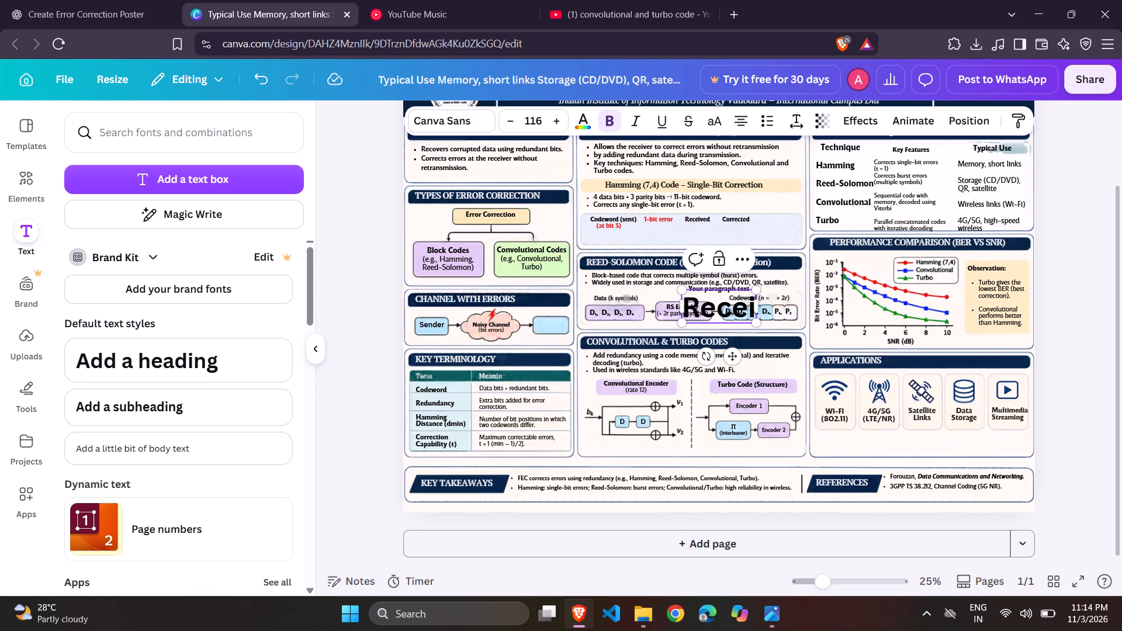
text(ver)
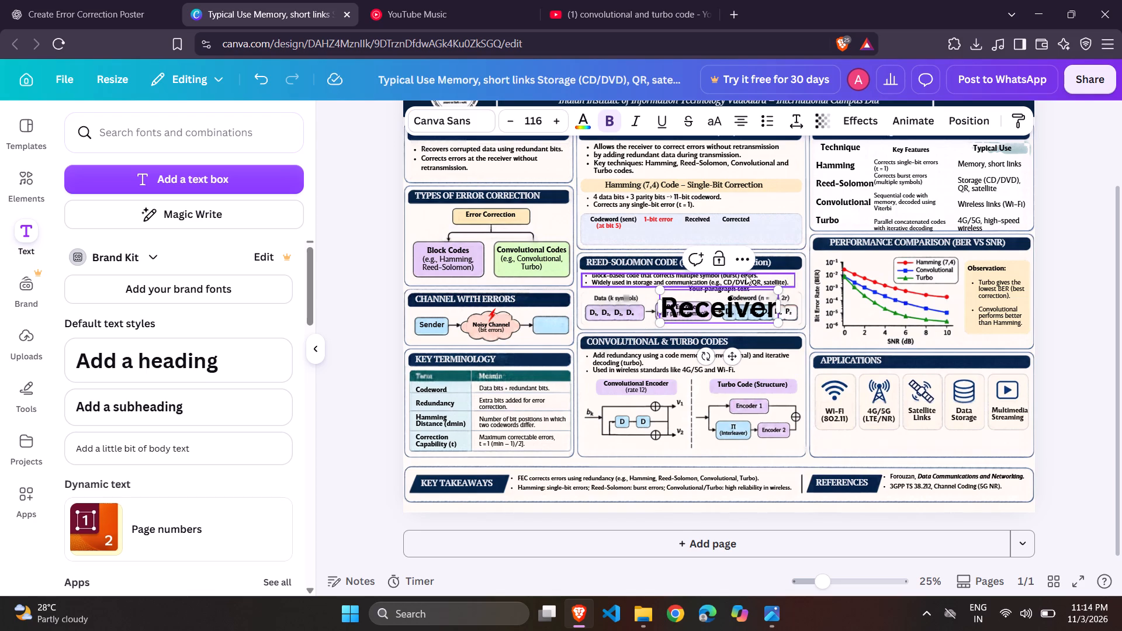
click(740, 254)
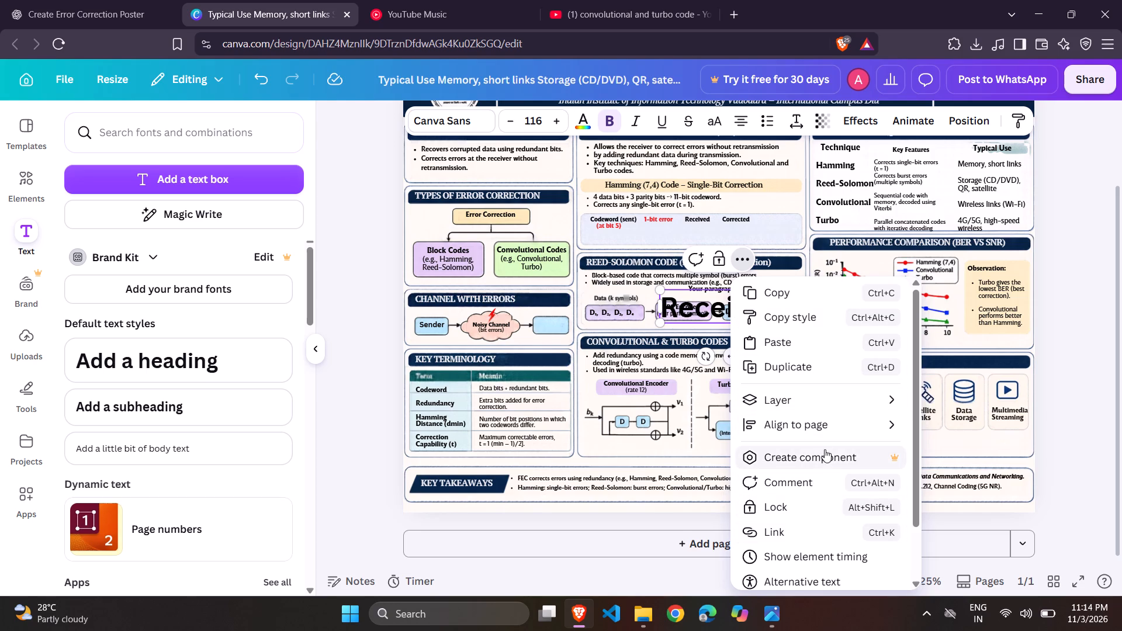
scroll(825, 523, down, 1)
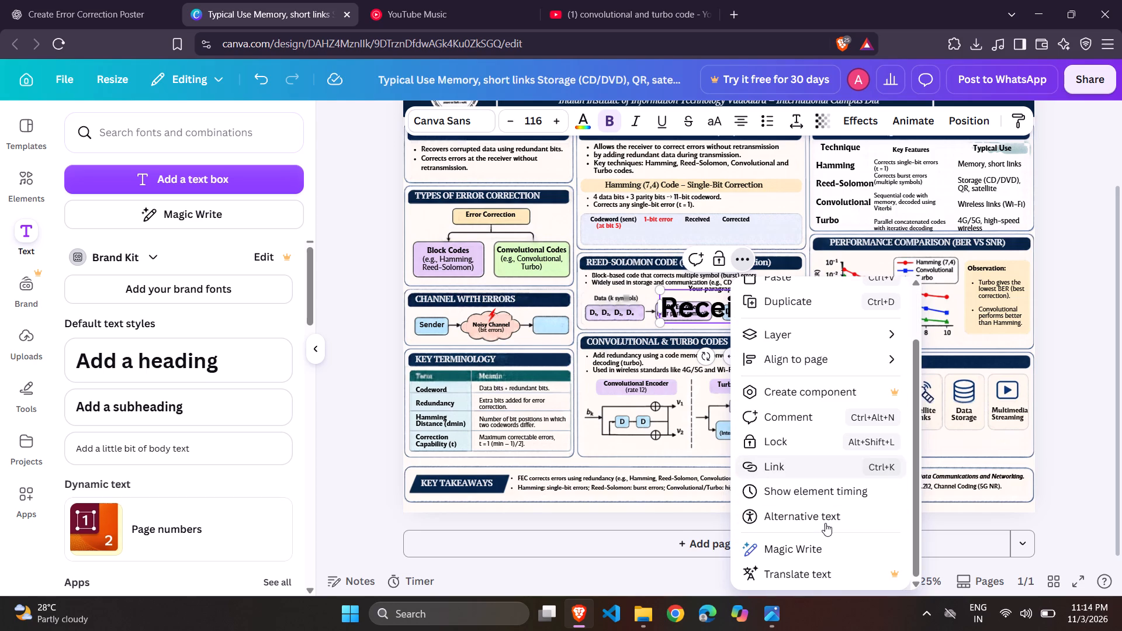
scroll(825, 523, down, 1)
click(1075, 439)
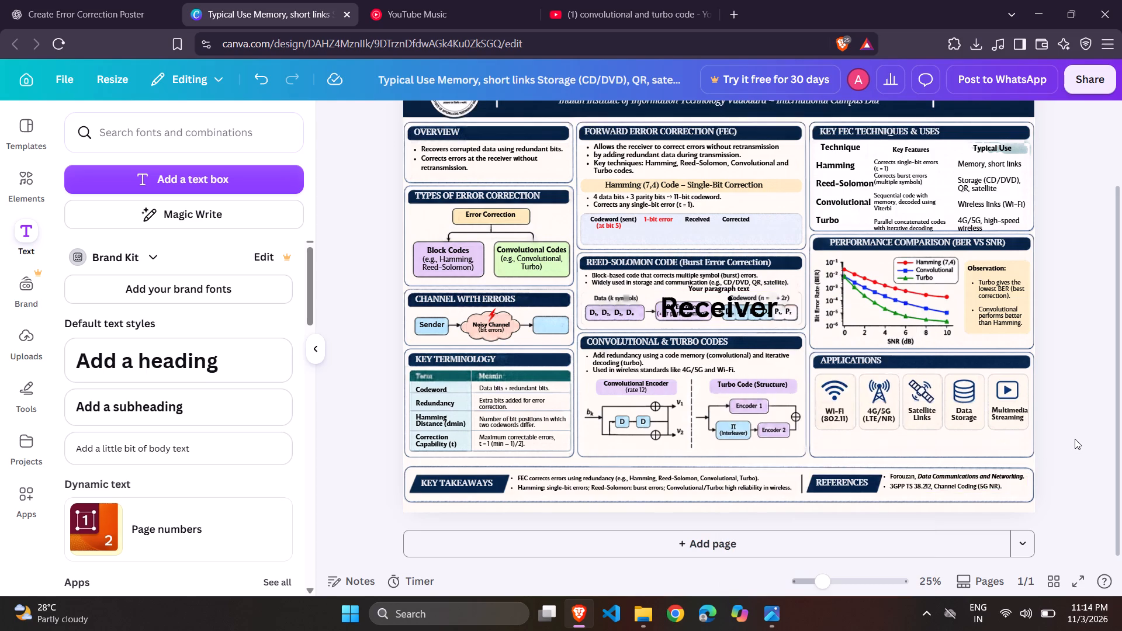
Shrink the Receiver label to font size 47.7 and move it onto the empty box after the Noisy Channel cloud.
click(744, 298)
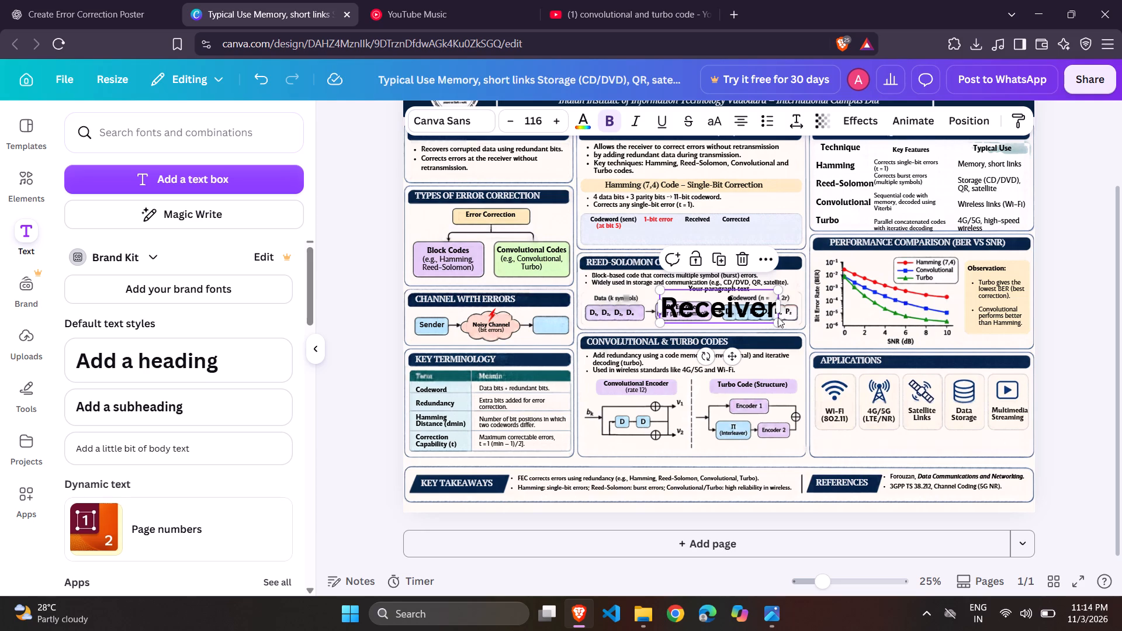
drag(780, 322, 736, 312)
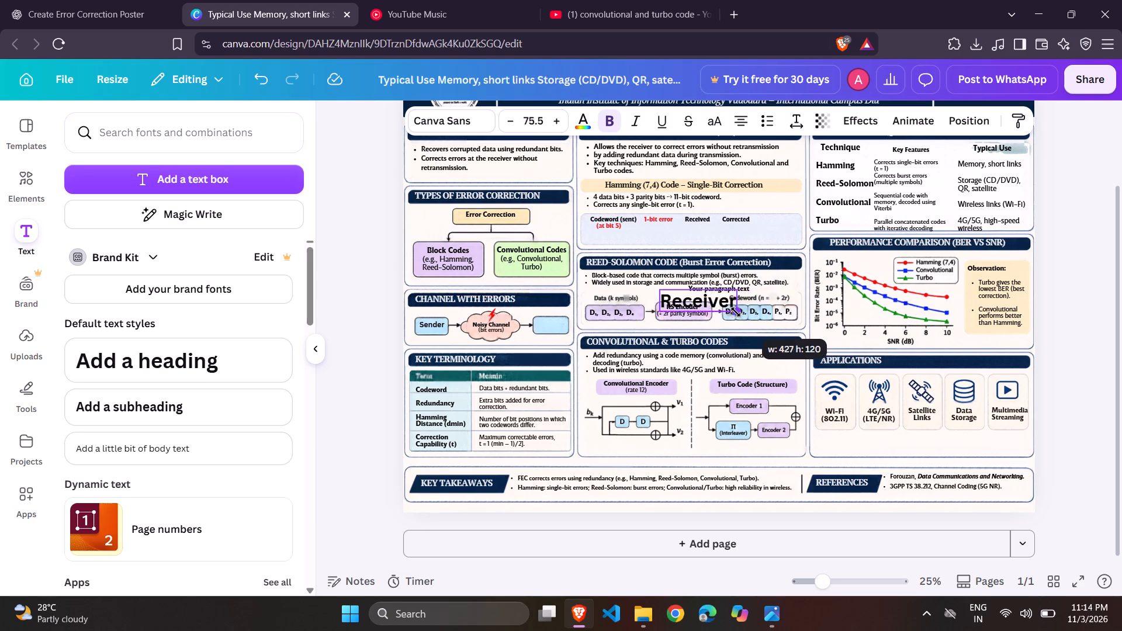
drag(736, 312, 708, 307)
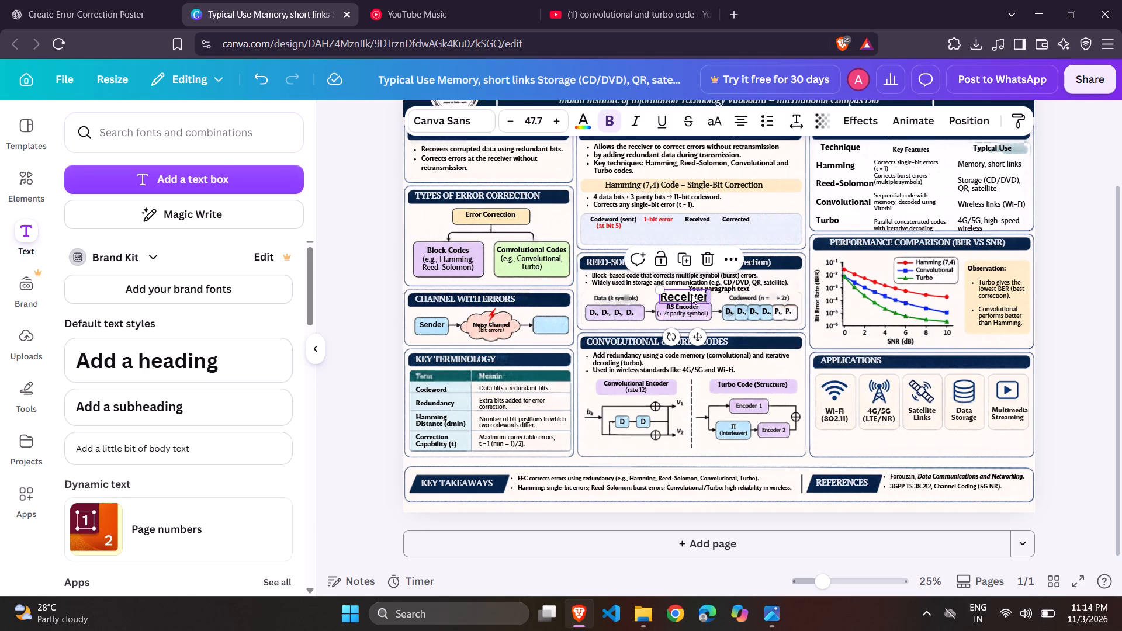
drag(688, 296, 567, 328)
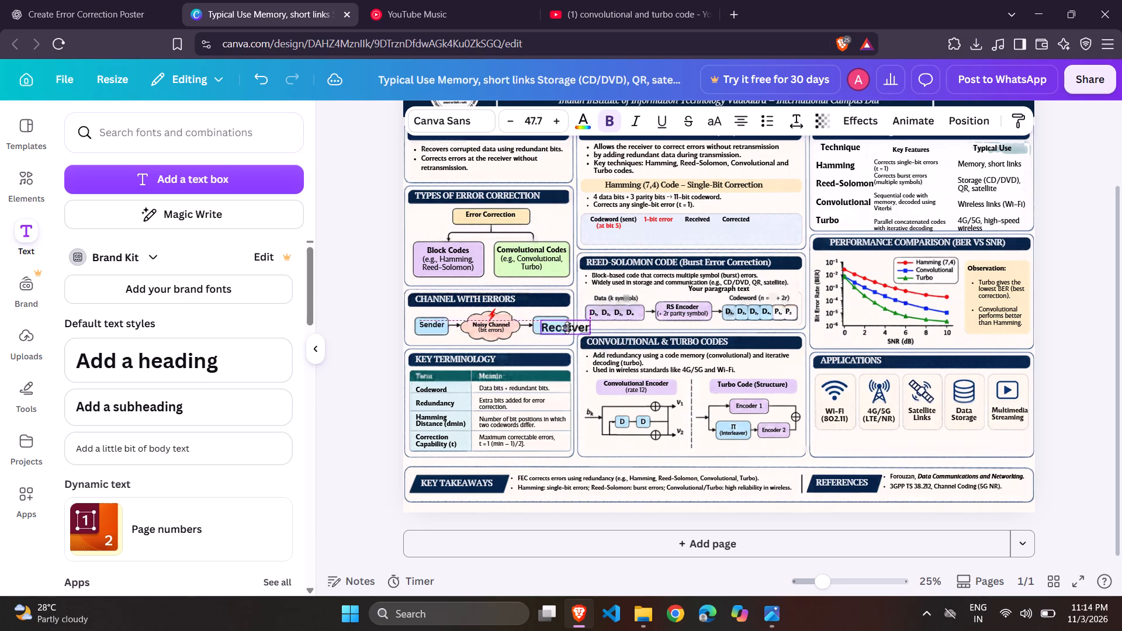
drag(567, 328, 563, 324)
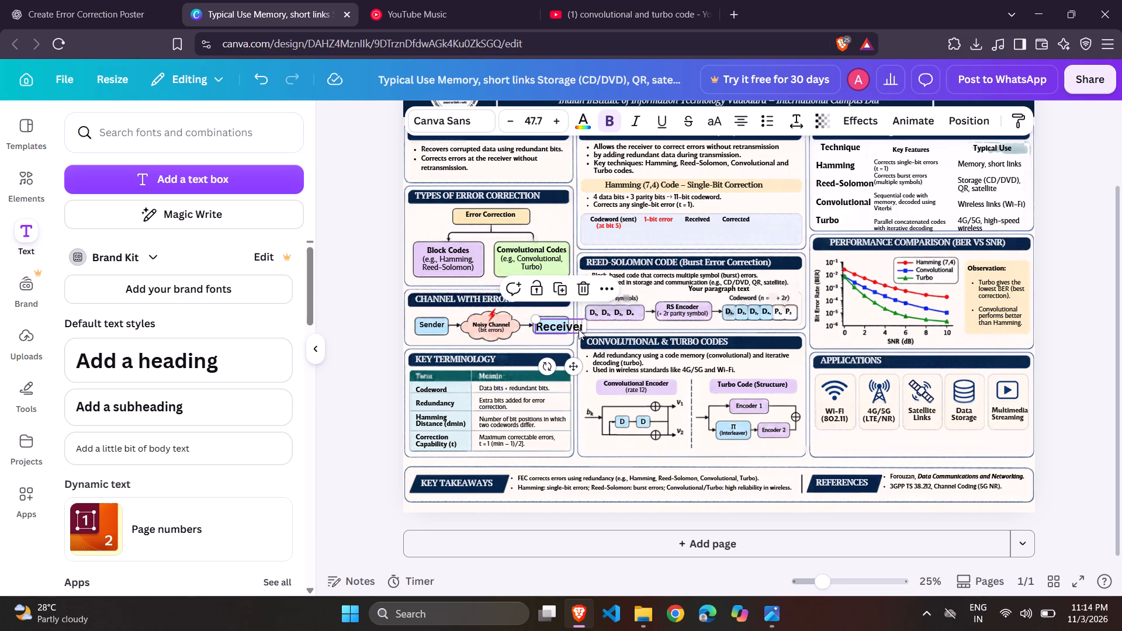
Shrink the Receiver label to font size 33.8 and centre it inside the blue box after the Noisy Channel cloud.
click(569, 327)
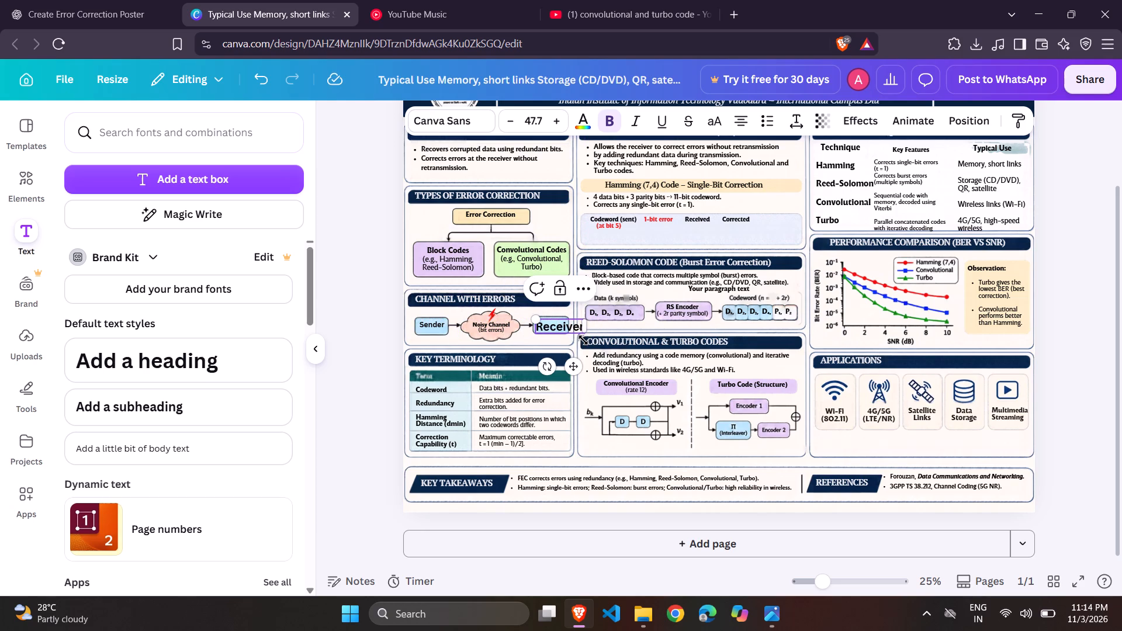
drag(538, 320, 558, 328)
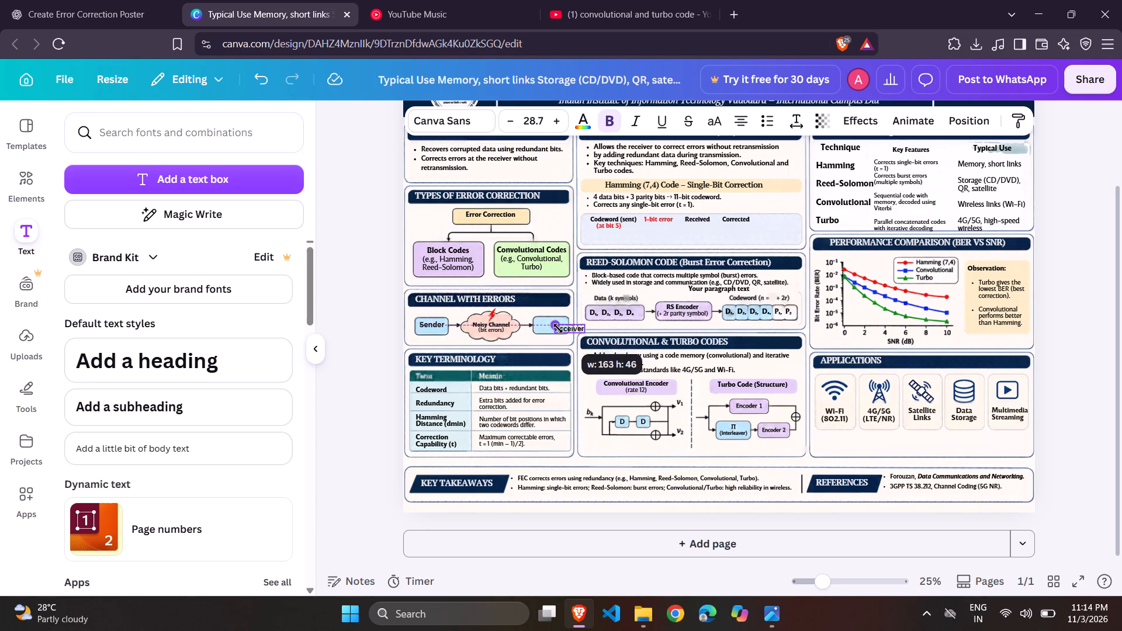
drag(558, 328, 549, 324)
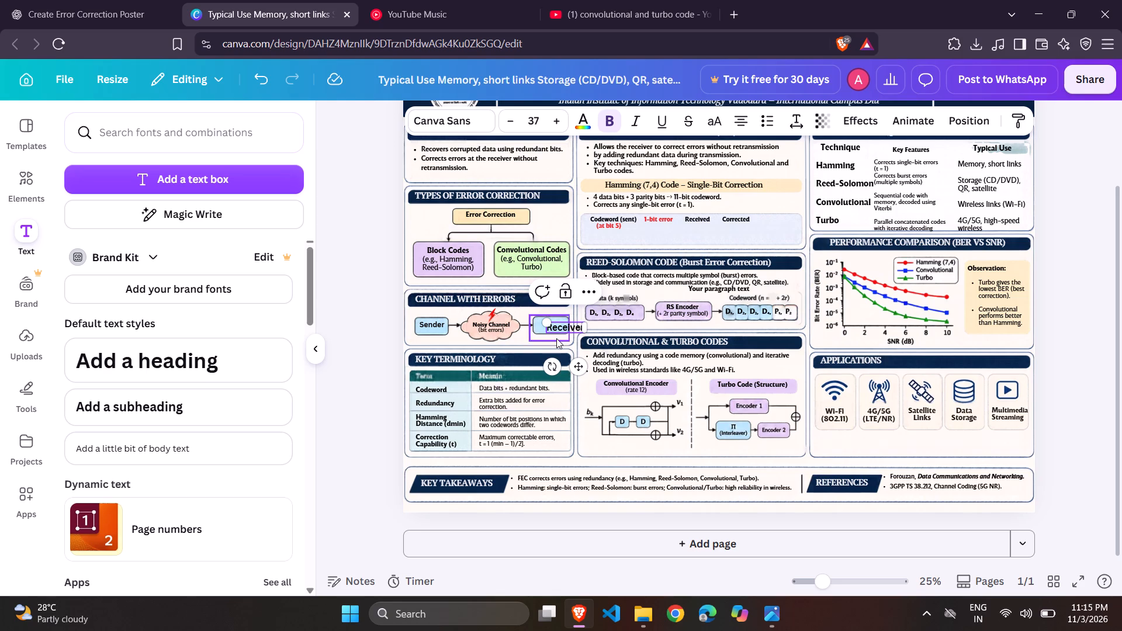
click(567, 330)
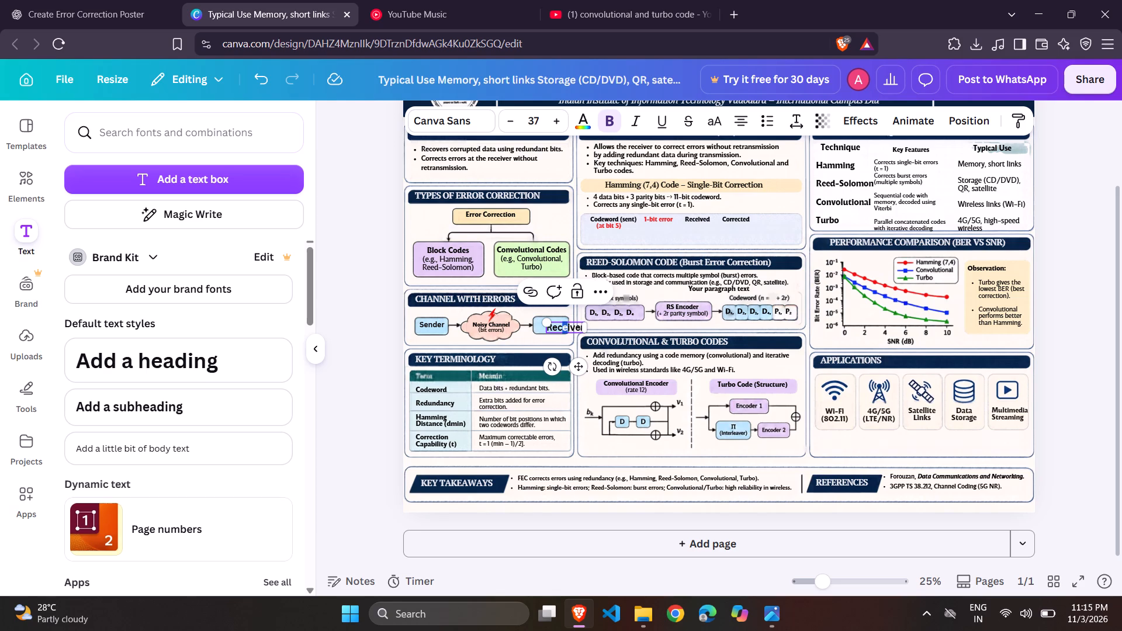
click(351, 344)
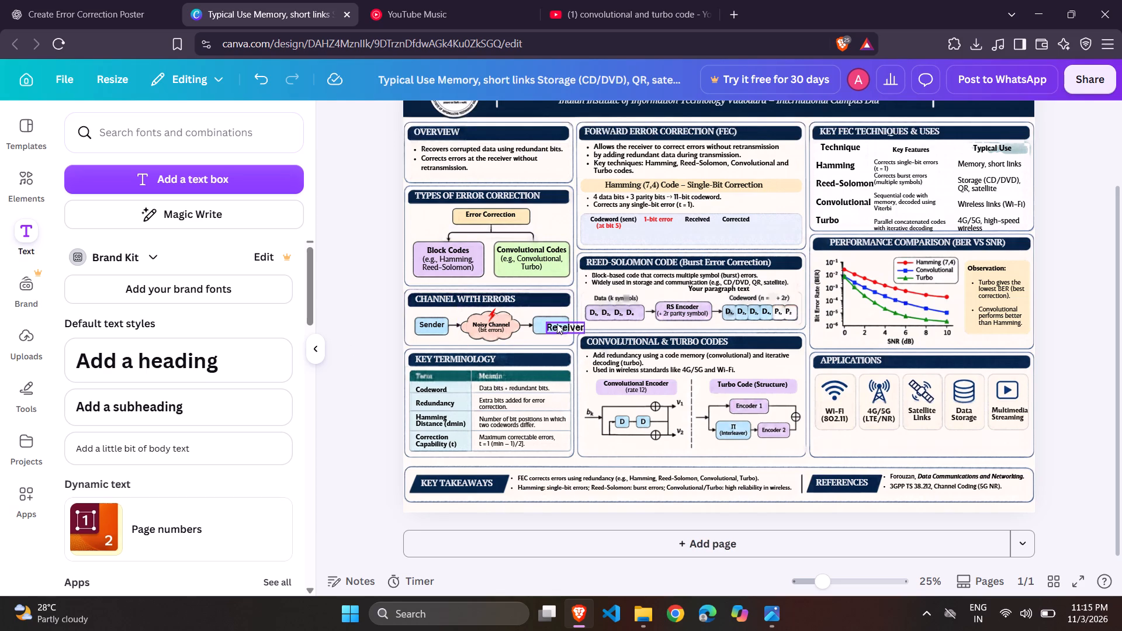
drag(556, 327, 544, 325)
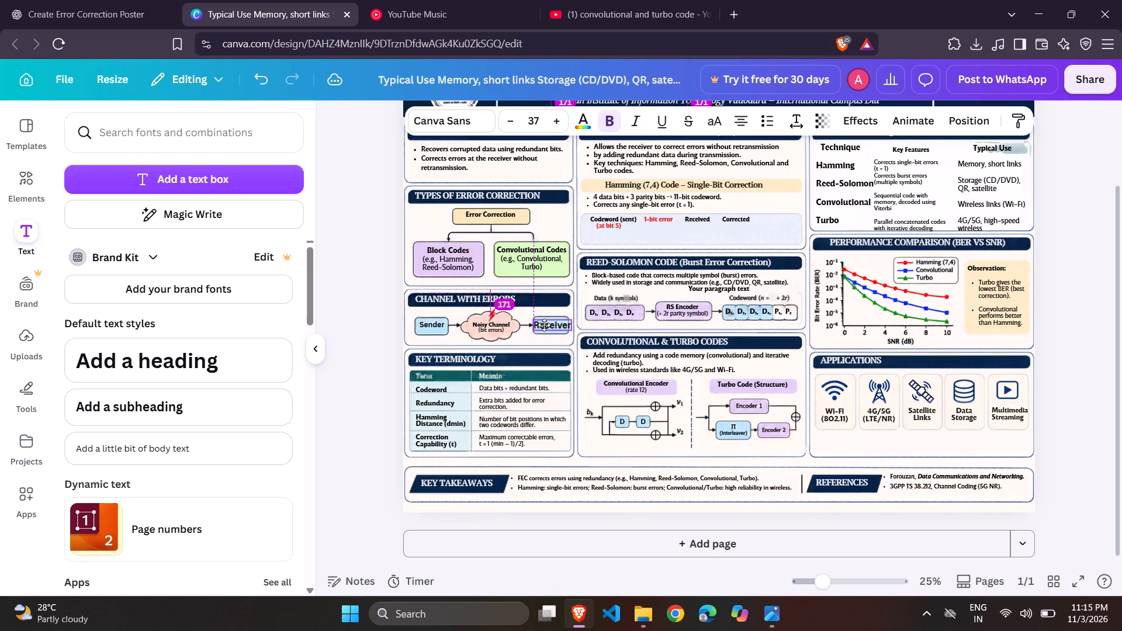
drag(544, 325, 542, 324)
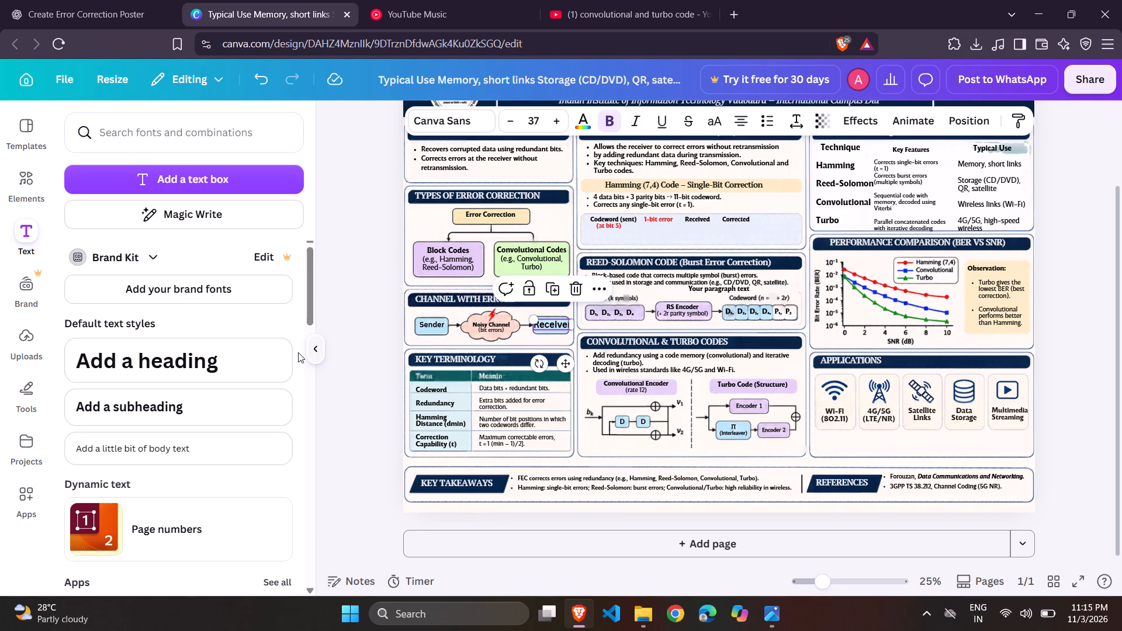
click(298, 352)
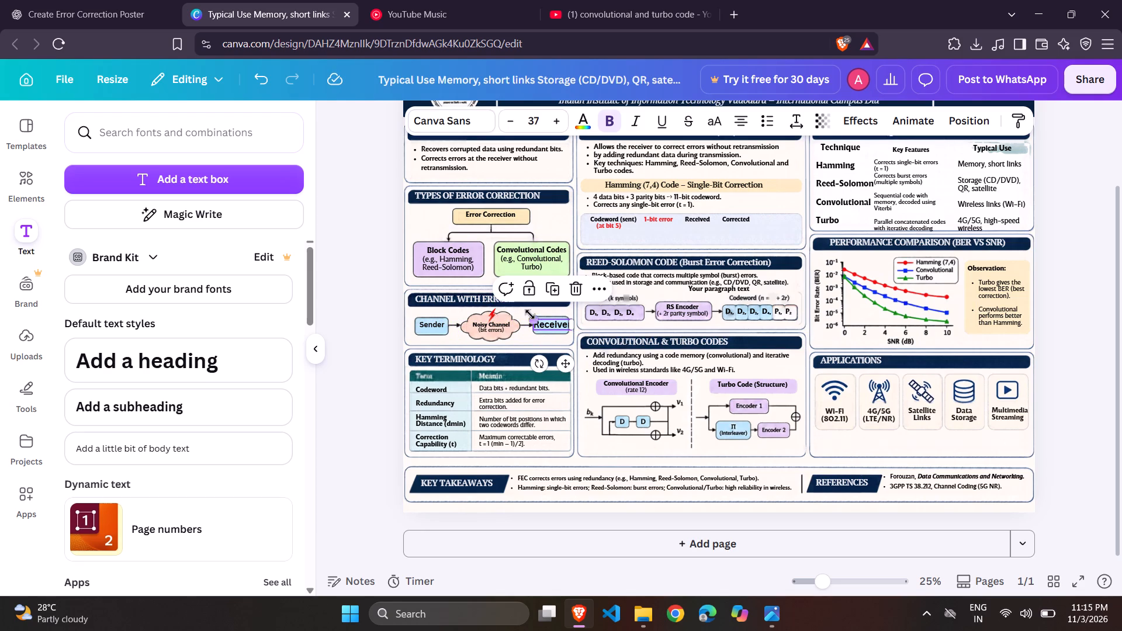
click(534, 318)
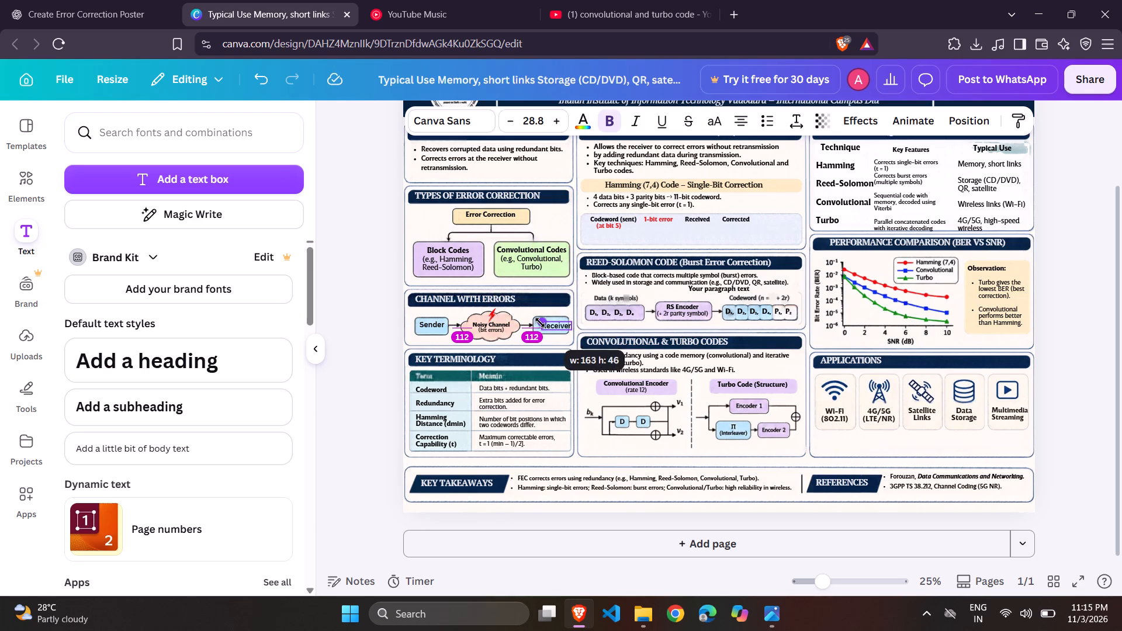
click(552, 325)
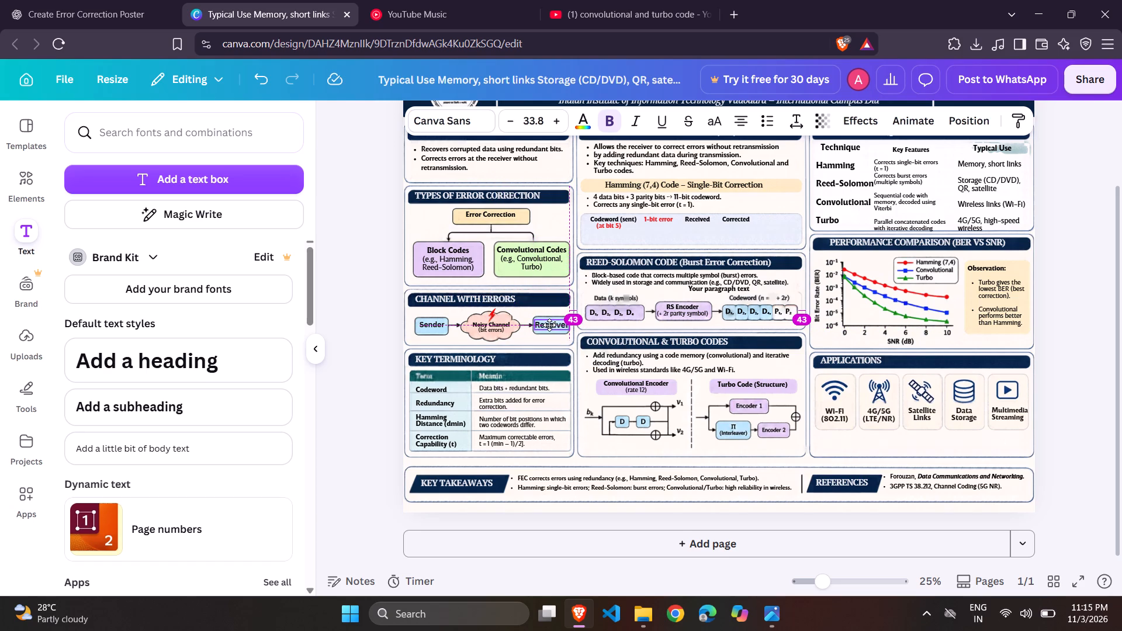
click(355, 342)
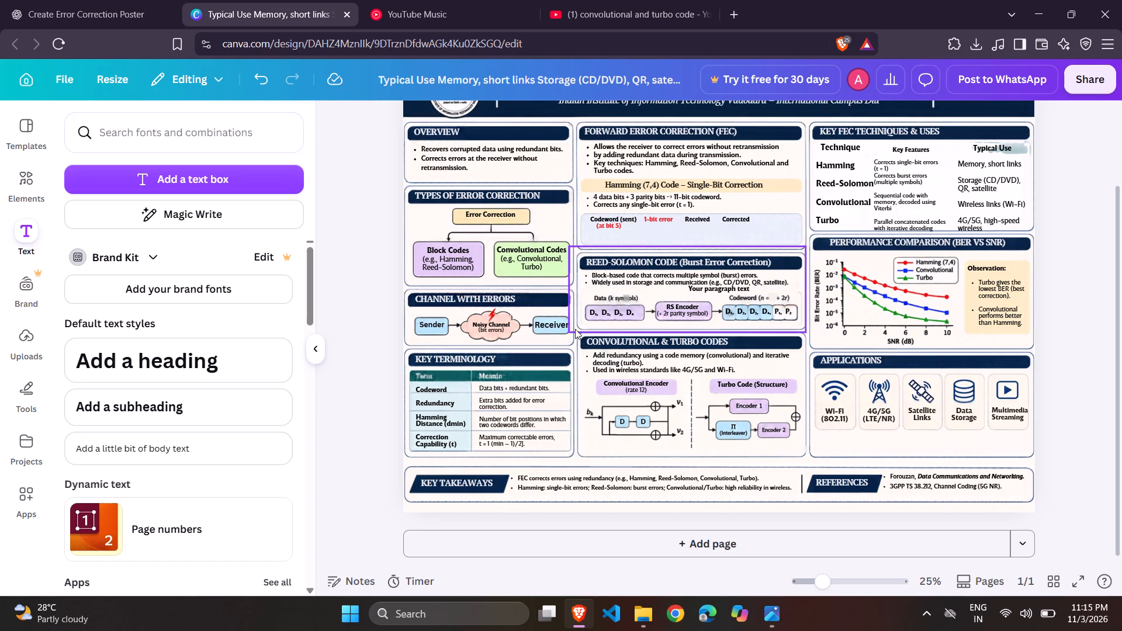
Resize the blue box behind the Receiver label to about 219 by 143 so it frames the text, and close the text options.
click(556, 329)
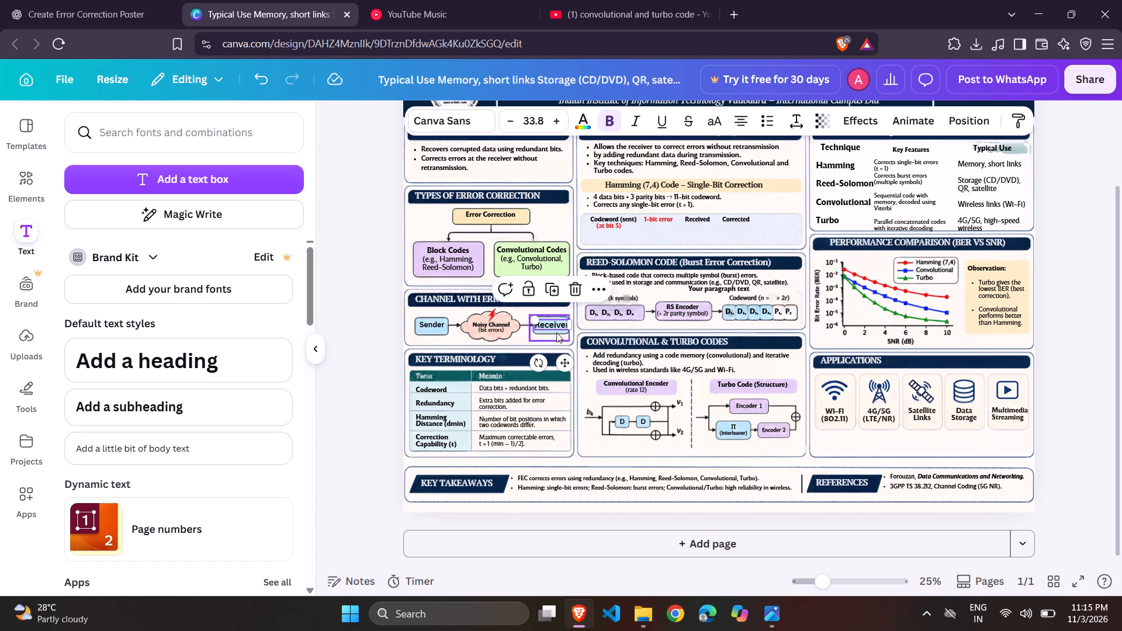
click(556, 332)
click(568, 337)
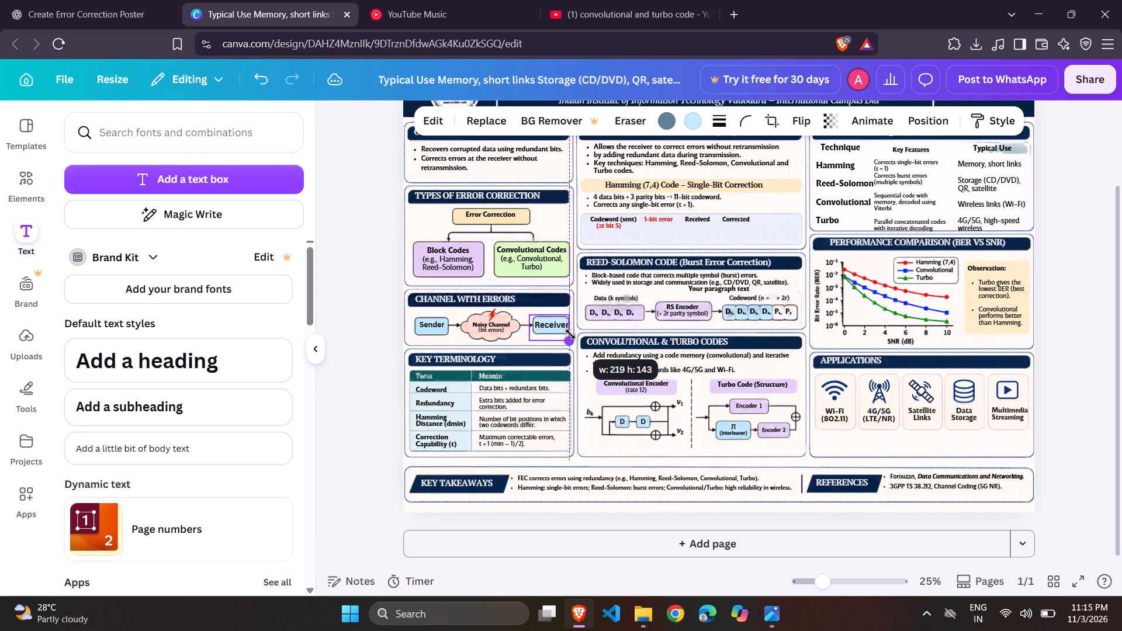
click(365, 348)
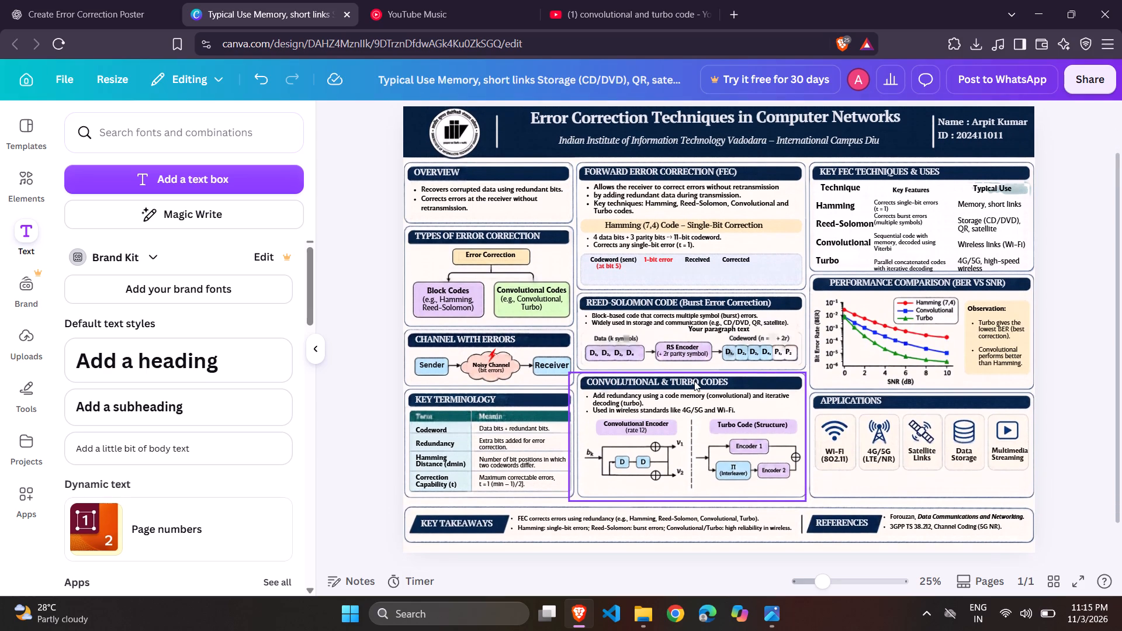
scroll(694, 381, left, 1)
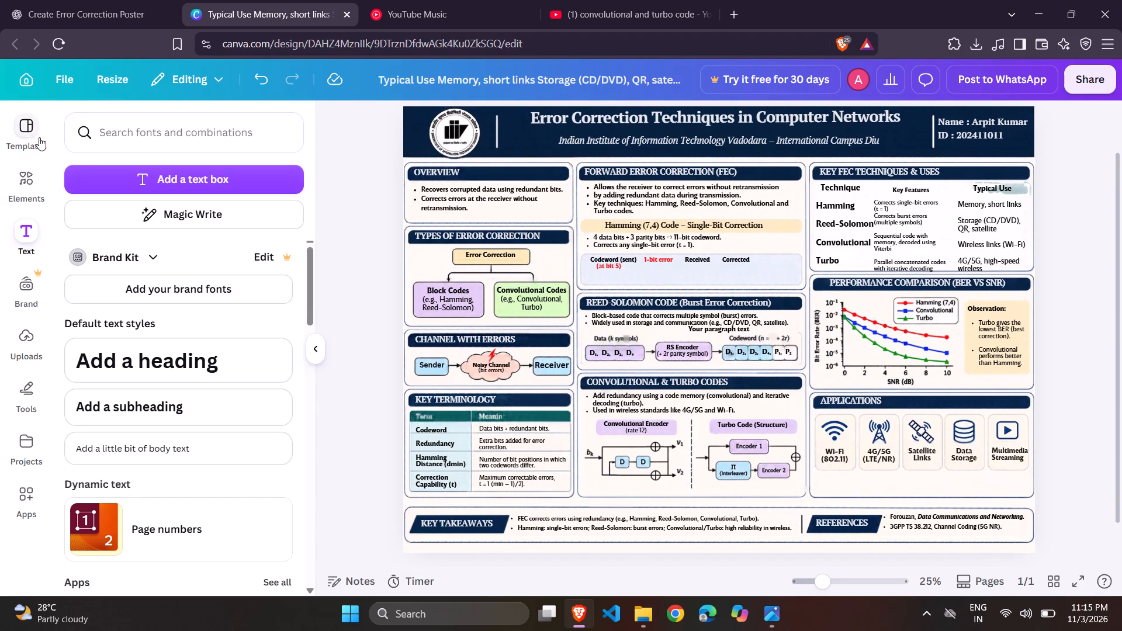
click(320, 350)
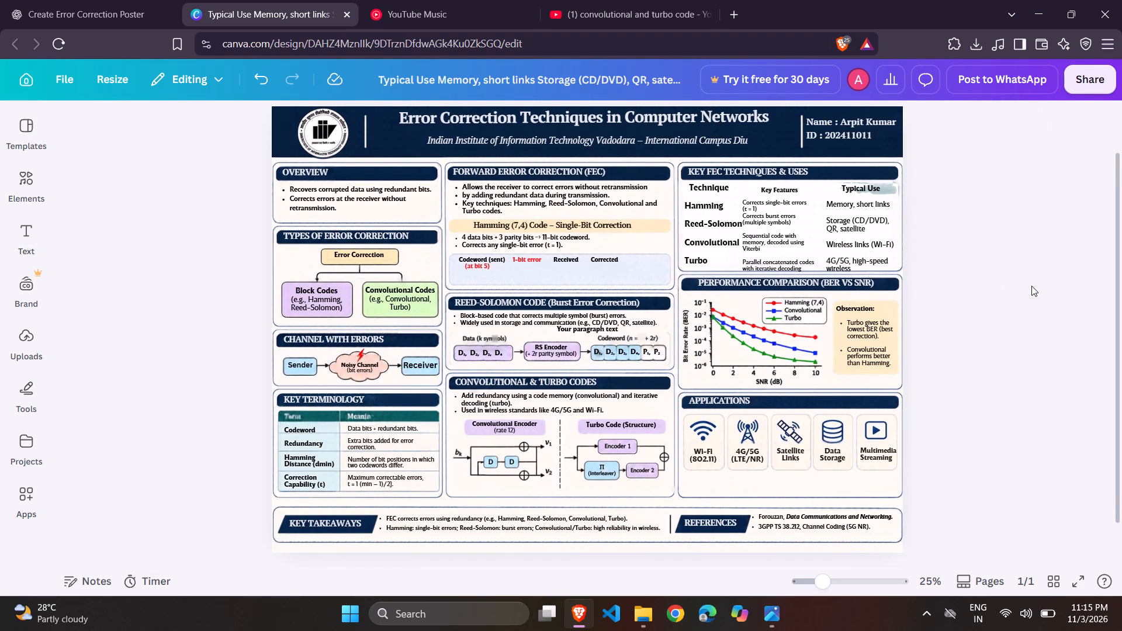
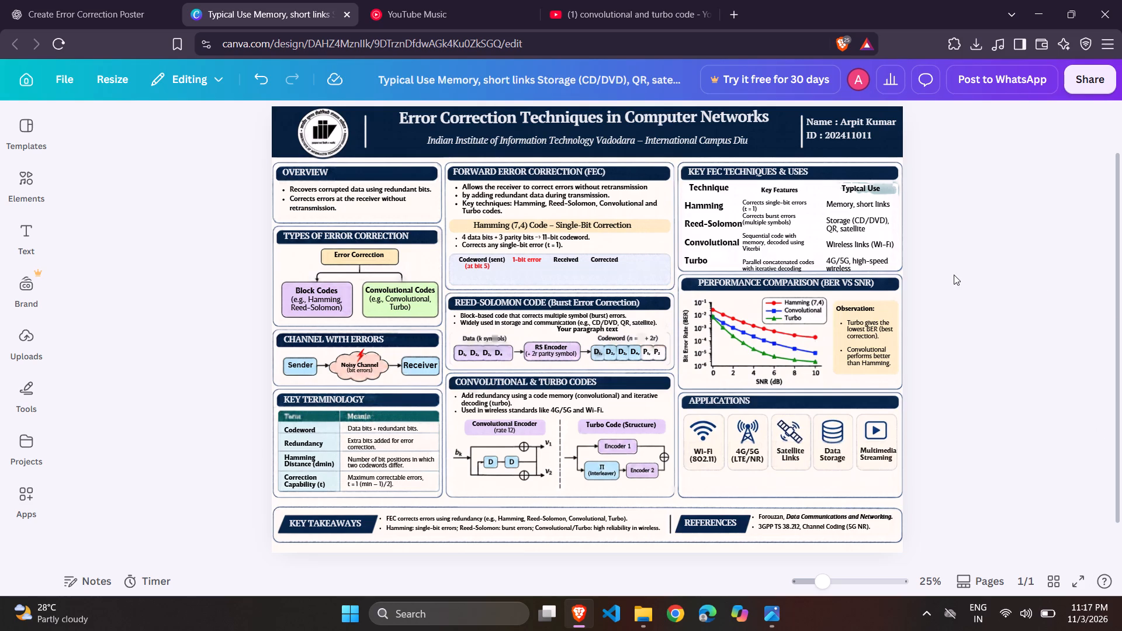
Download the finished poster as a PNG image at the default 3,508 × 2,480 px size and high quality.
click(1096, 86)
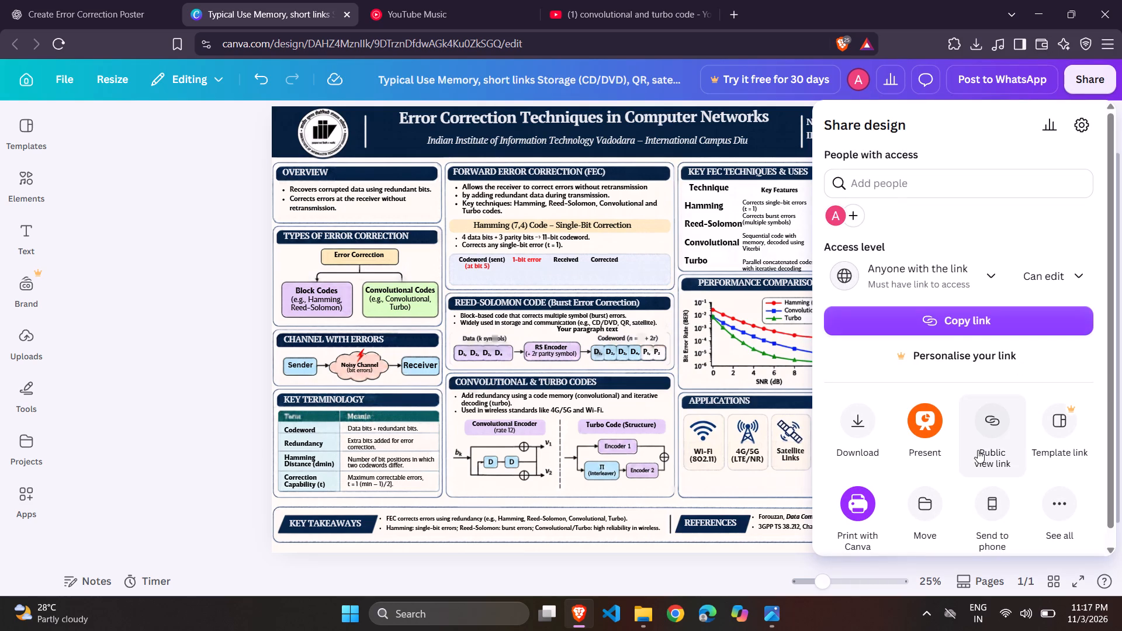
click(860, 431)
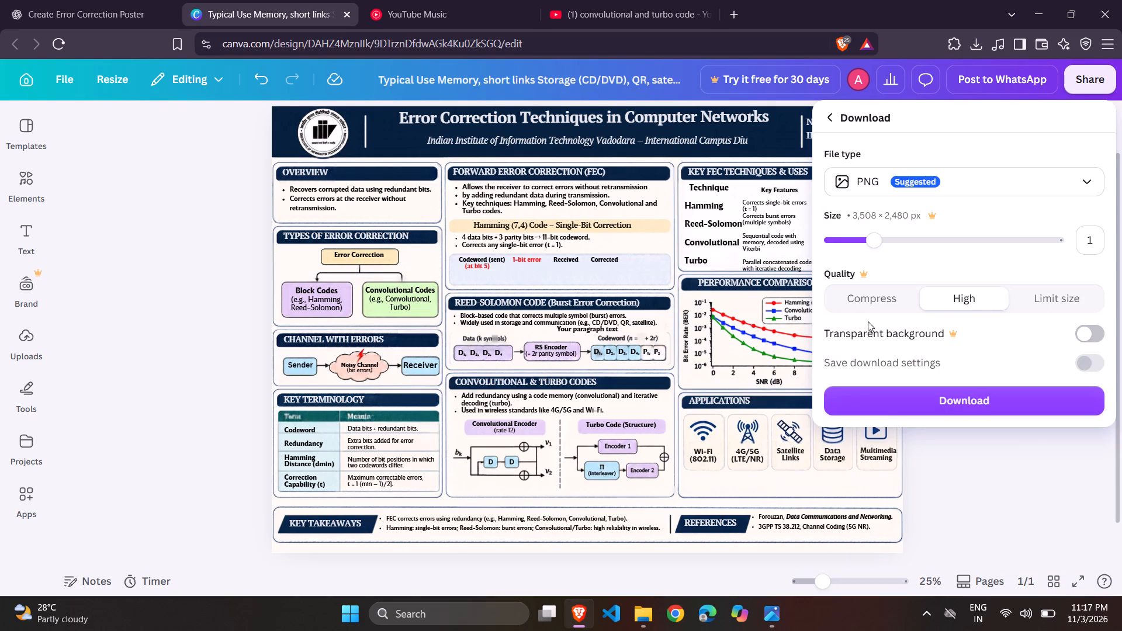
click(1068, 175)
click(1068, 175)
click(978, 407)
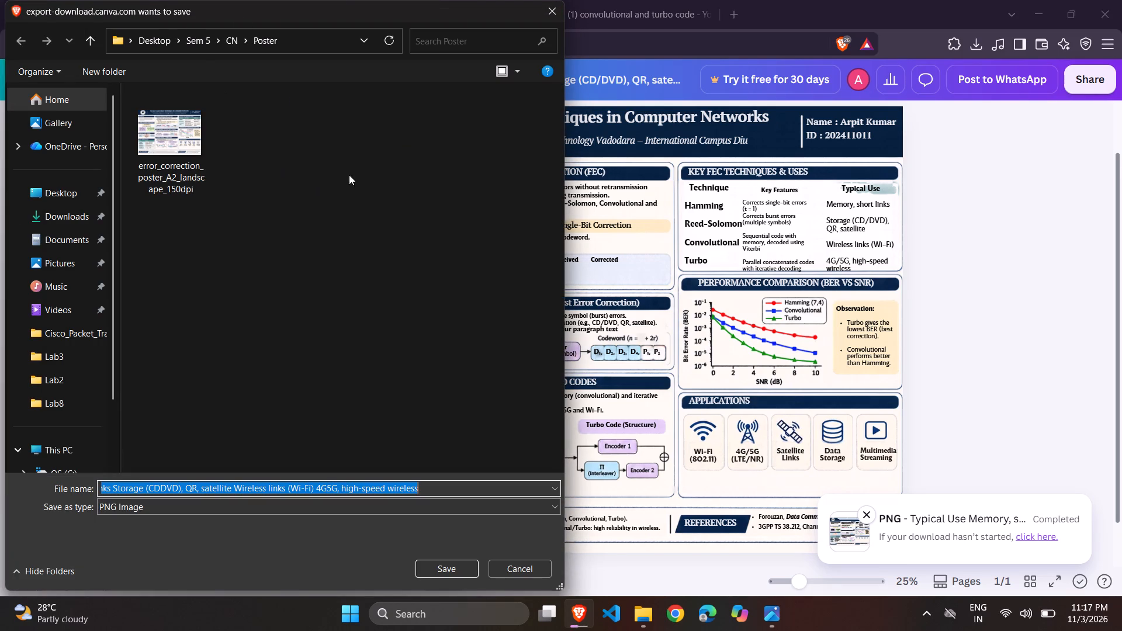
Dismiss the save dialog for the exported PNG without choosing a new save location.
click(548, 6)
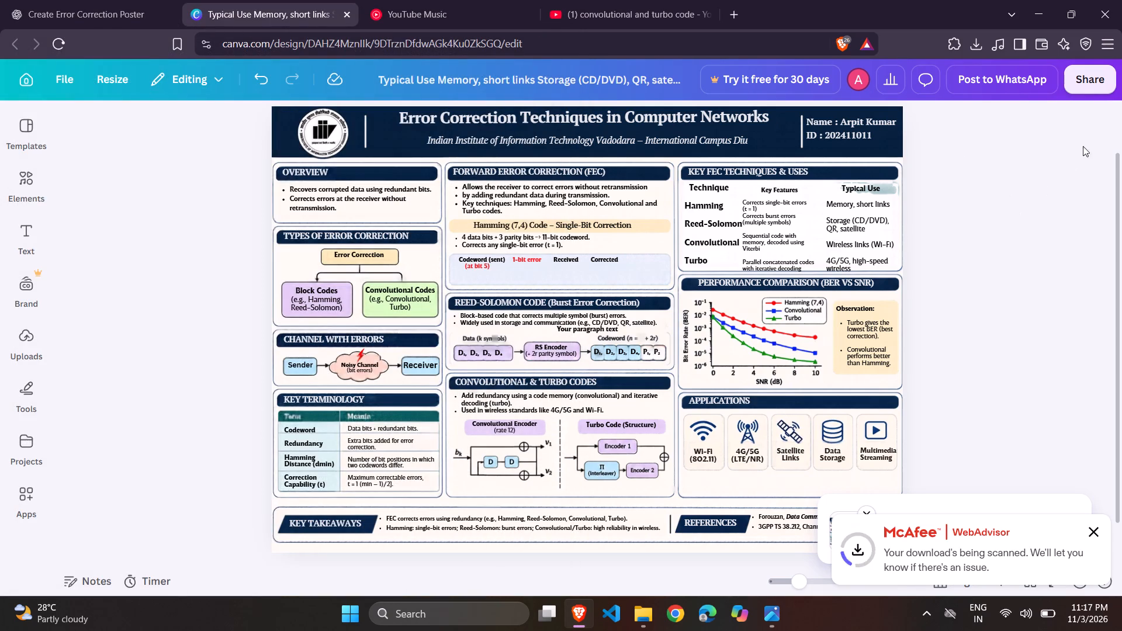
Copy the poster's share link, with access for anyone with the link, to the clipboard for sharing on WhatsApp.
click(1014, 76)
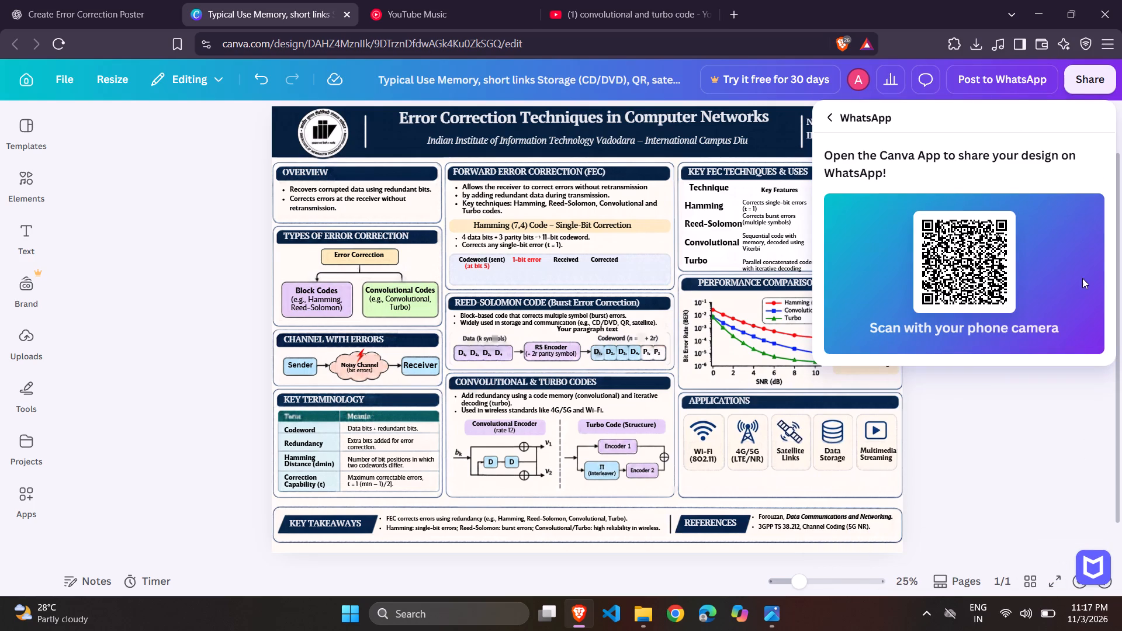
click(1088, 415)
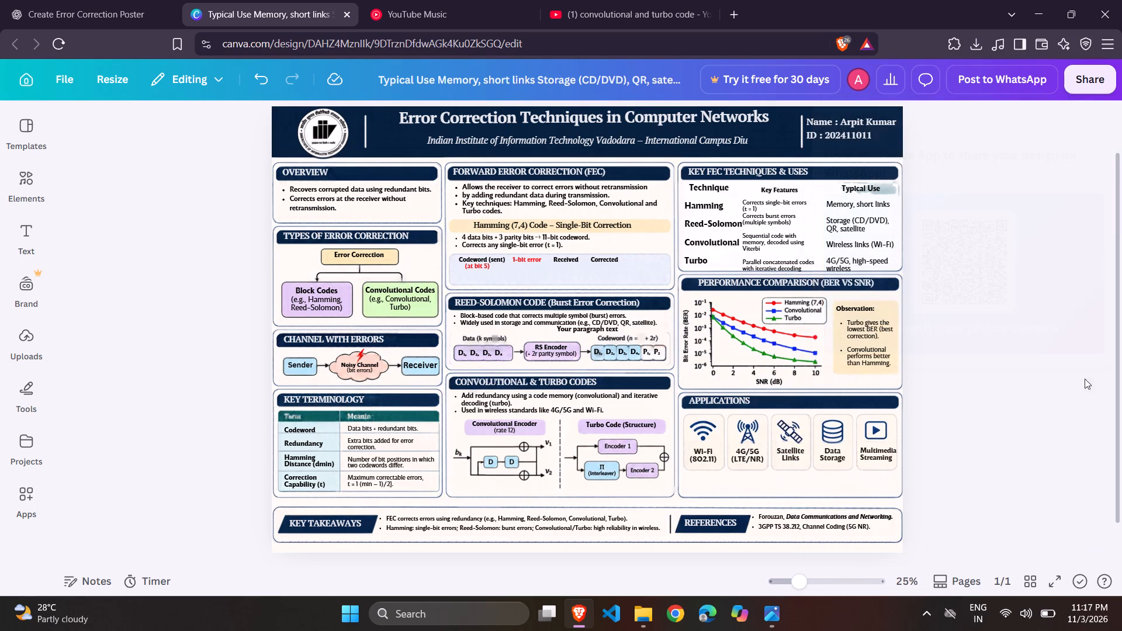
click(1076, 78)
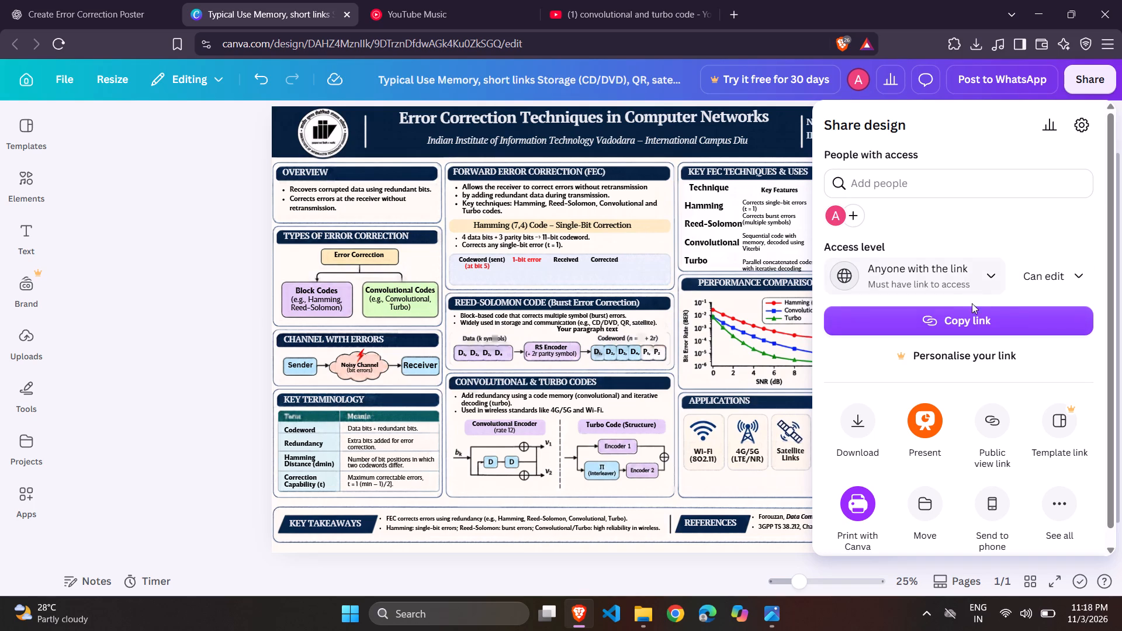
click(972, 321)
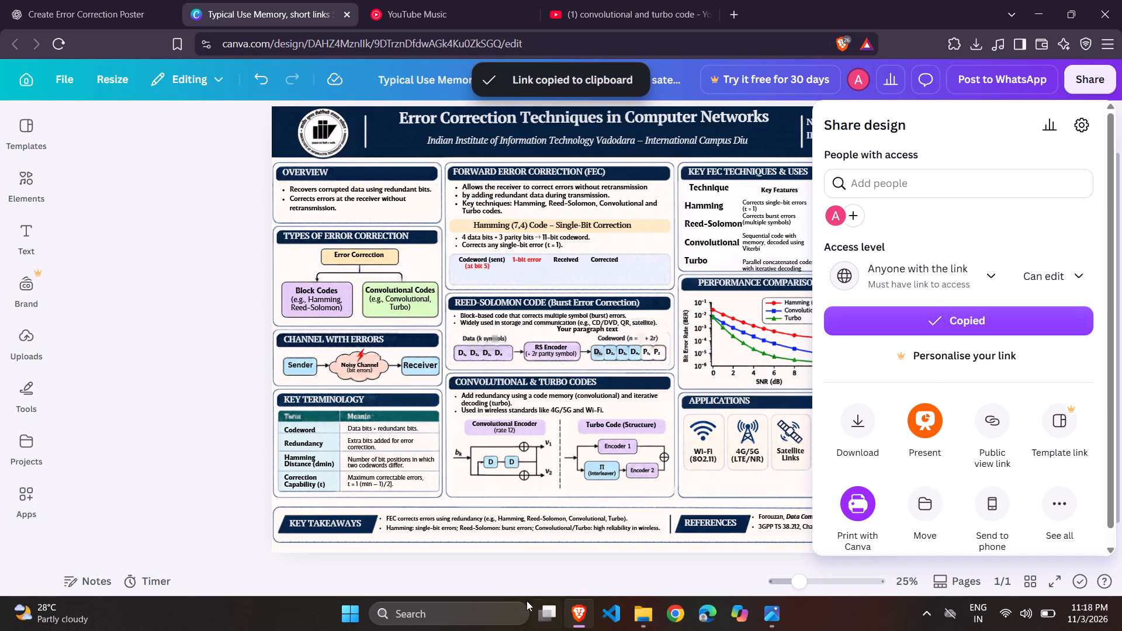
Find the WhatsApp app through the Windows search to switch to it.
click(448, 613)
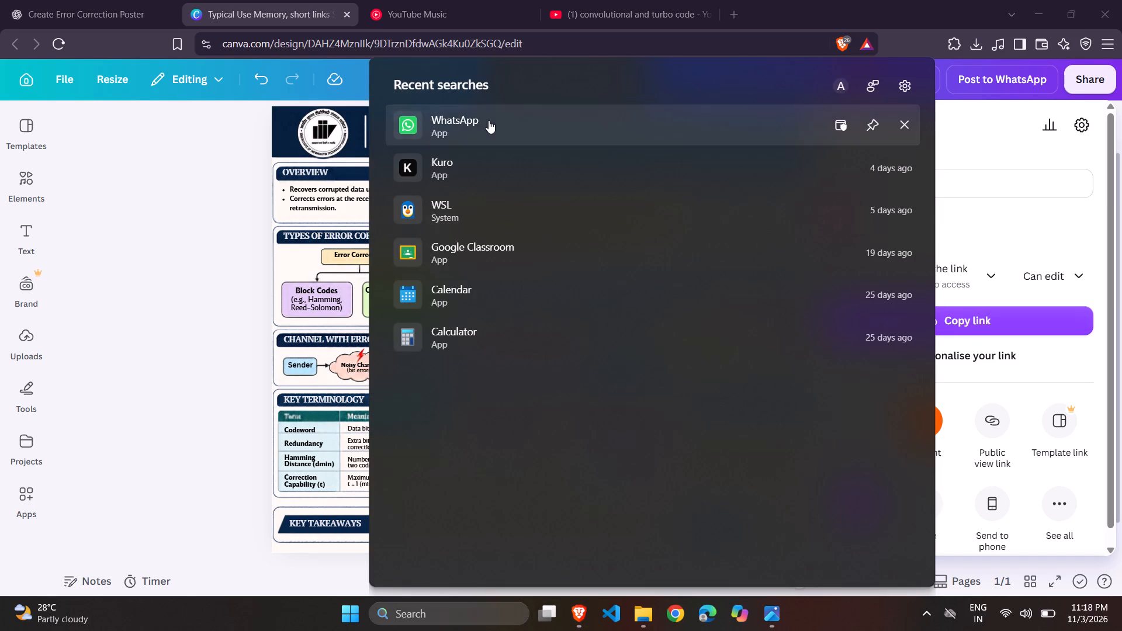
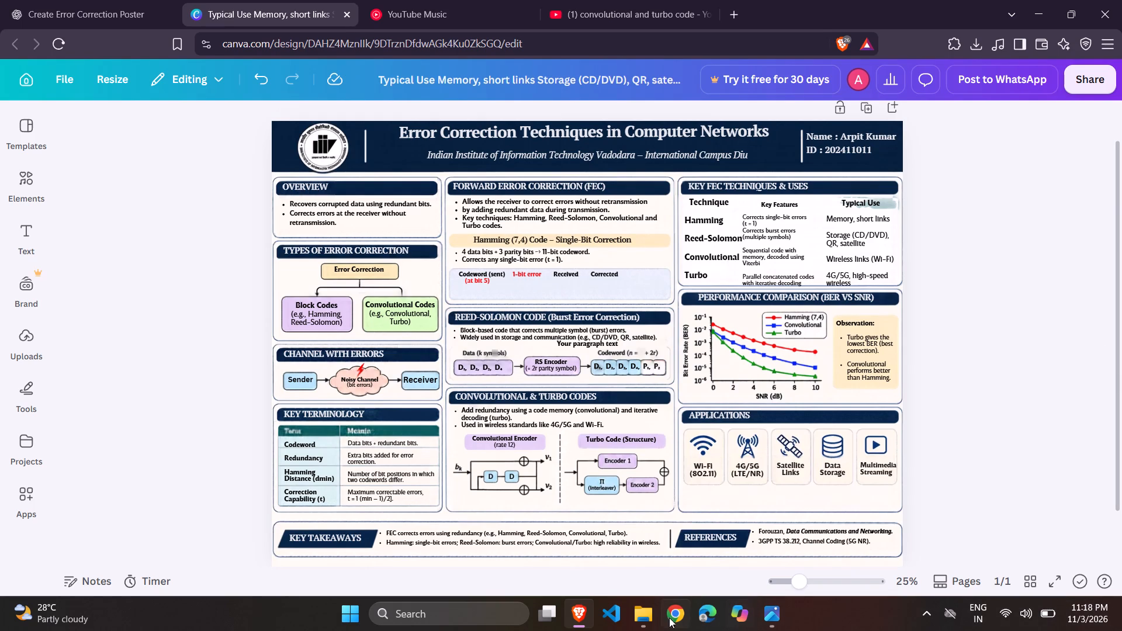
View the error_correction_poster_A2_landscape_150dpi image from the Poster folder in Photos, close it, and return to the Canva design.
click(639, 627)
click(303, 238)
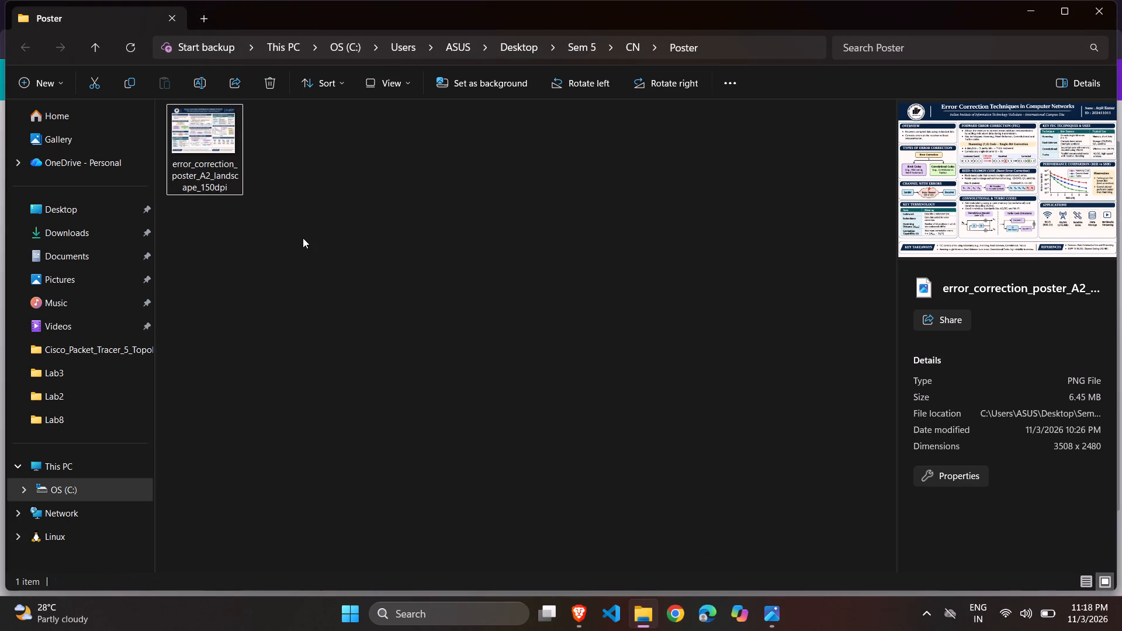
double_click(216, 156)
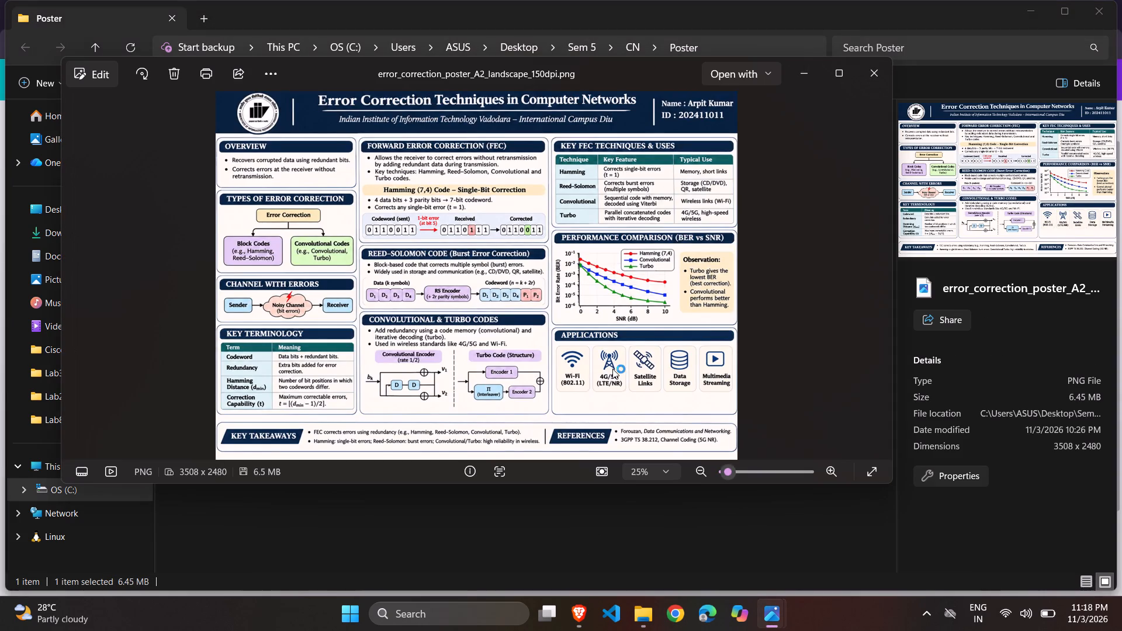
click(868, 77)
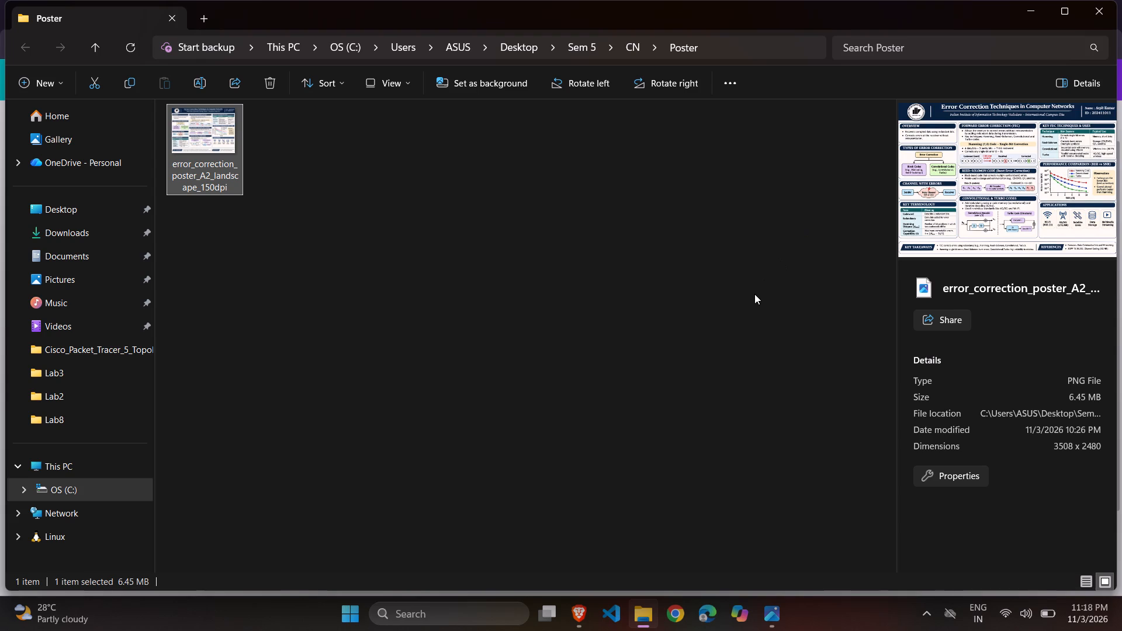
click(587, 617)
click(220, 293)
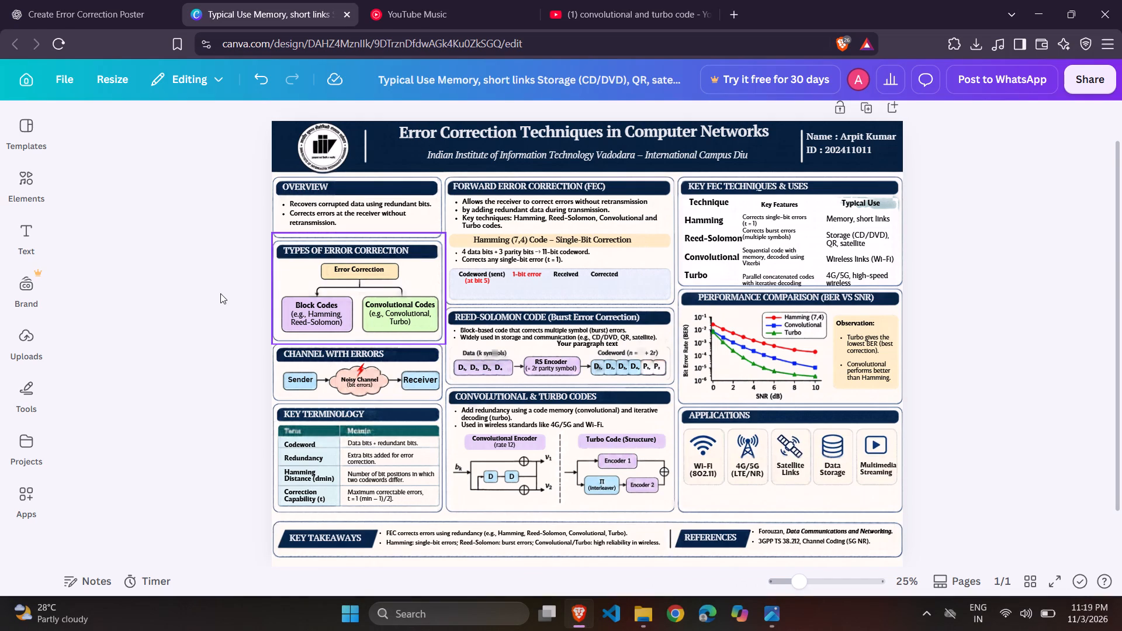
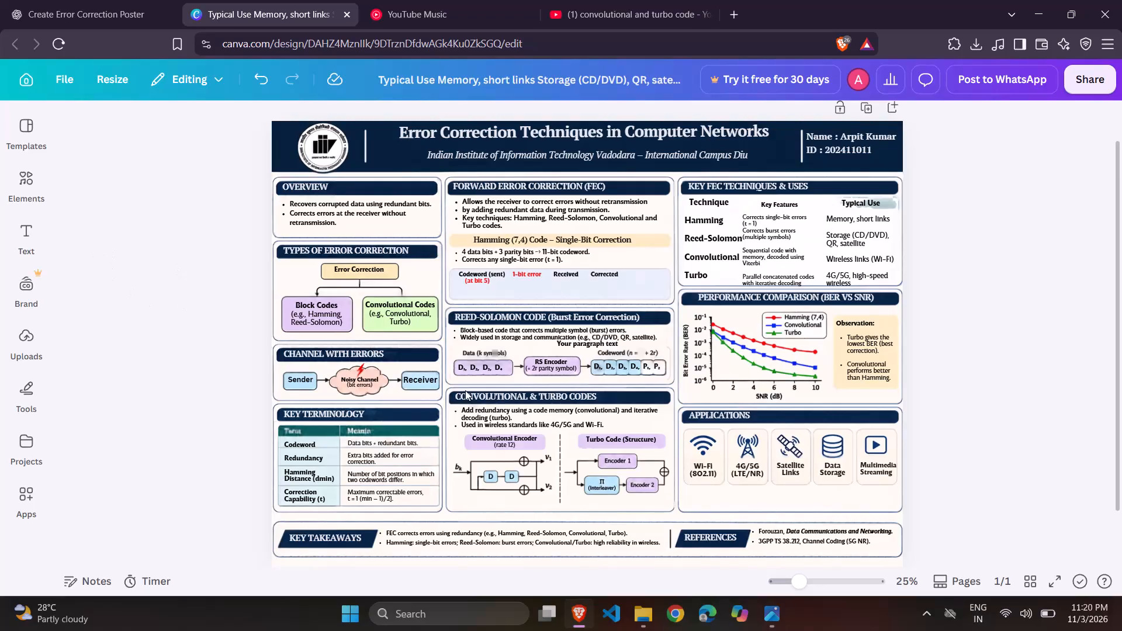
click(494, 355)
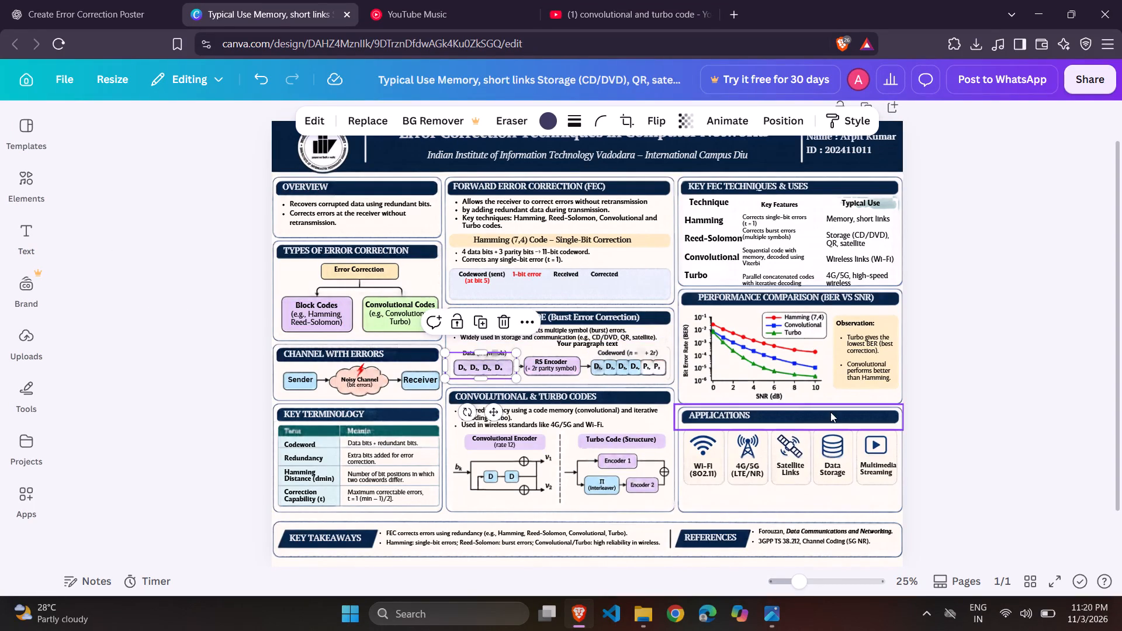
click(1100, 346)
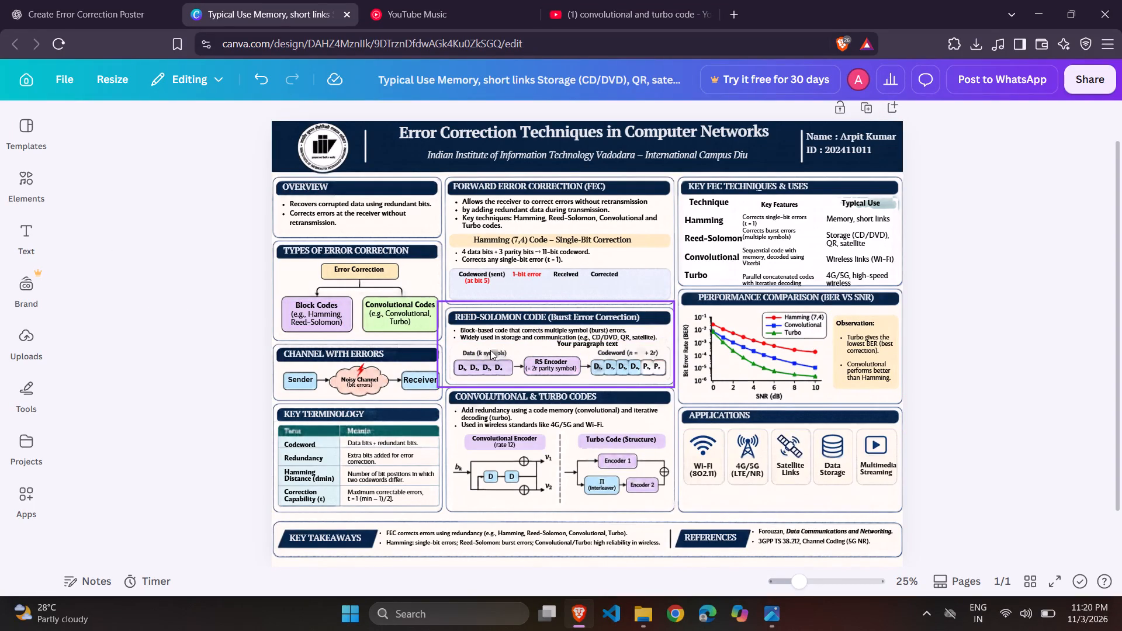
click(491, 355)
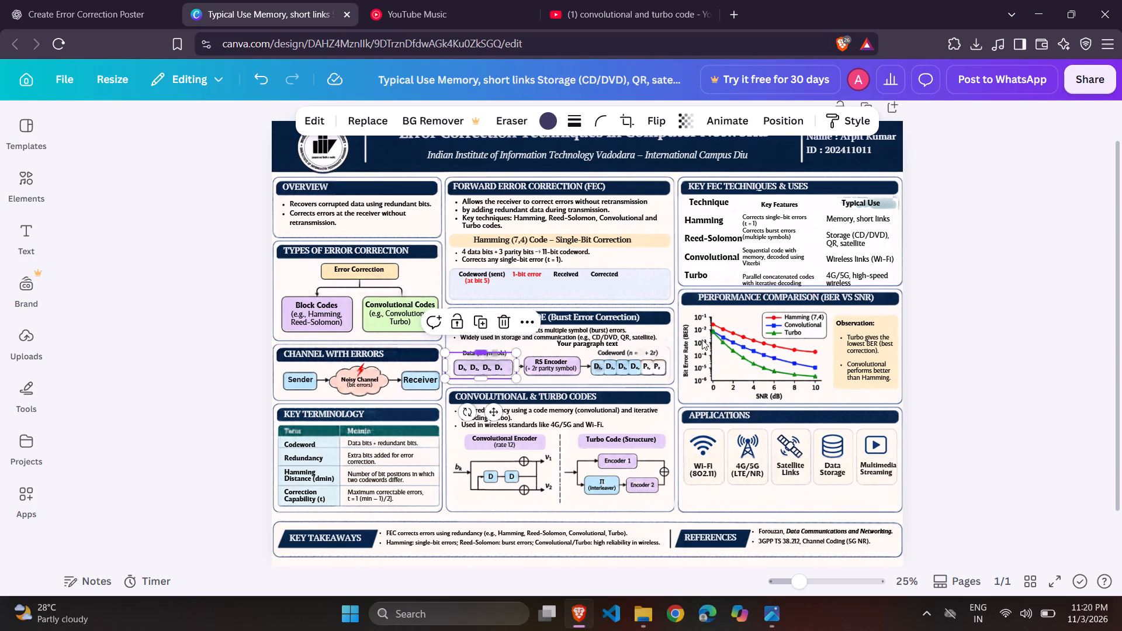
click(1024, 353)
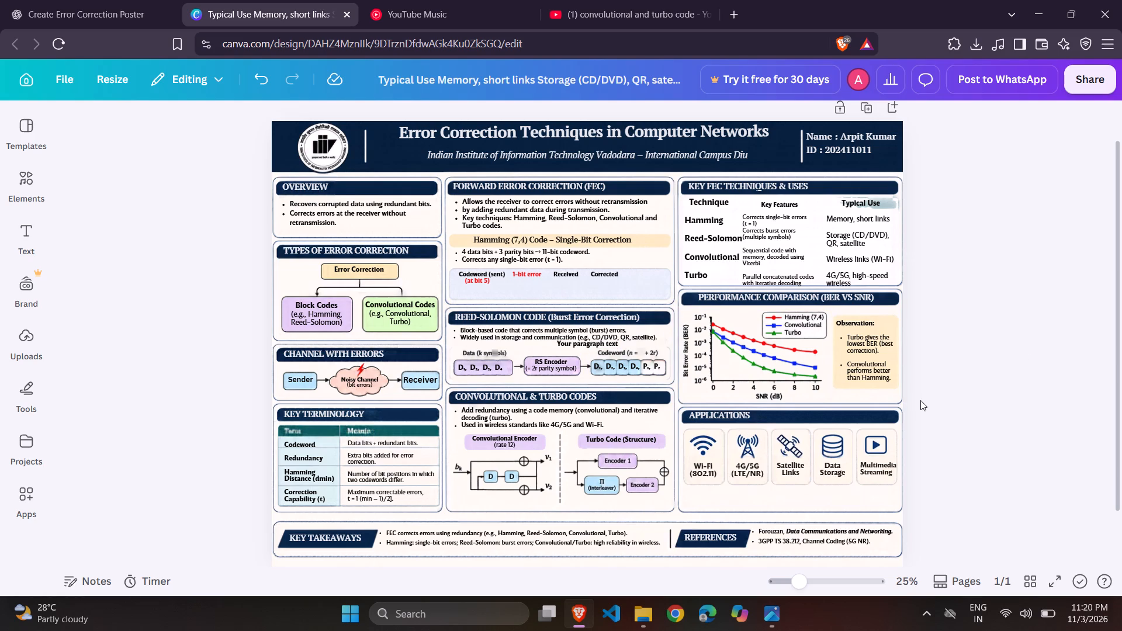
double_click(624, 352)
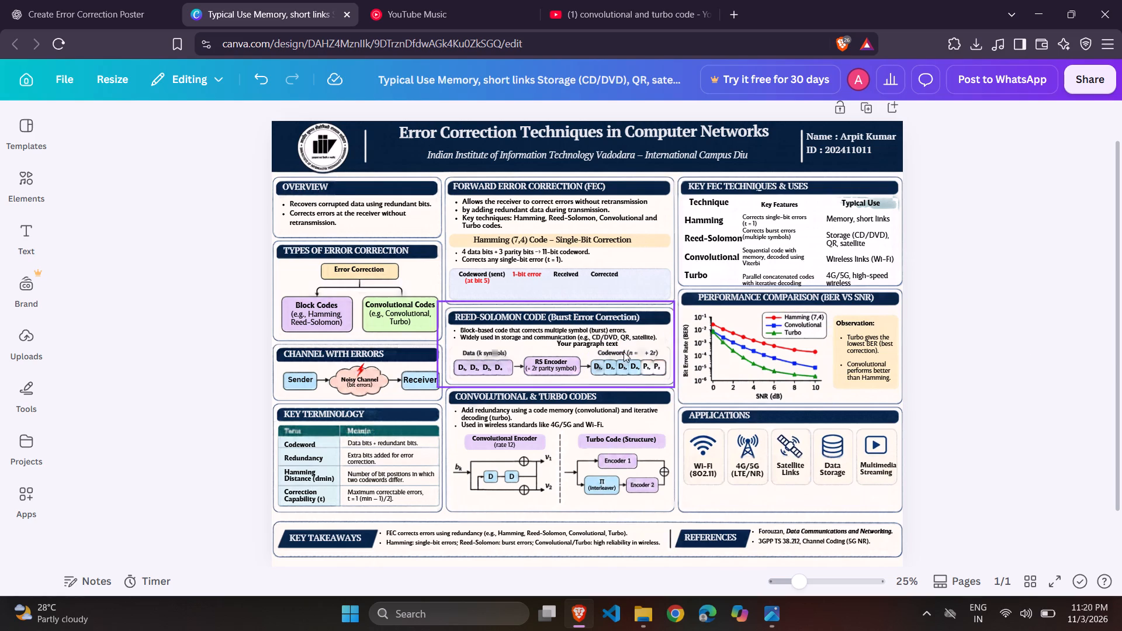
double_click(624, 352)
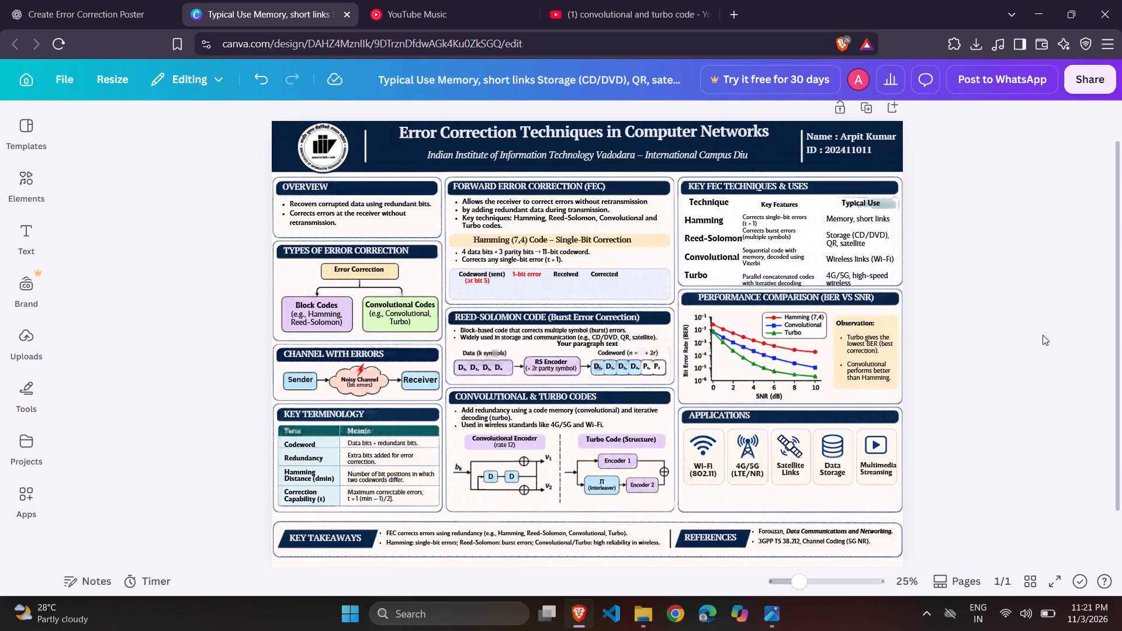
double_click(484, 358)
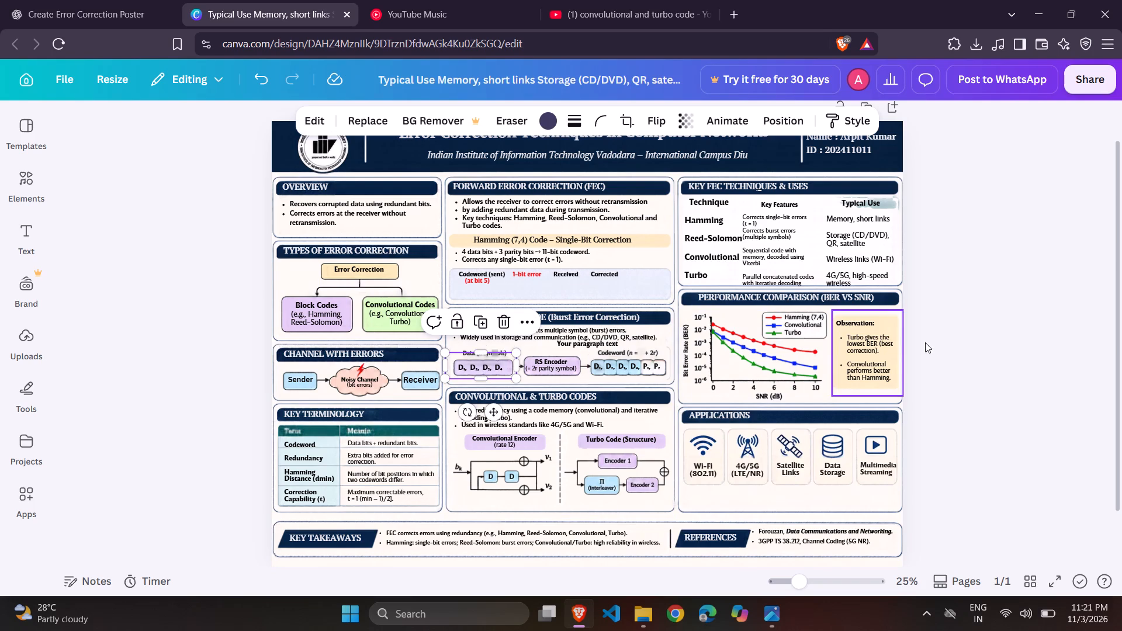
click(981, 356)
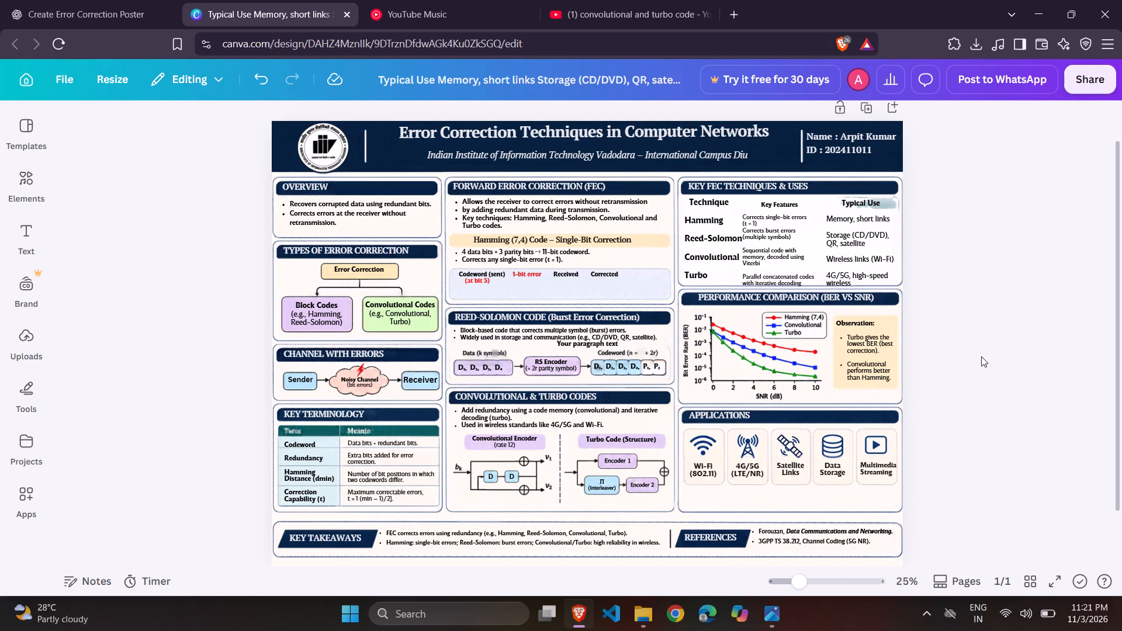
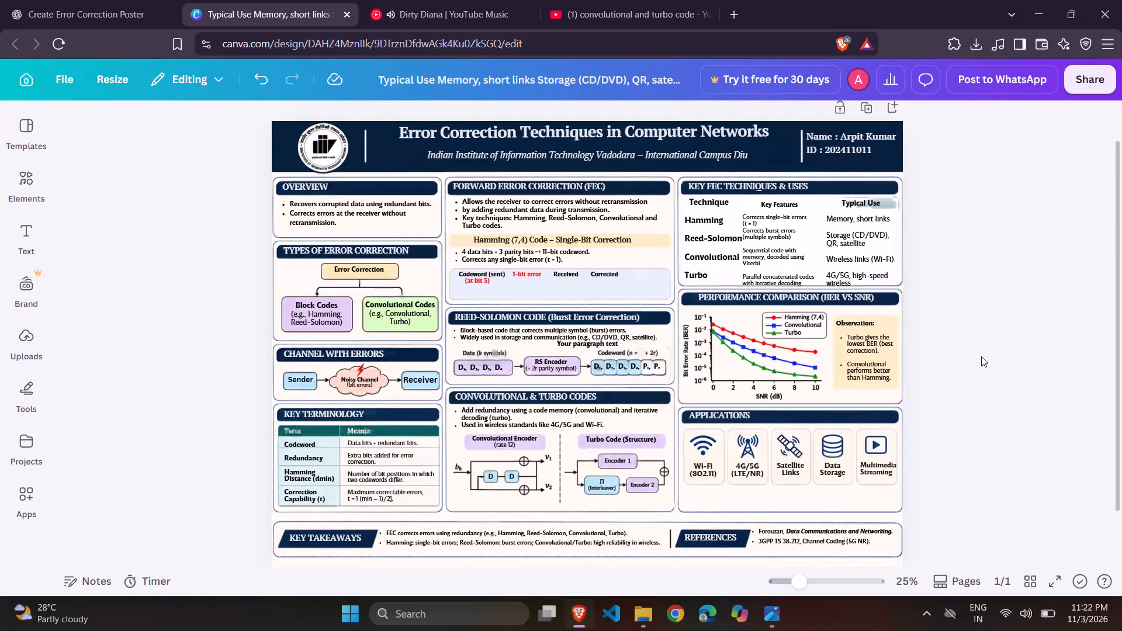
Pause the song and close the YouTube Music page, returning to the Error Correction Techniques poster in Canva.
click(444, 7)
click(444, 248)
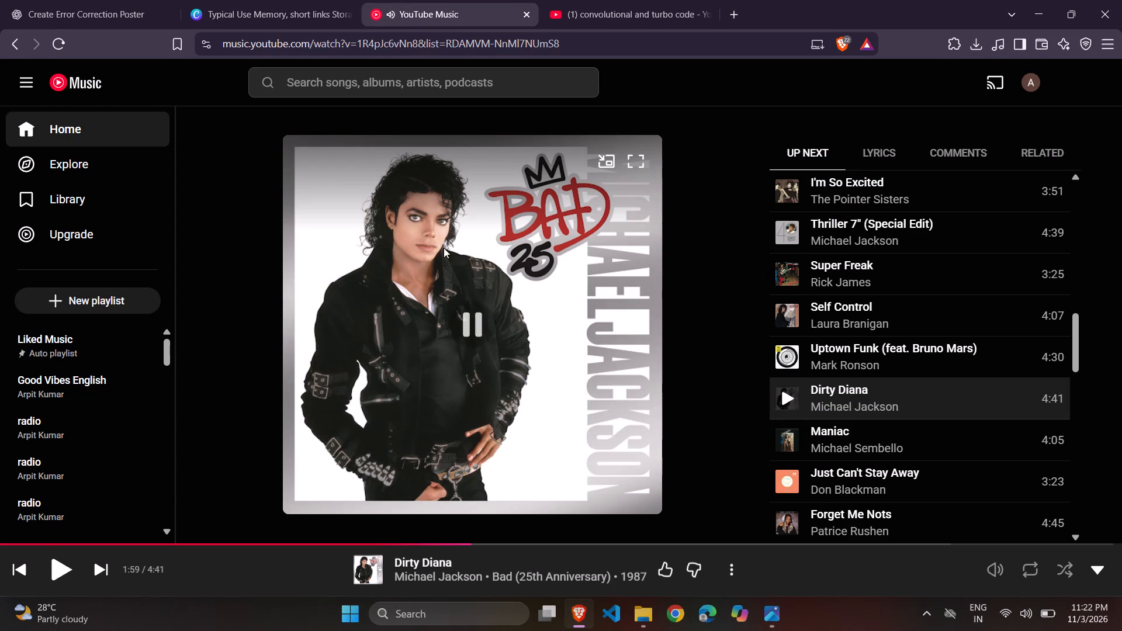
click(524, 11)
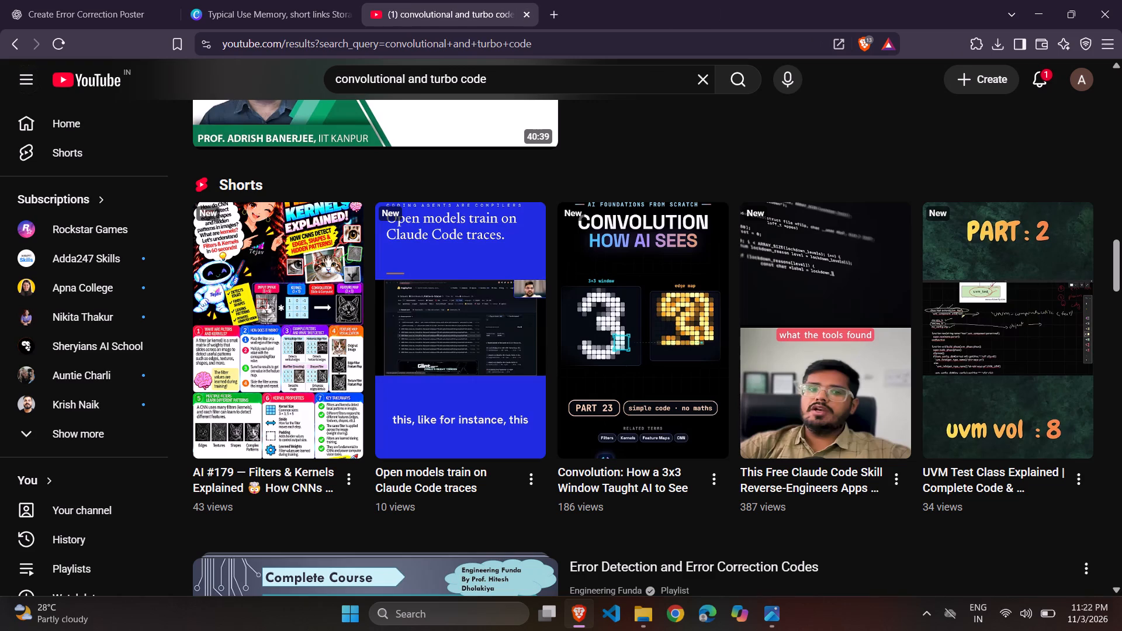
click(278, 0)
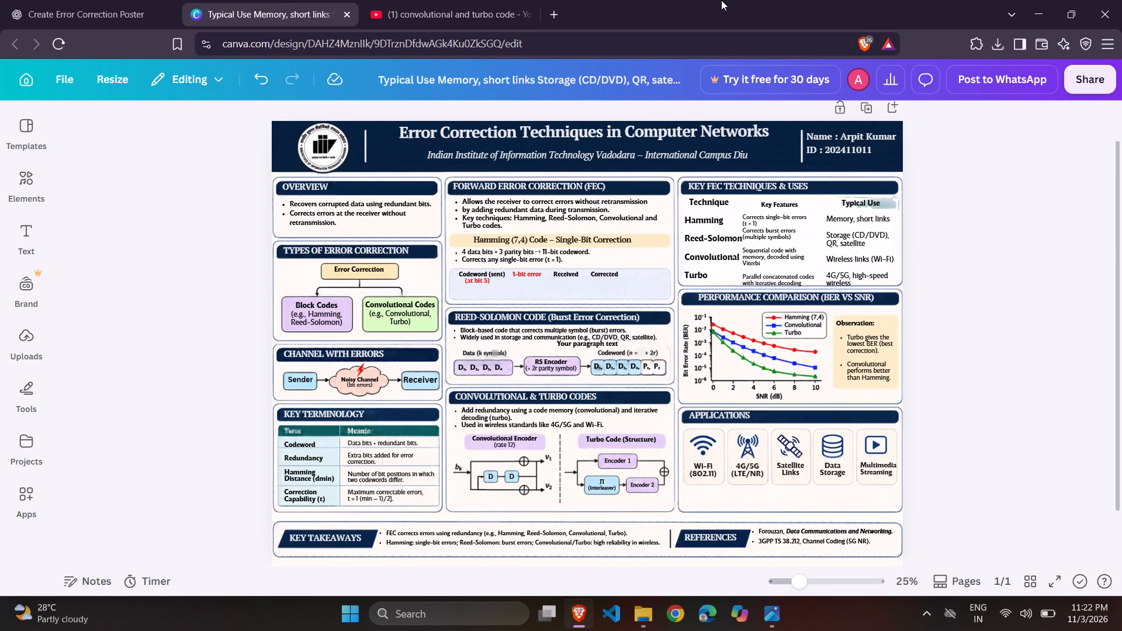
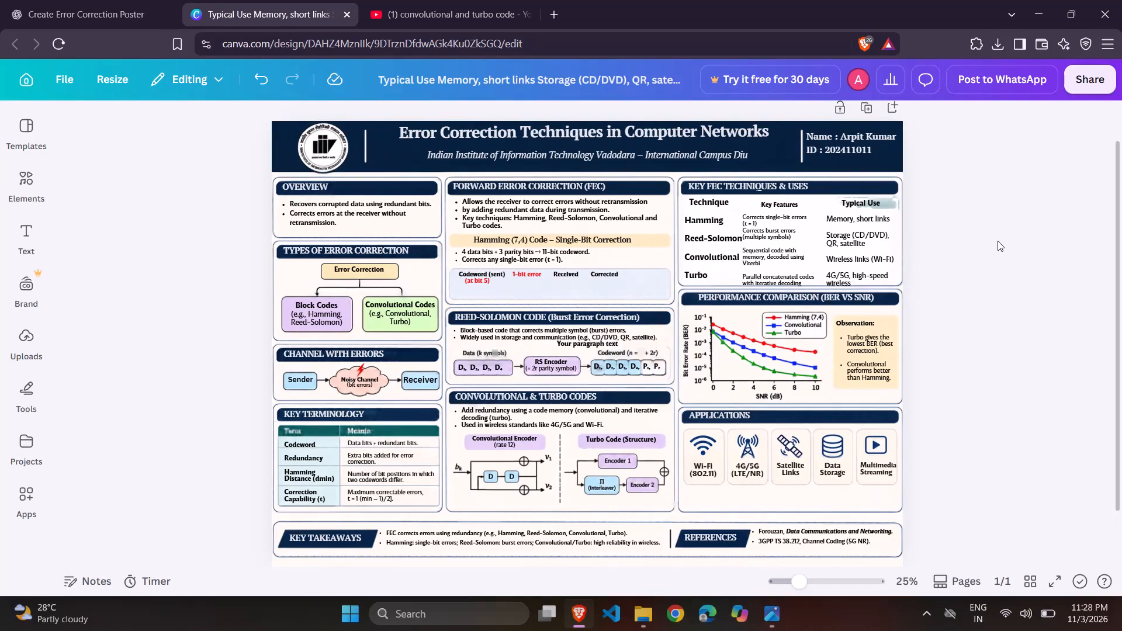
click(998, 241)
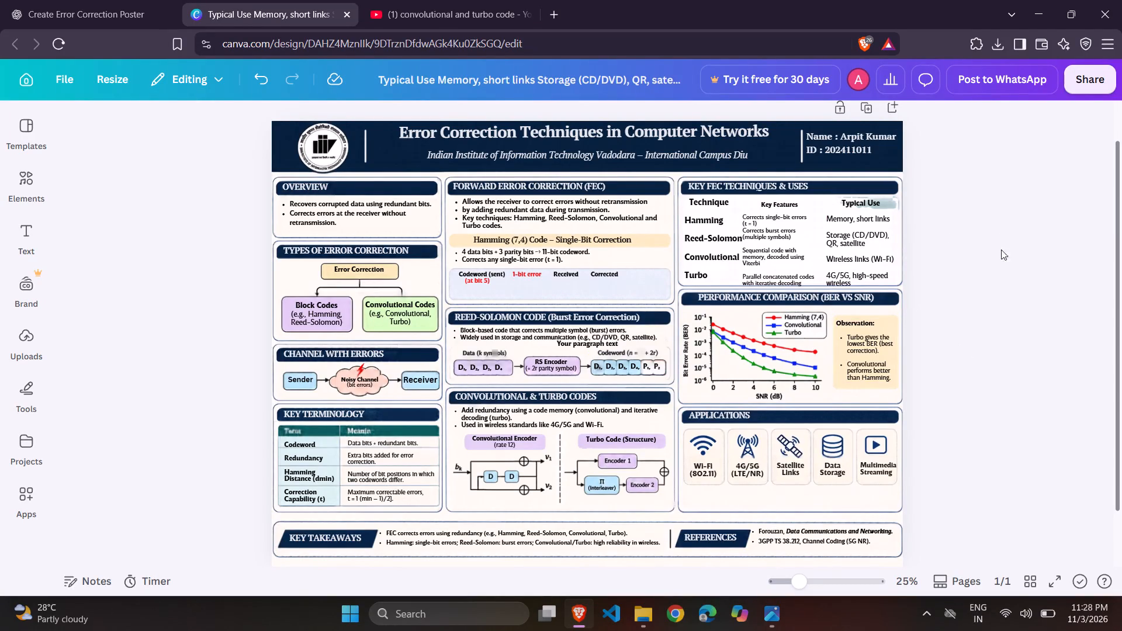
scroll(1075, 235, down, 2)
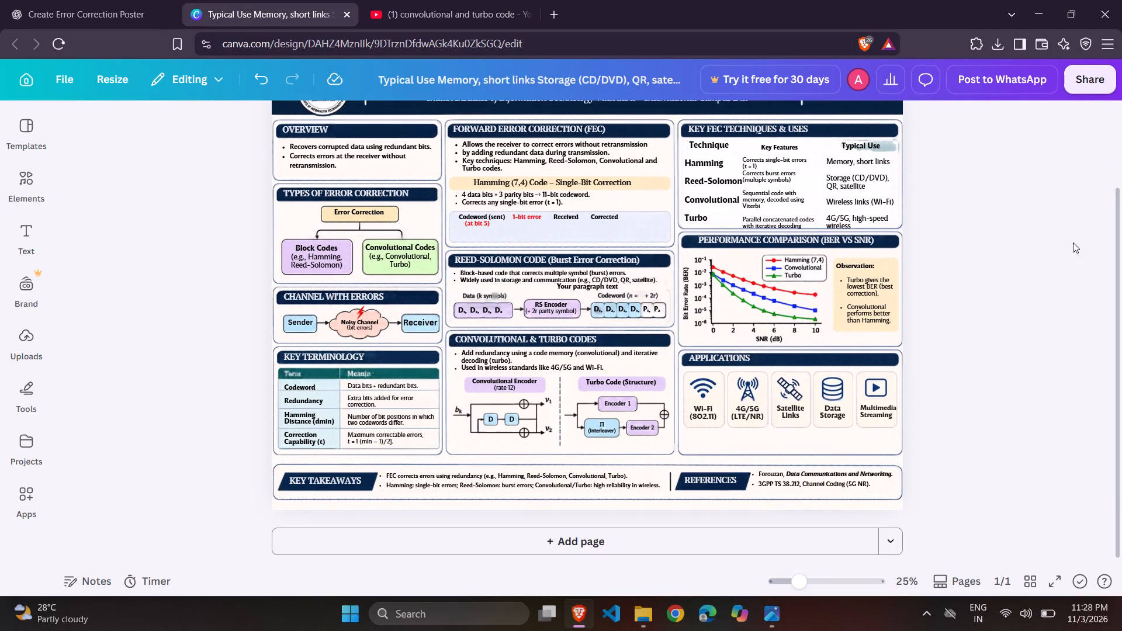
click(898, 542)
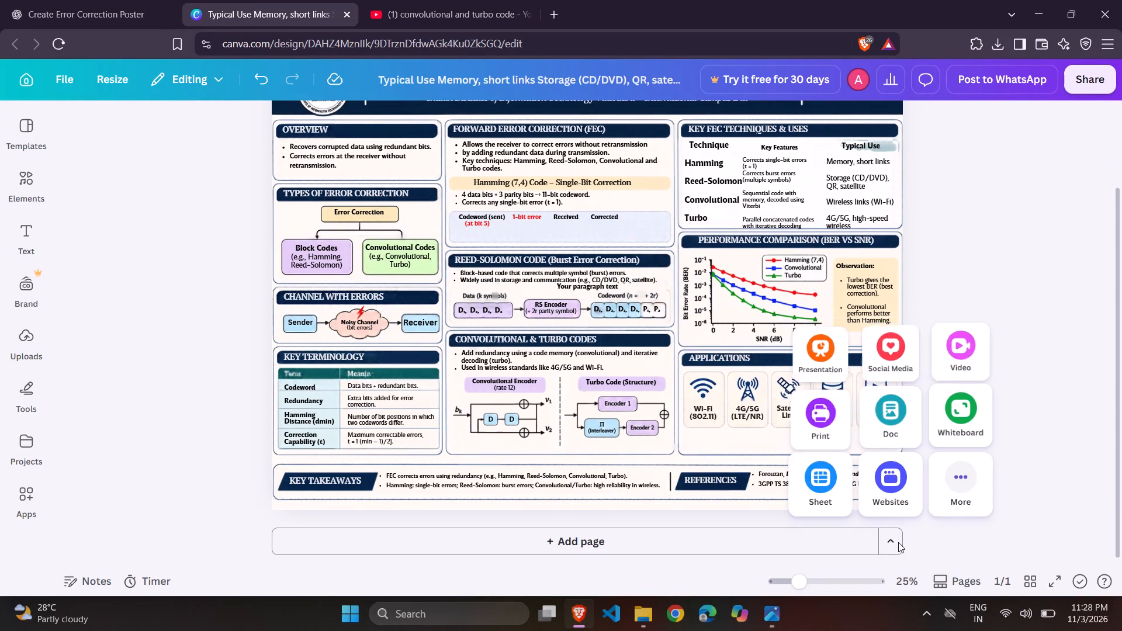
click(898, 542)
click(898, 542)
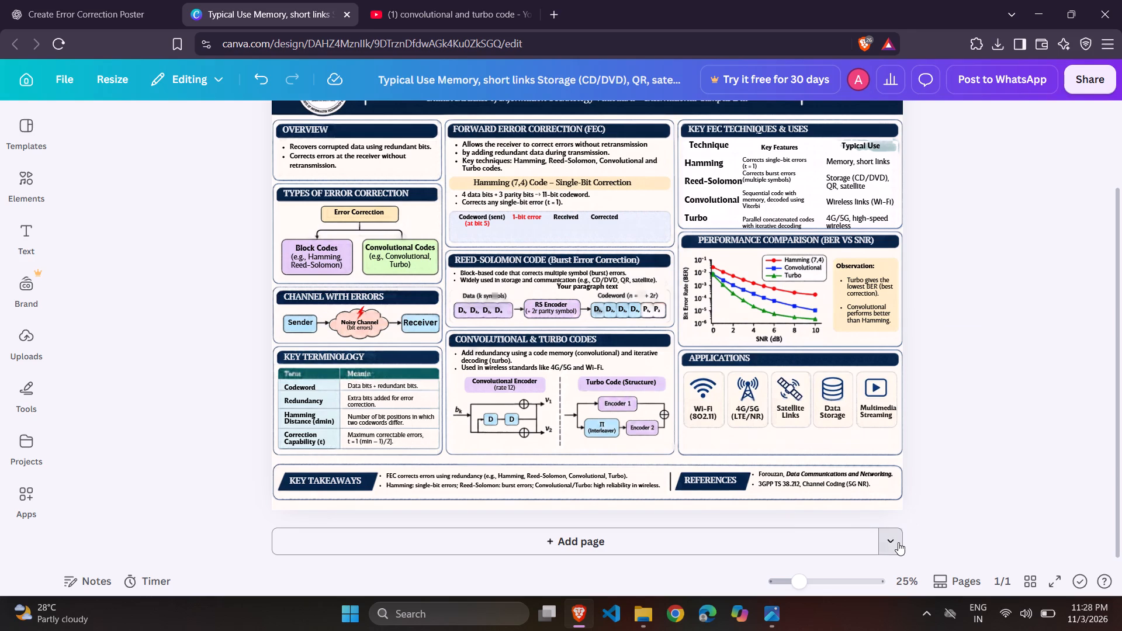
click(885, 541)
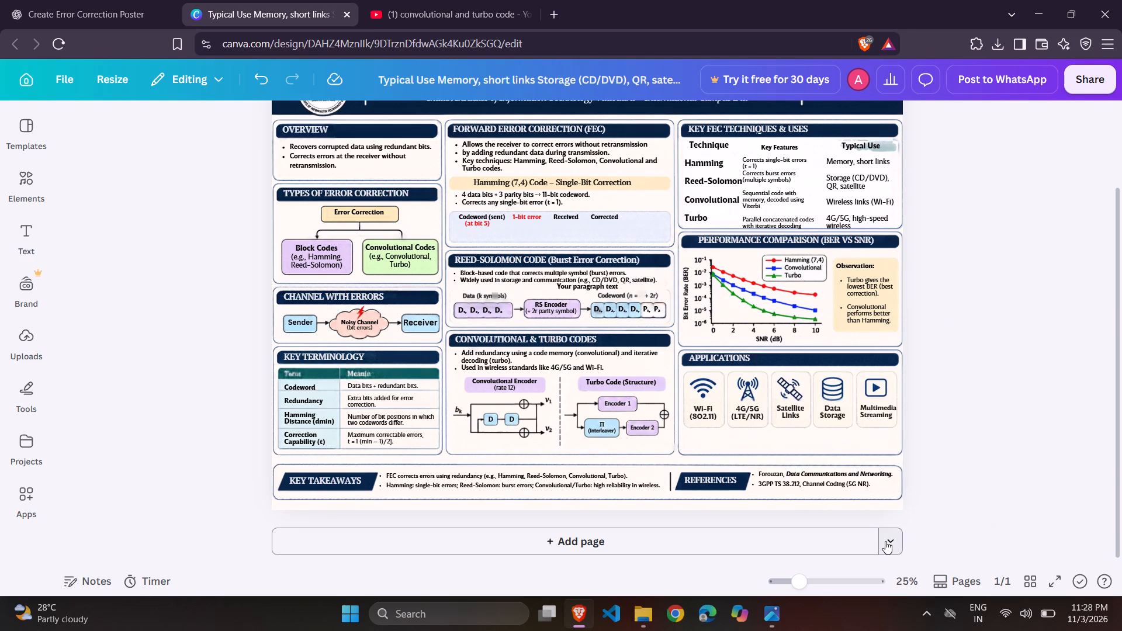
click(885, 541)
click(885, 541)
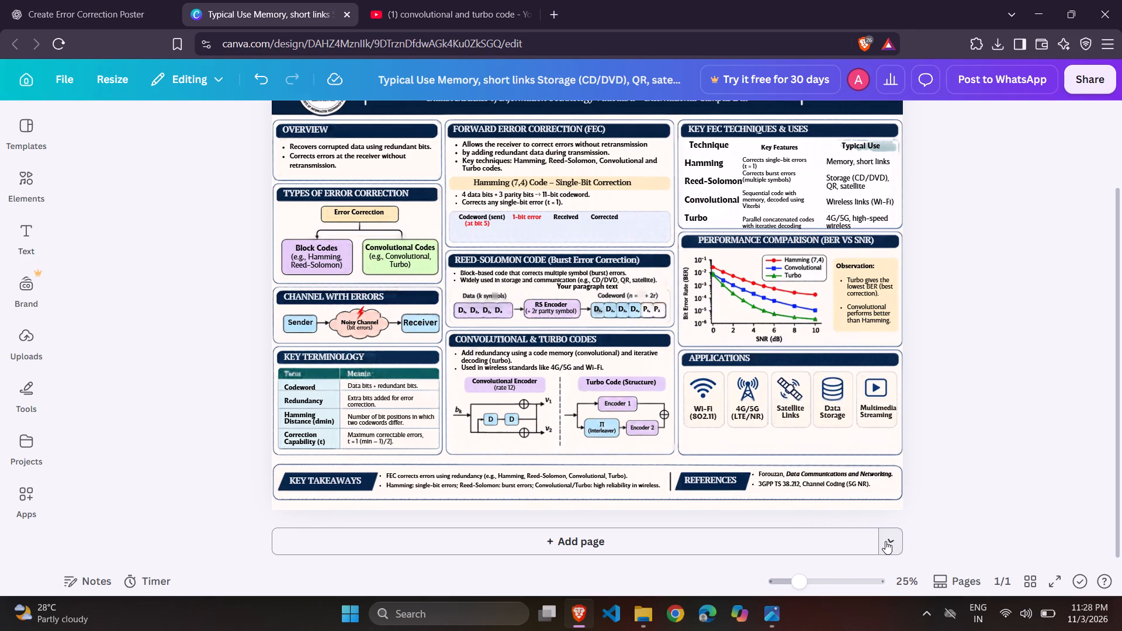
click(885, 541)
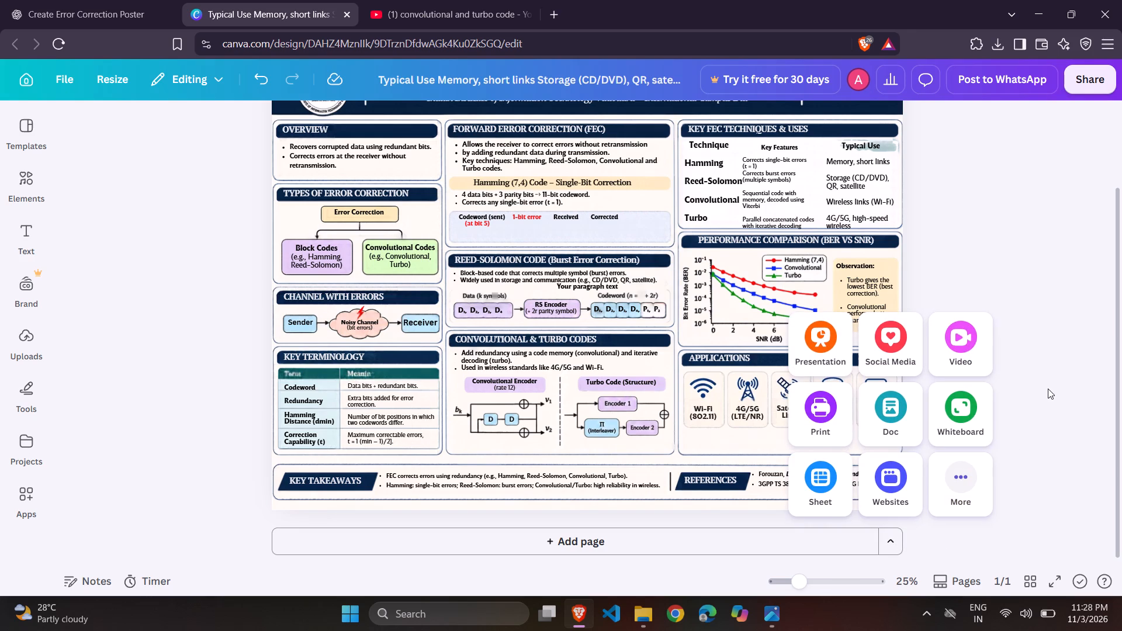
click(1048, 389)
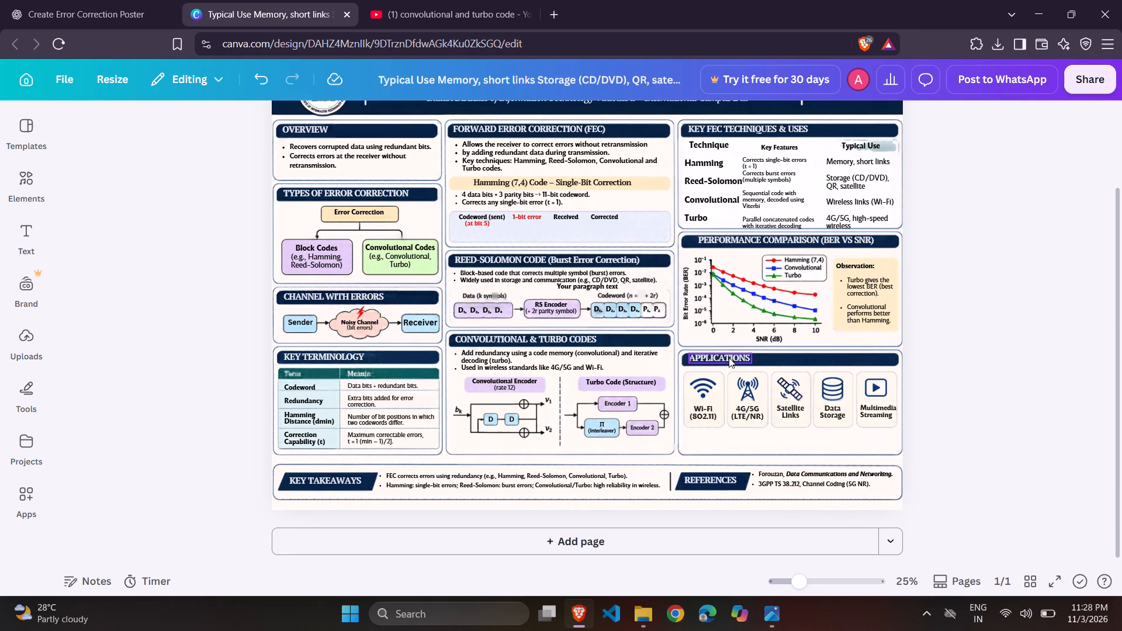
Set the laptop's display brightness to 40 in the Windows quick settings and return to the poster.
scroll(729, 358, up, 1)
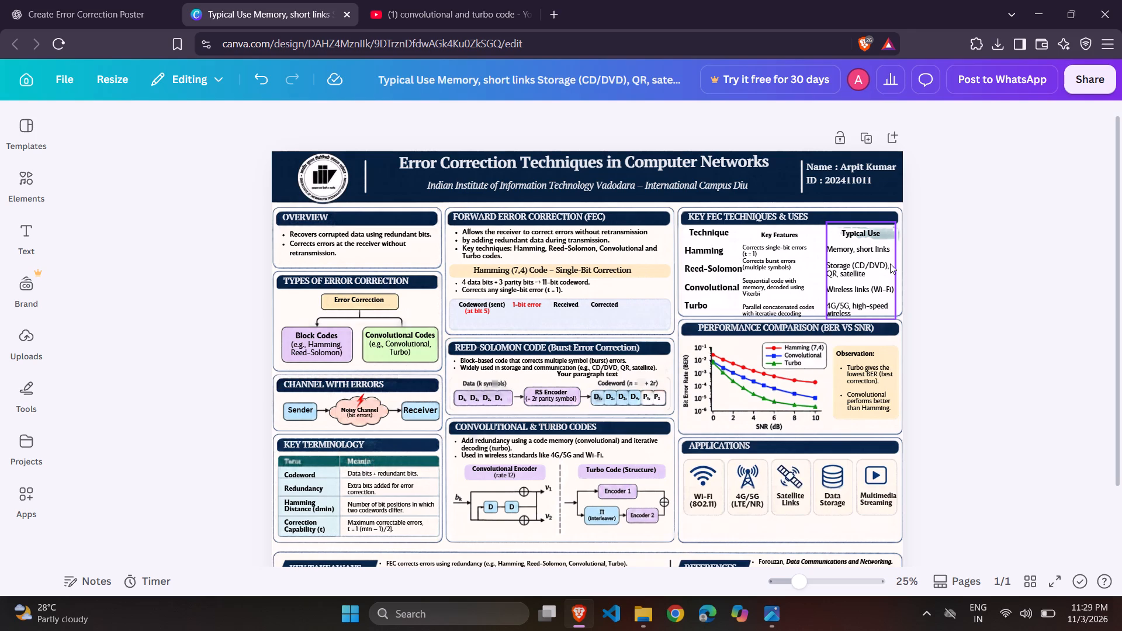
click(1031, 611)
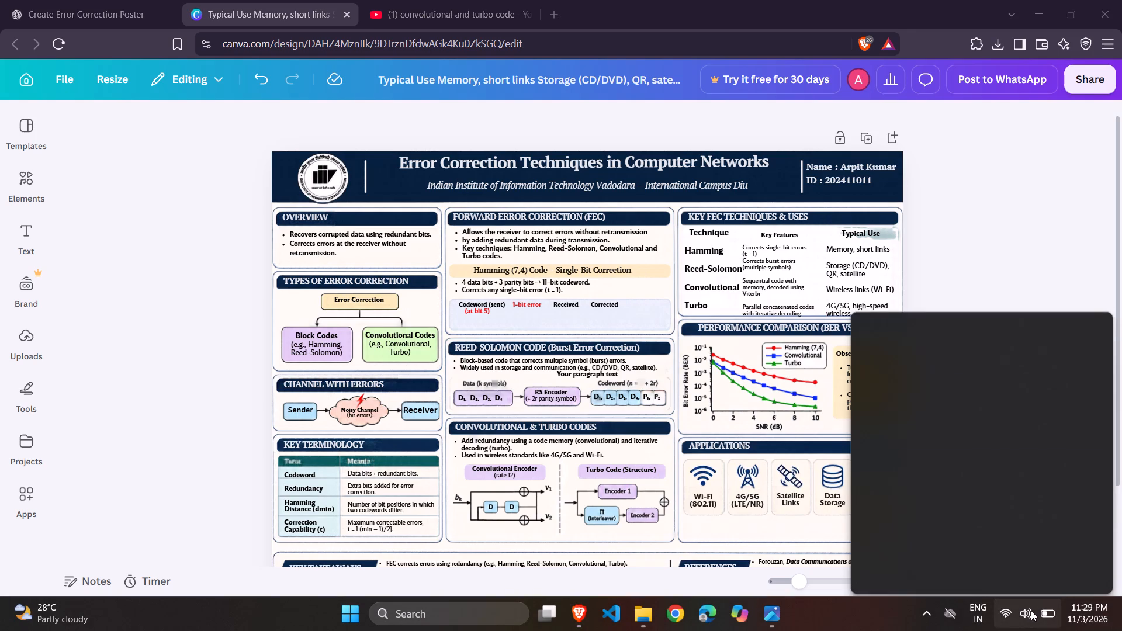
click(968, 488)
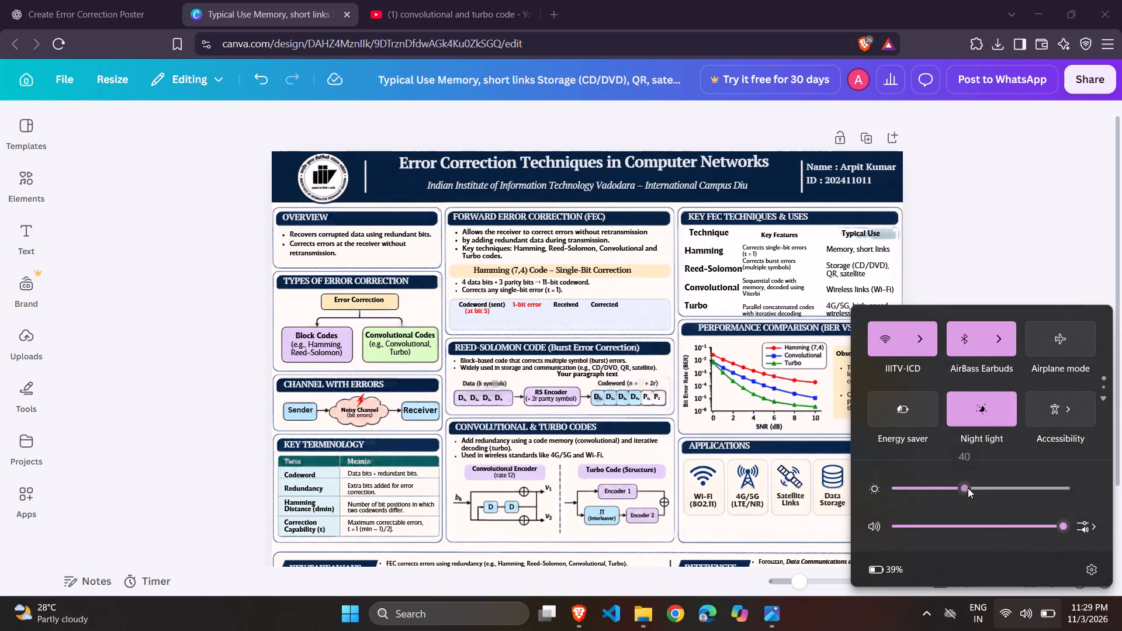
click(992, 259)
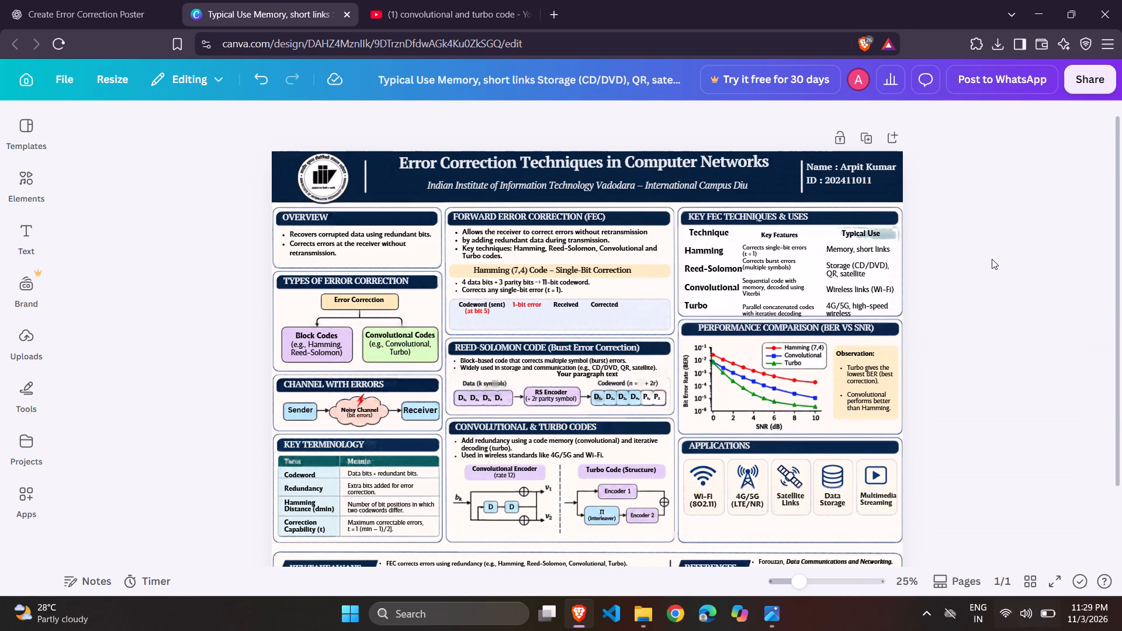
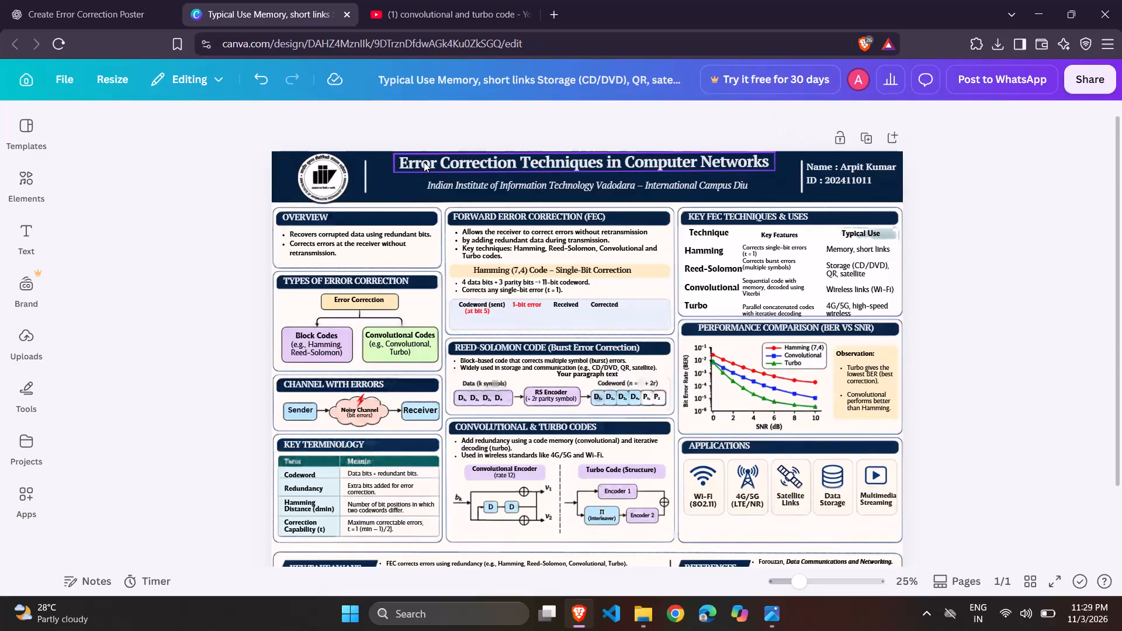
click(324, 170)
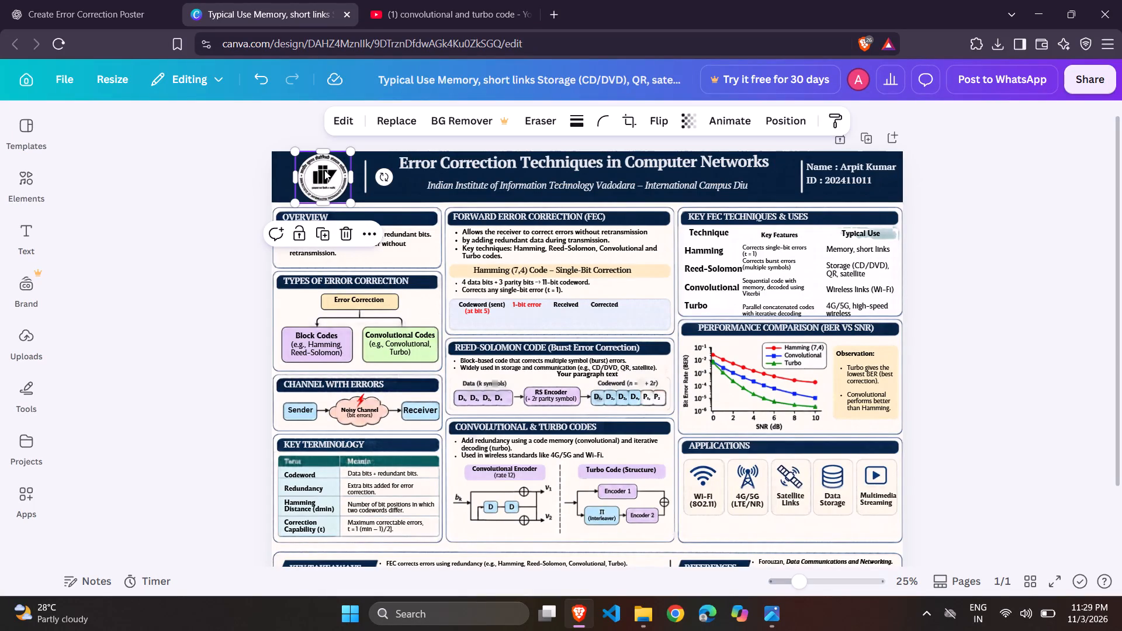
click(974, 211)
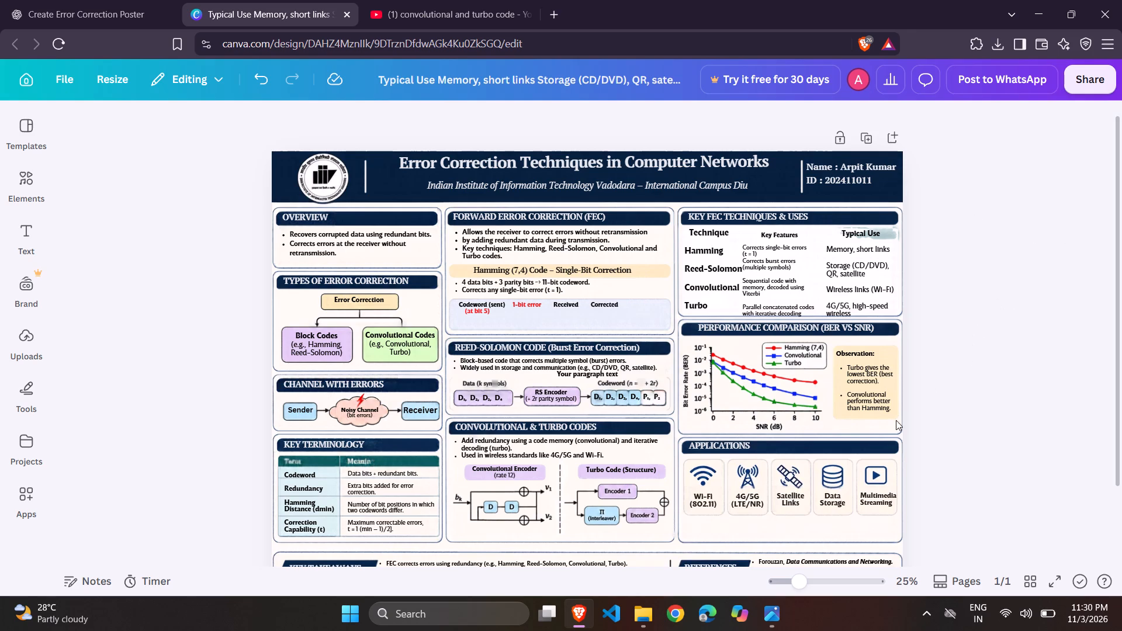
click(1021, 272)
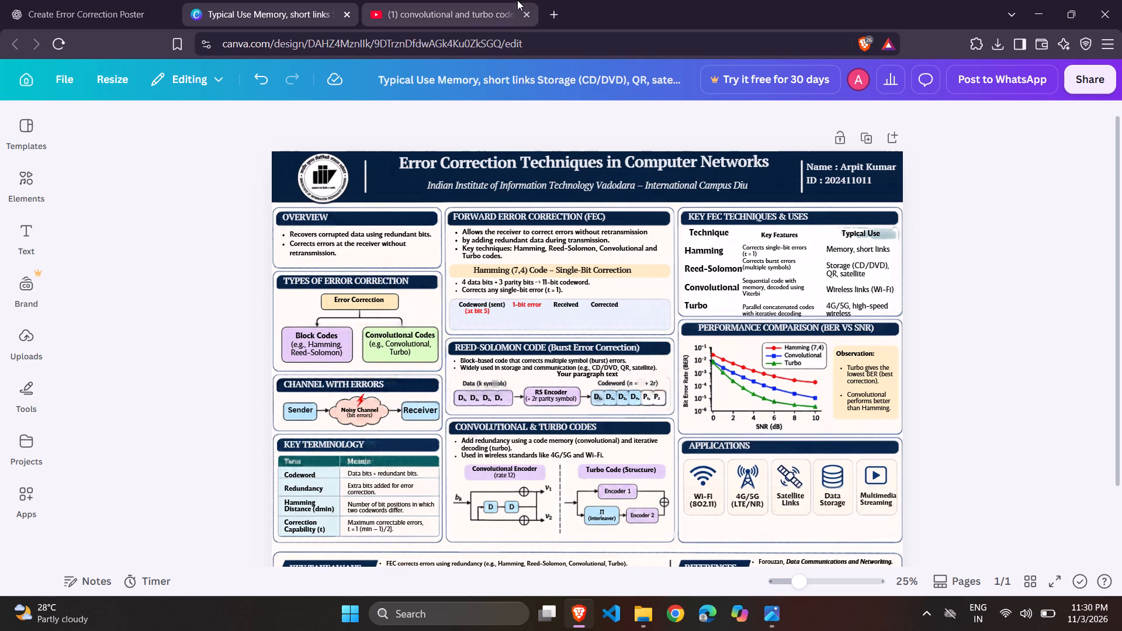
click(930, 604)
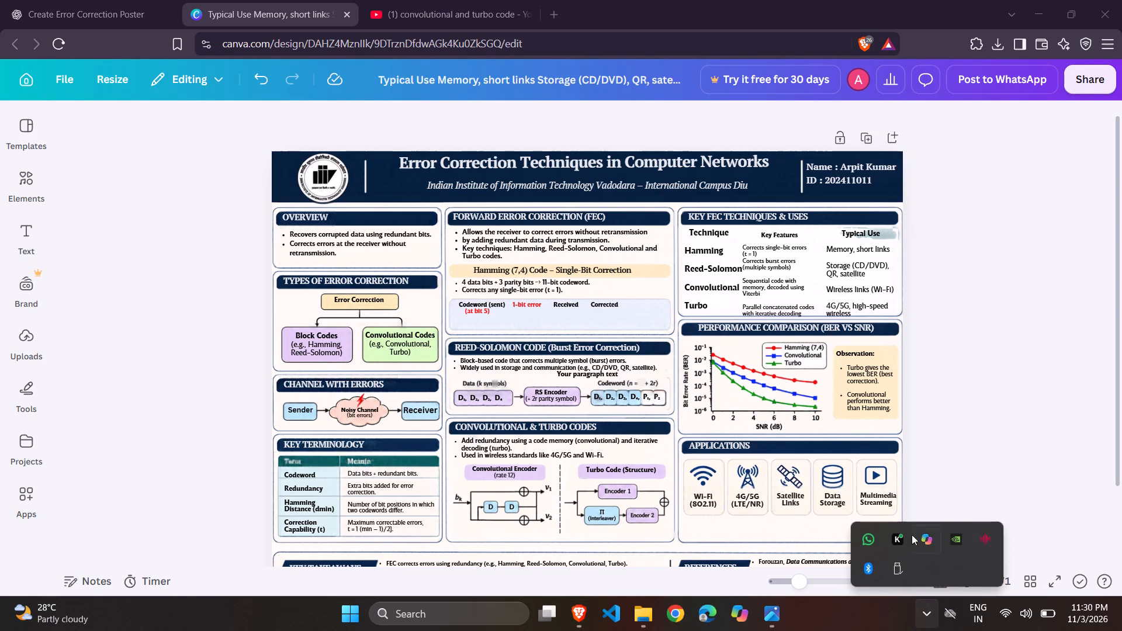
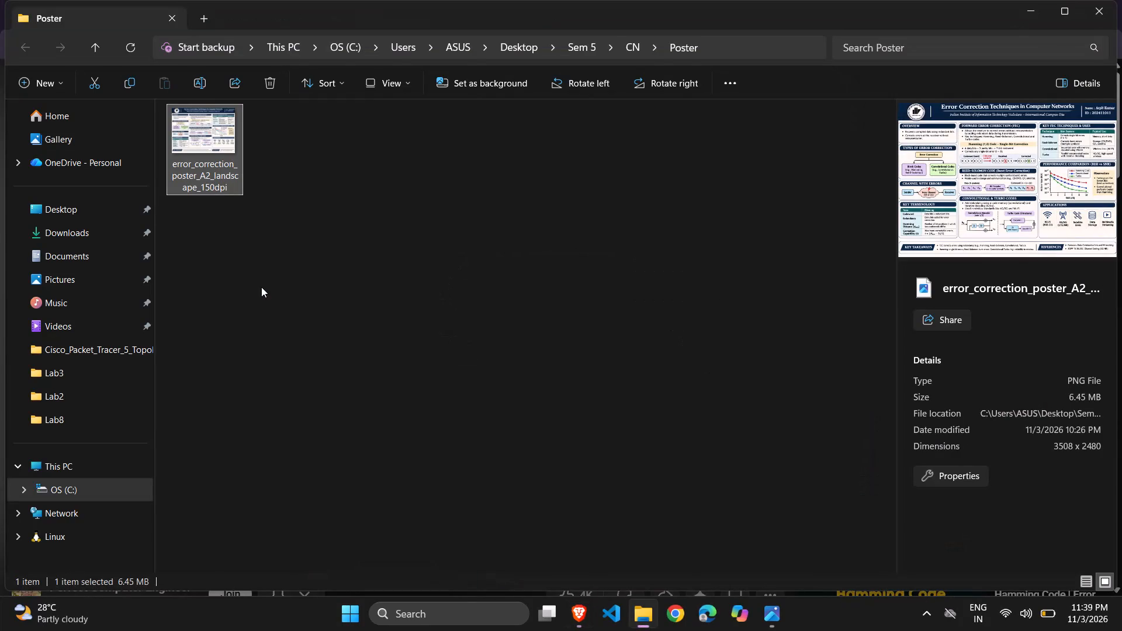
Switch to the browser's ChatGPT conversation about the error correction poster and look back through its earlier Canva design replies.
click(512, 224)
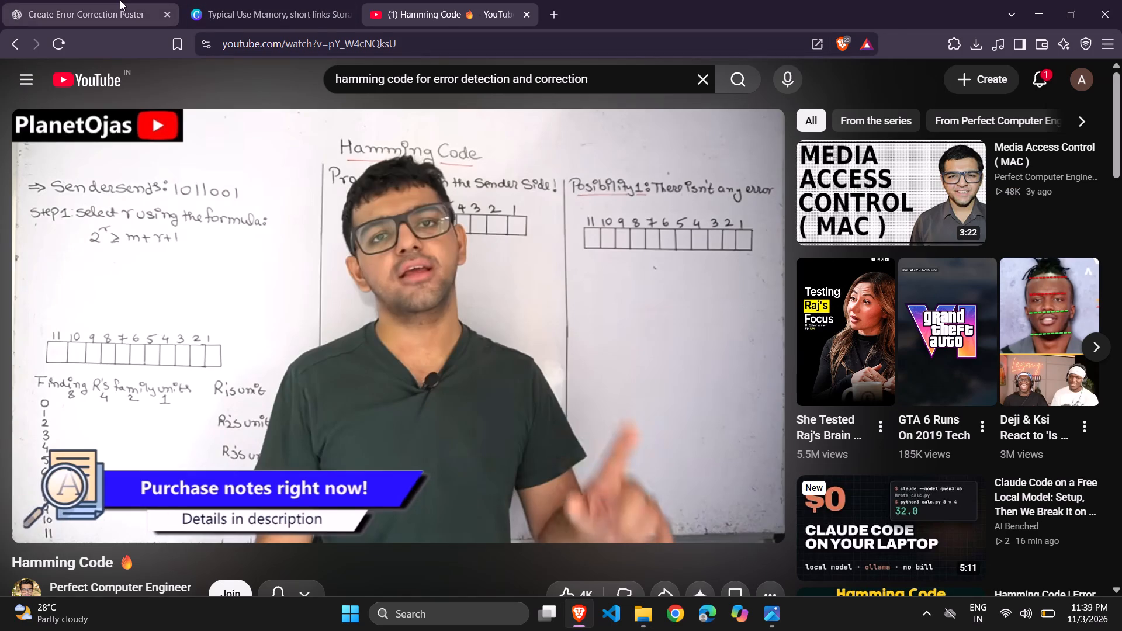
click(120, 0)
scroll(601, 261, up, 5)
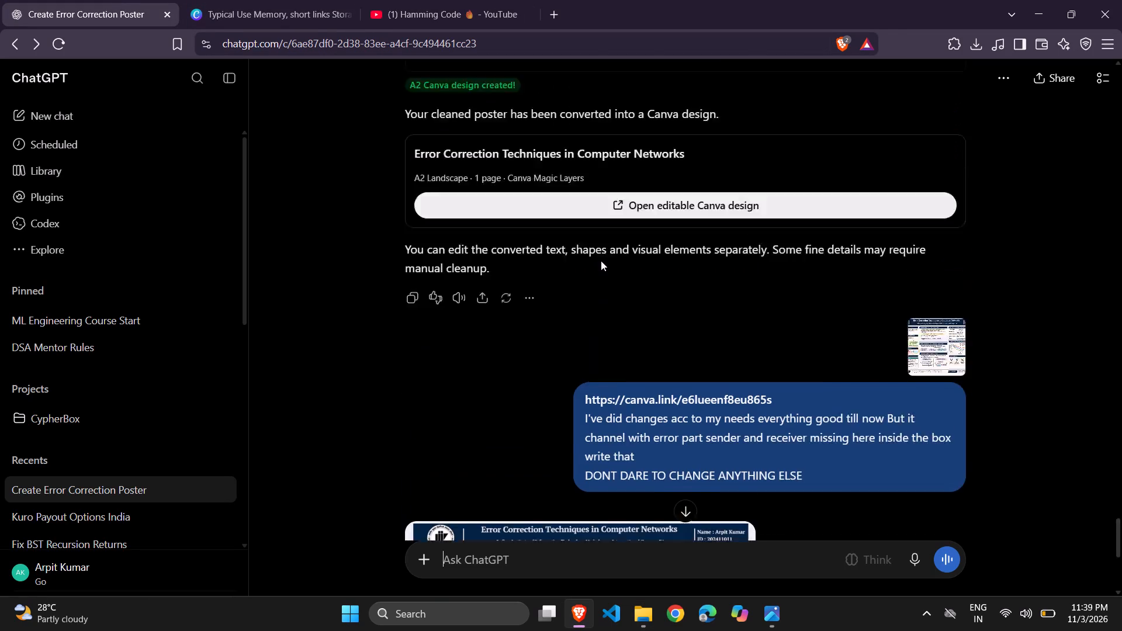